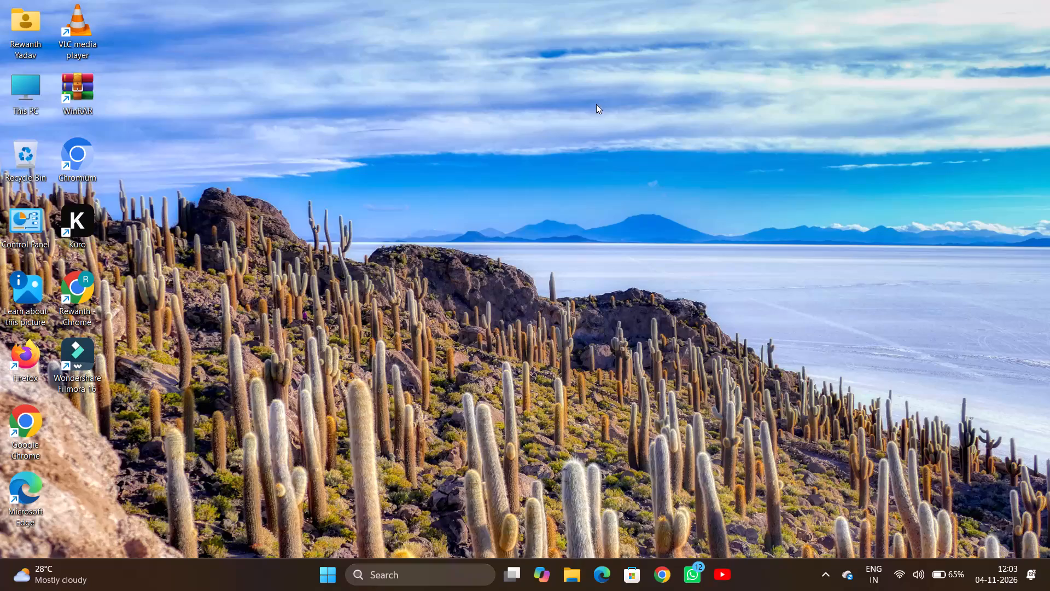
Refresh the Windows desktop several times in a row.
right_click(518, 103)
click(565, 162)
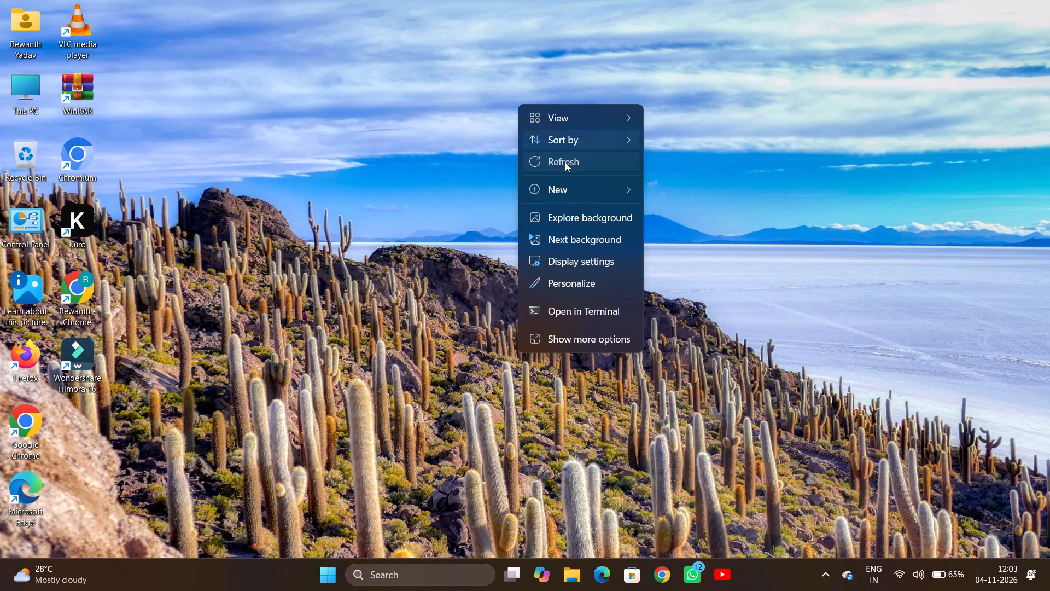
key(F5)
key(F5)
key(F5)
key(F5)
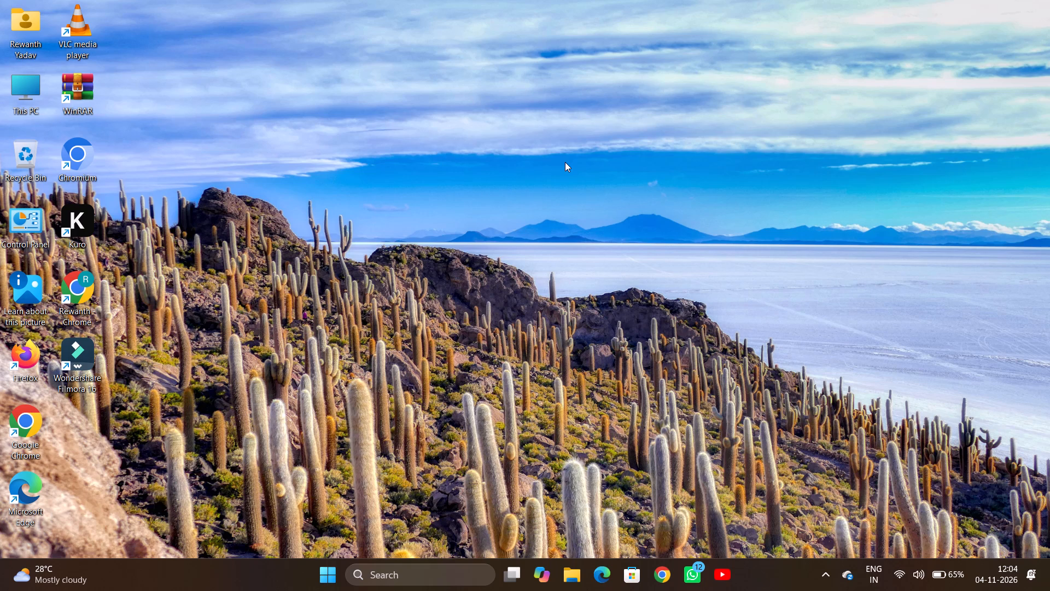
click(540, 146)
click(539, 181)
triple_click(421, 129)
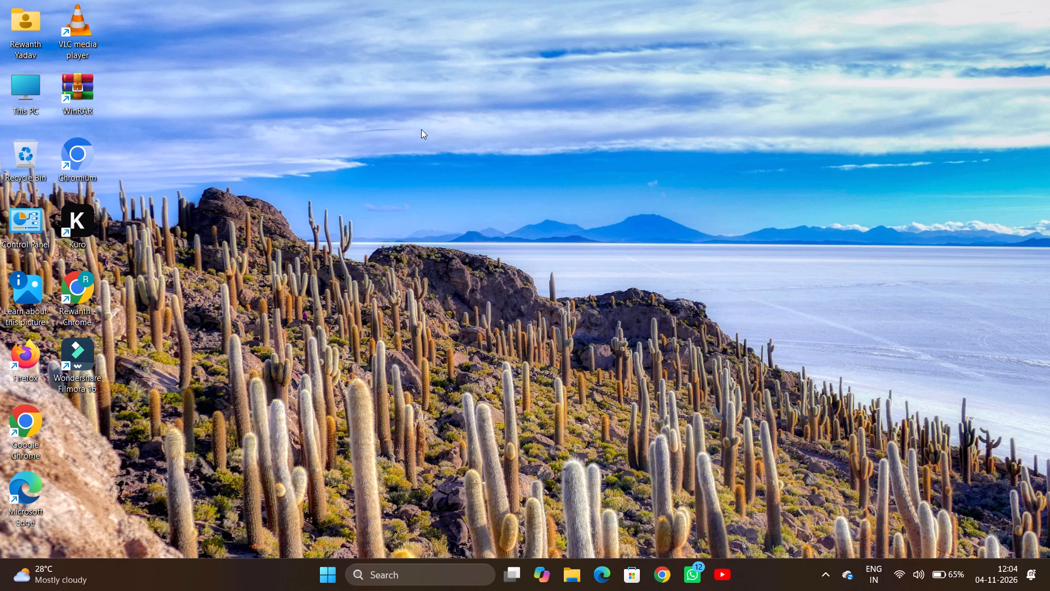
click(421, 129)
Show the hidden background app icons in the system tray.
click(826, 581)
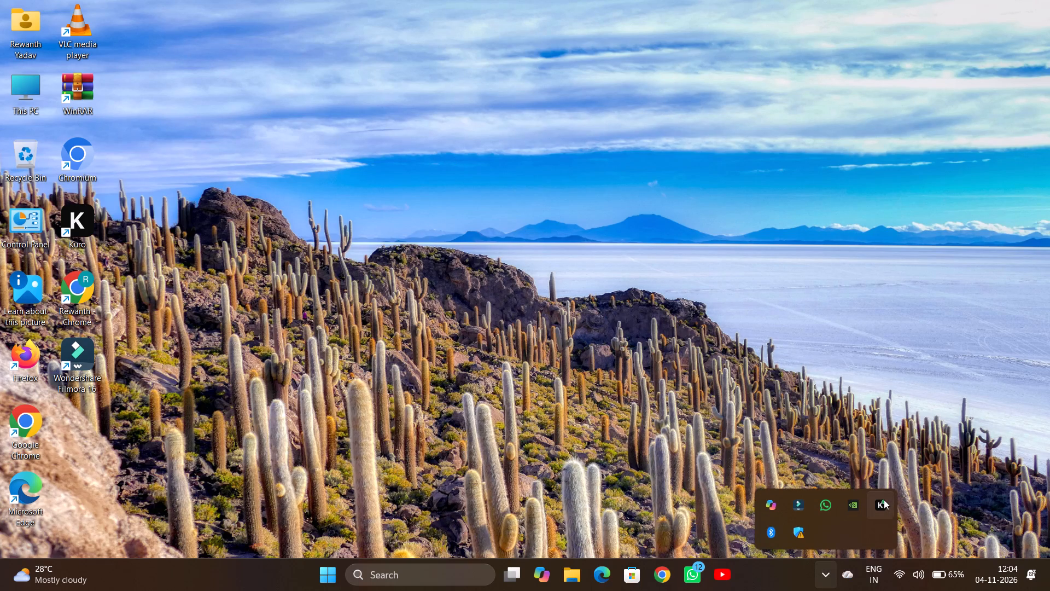
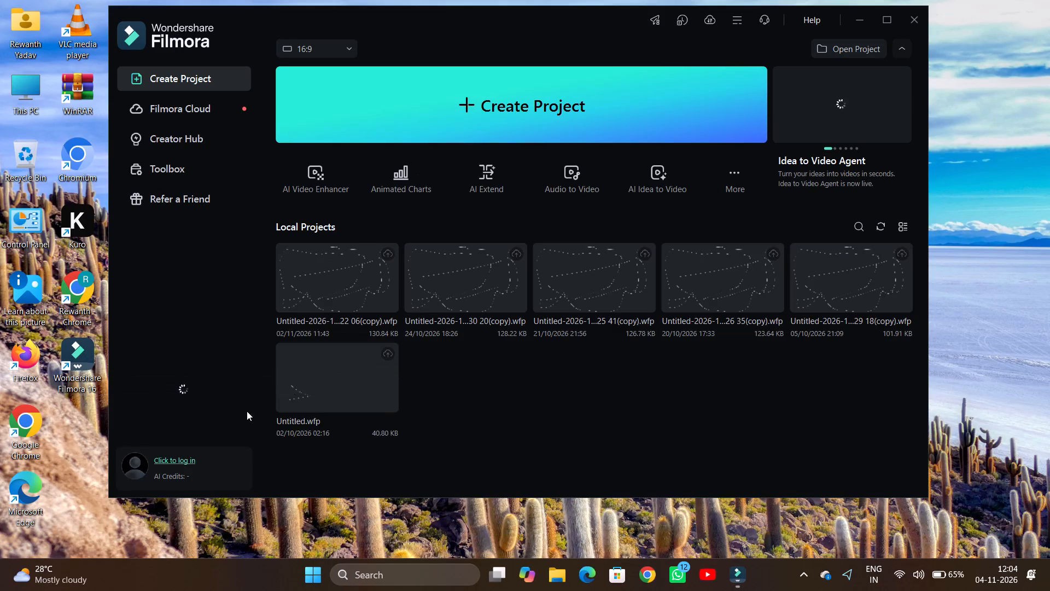
Open the local project ending in "22 06(copy).wfp", dated 02/11/2026.
double_click(347, 276)
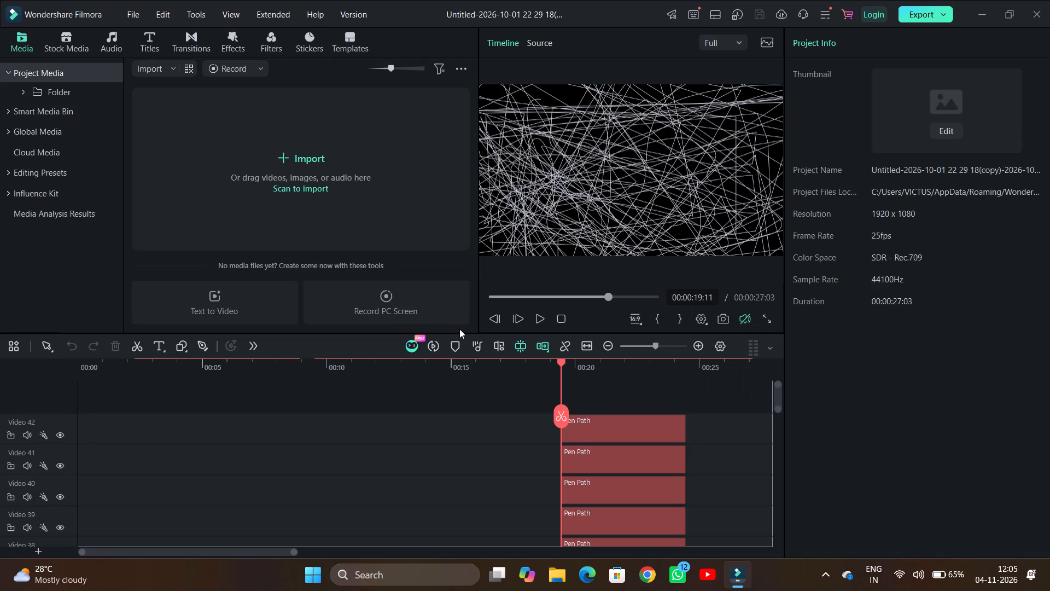
Adjust the display brightness to a little above the middle of its range.
click(917, 581)
click(938, 455)
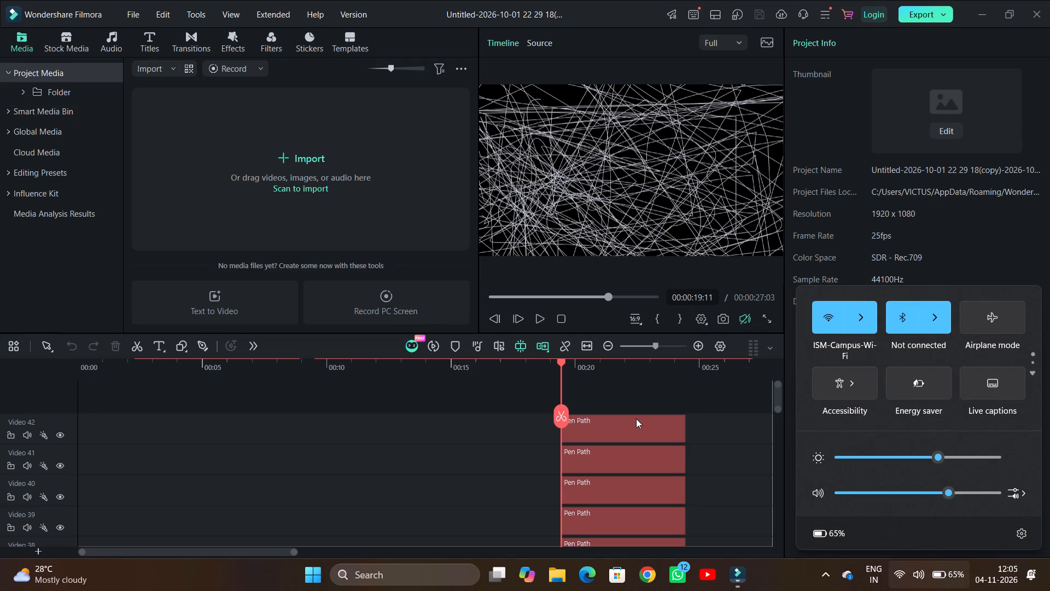
Start a new Pen path at 00:00:19:11, running along the upper part of the frame and curving down its right side.
click(202, 345)
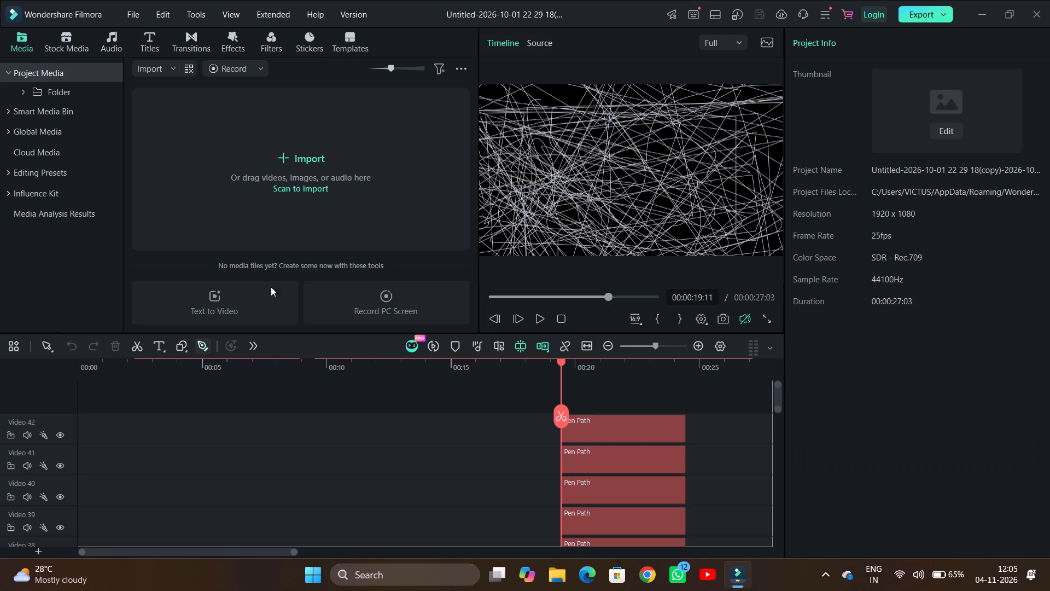
click(546, 102)
click(573, 101)
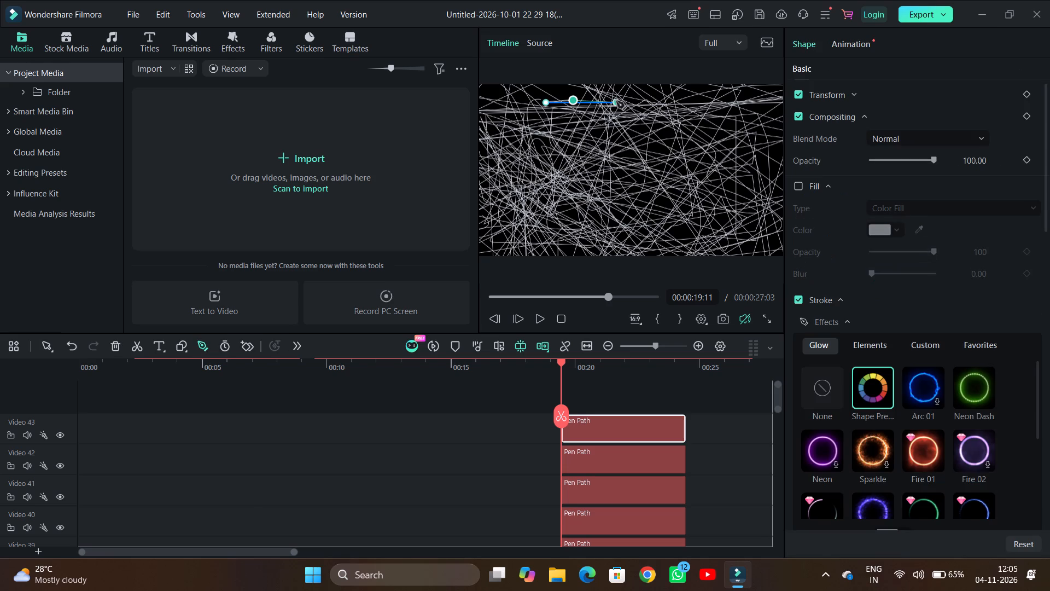
click(616, 101)
click(682, 112)
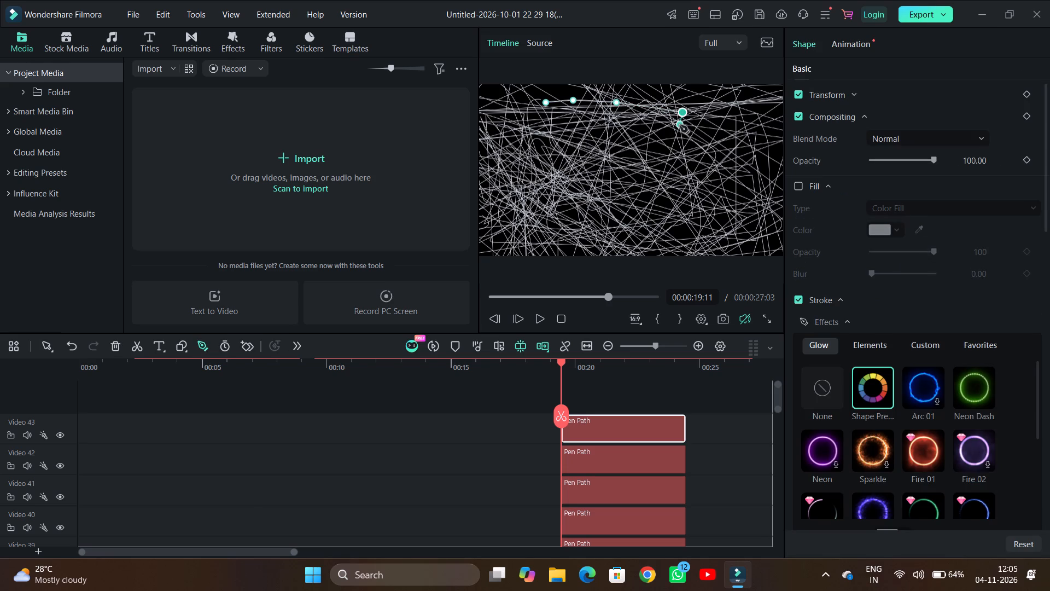
drag(681, 125, 717, 128)
drag(717, 128, 722, 147)
click(722, 147)
drag(722, 147, 697, 170)
drag(697, 170, 692, 173)
click(688, 180)
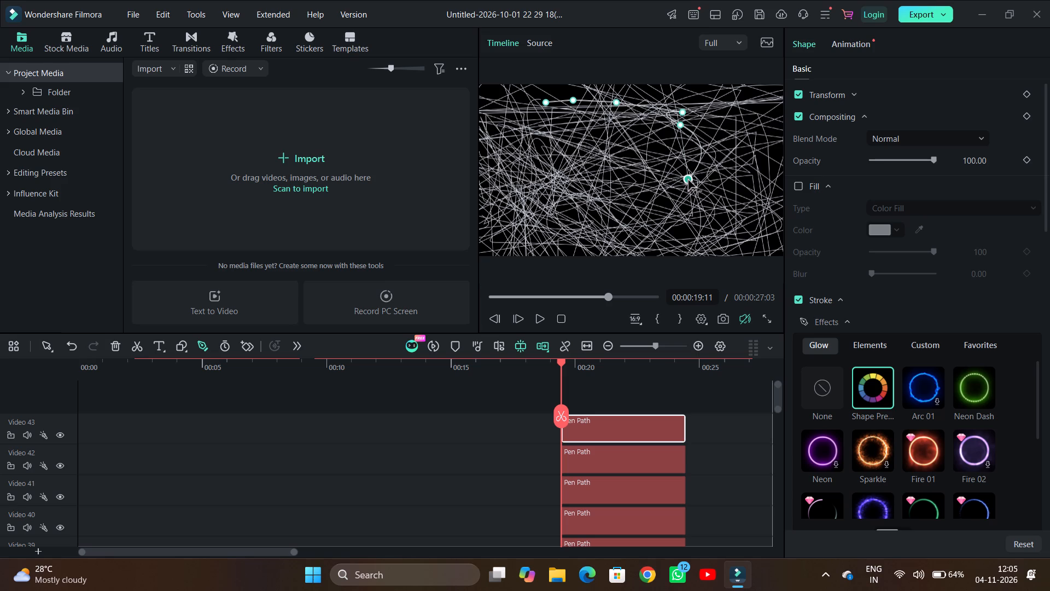
Extend the pen path leftward across the lower frame, ending in a curved point near the left edge with a long handle toward the lower right.
click(607, 197)
click(565, 198)
click(526, 188)
drag(513, 153, 552, 149)
double_click(552, 149)
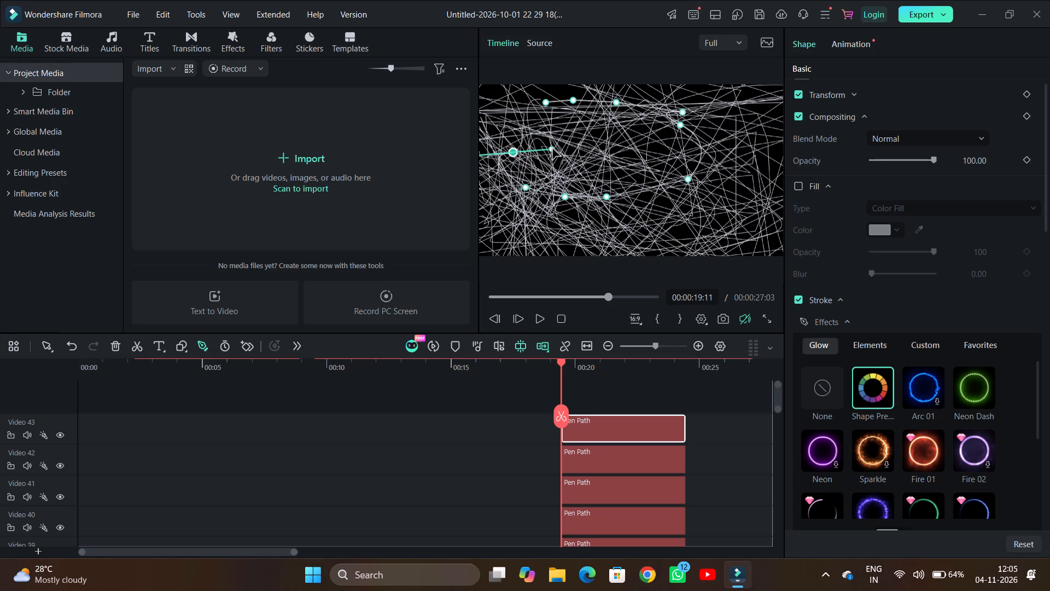
drag(552, 149, 584, 149)
double_click(584, 149)
drag(584, 149, 639, 152)
double_click(639, 152)
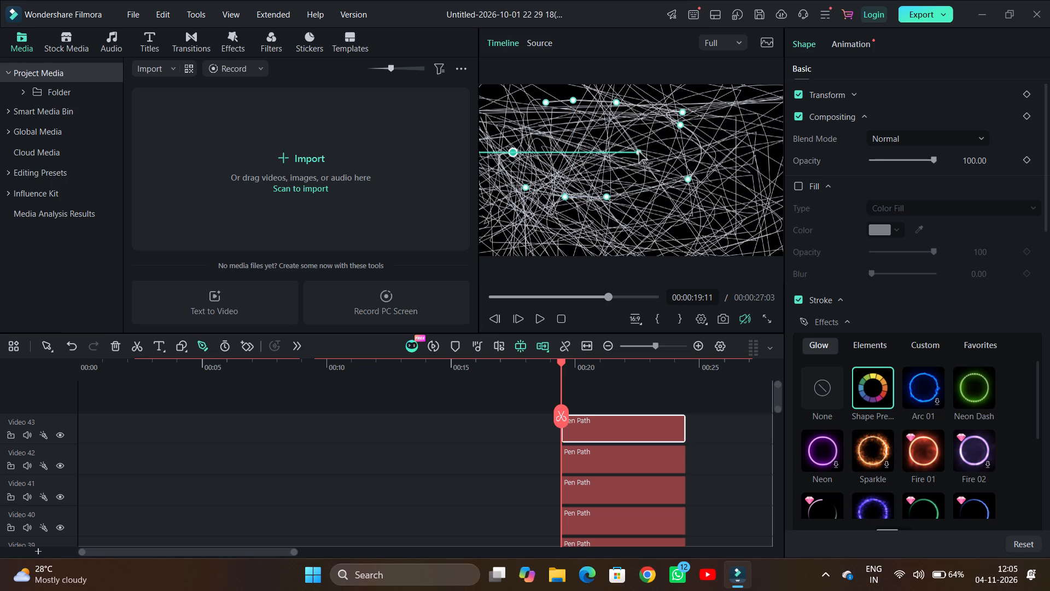
drag(639, 152, 768, 215)
Show the hidden system tray icons to check the Kuro recorder.
click(825, 572)
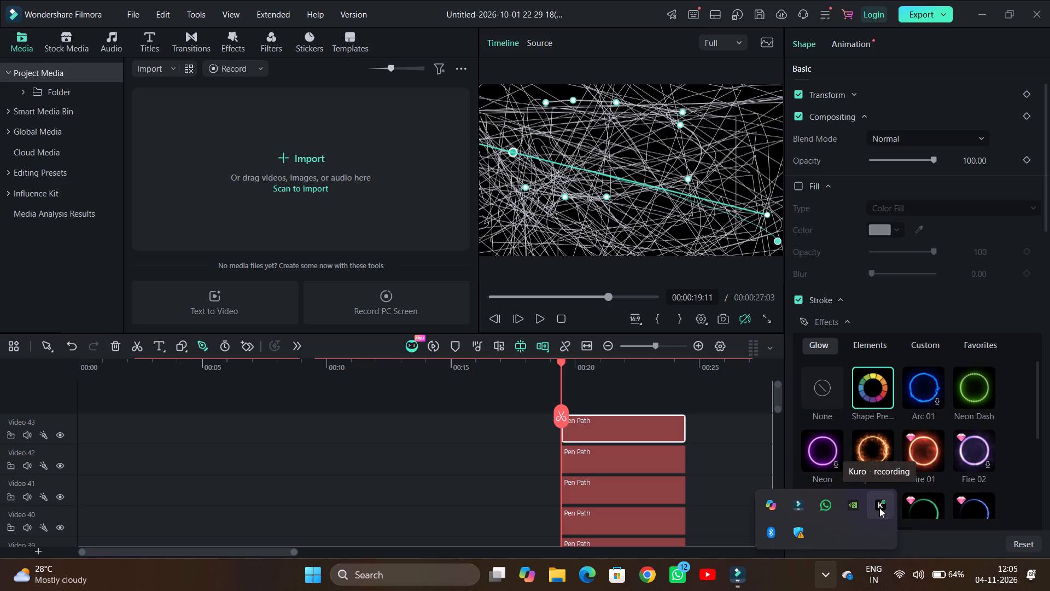
Continue the pen path with a curved point right of centre, followed by points running left across the middle of the frame.
drag(680, 130, 622, 146)
click(622, 146)
double_click(594, 136)
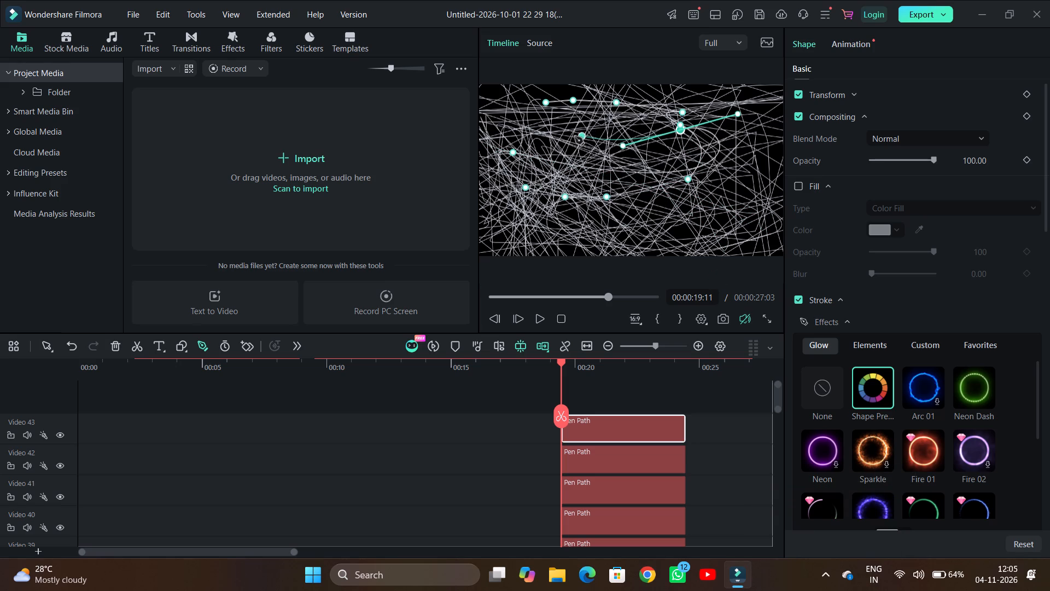
click(573, 137)
click(536, 136)
click(510, 127)
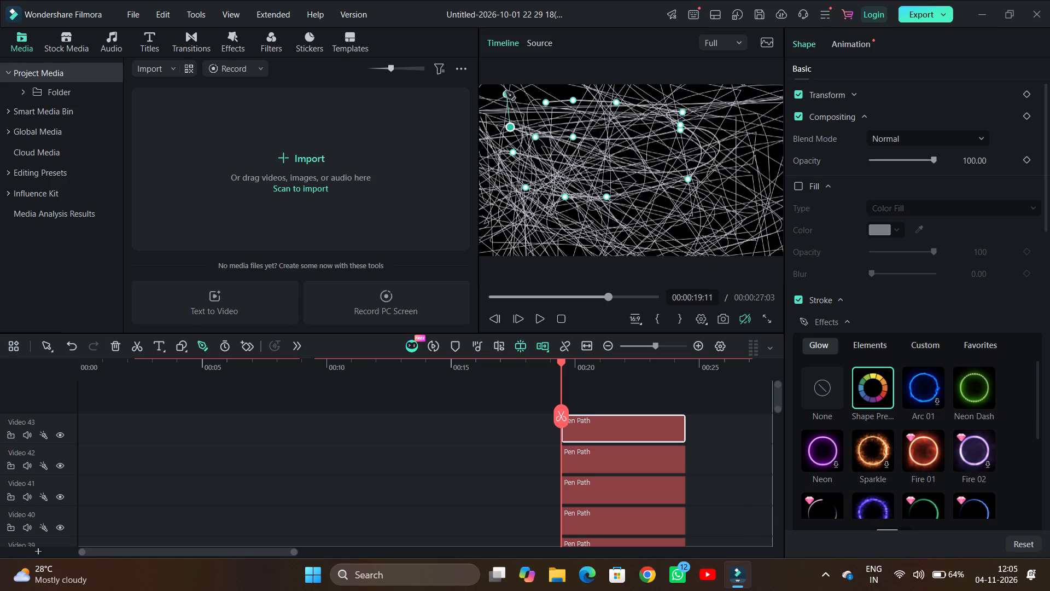
Add a curved point near the frame's upper-left corner and stretch its handle rightward along the top edge.
drag(506, 91, 556, 99)
drag(556, 99, 576, 83)
drag(576, 83, 580, 83)
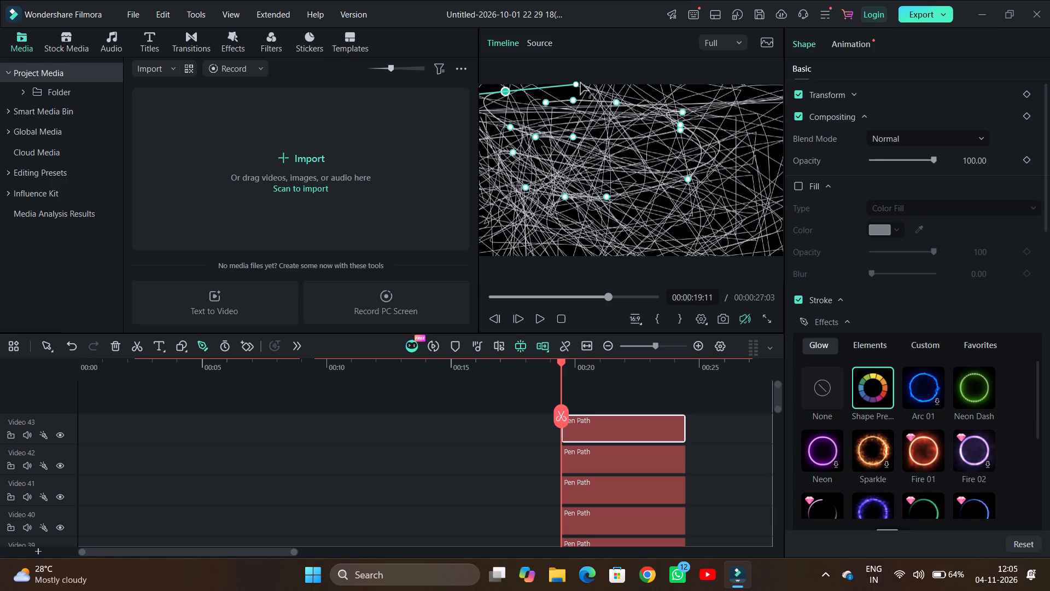
drag(580, 83, 591, 87)
double_click(591, 87)
drag(591, 87, 626, 91)
triple_click(626, 91)
drag(626, 91, 663, 93)
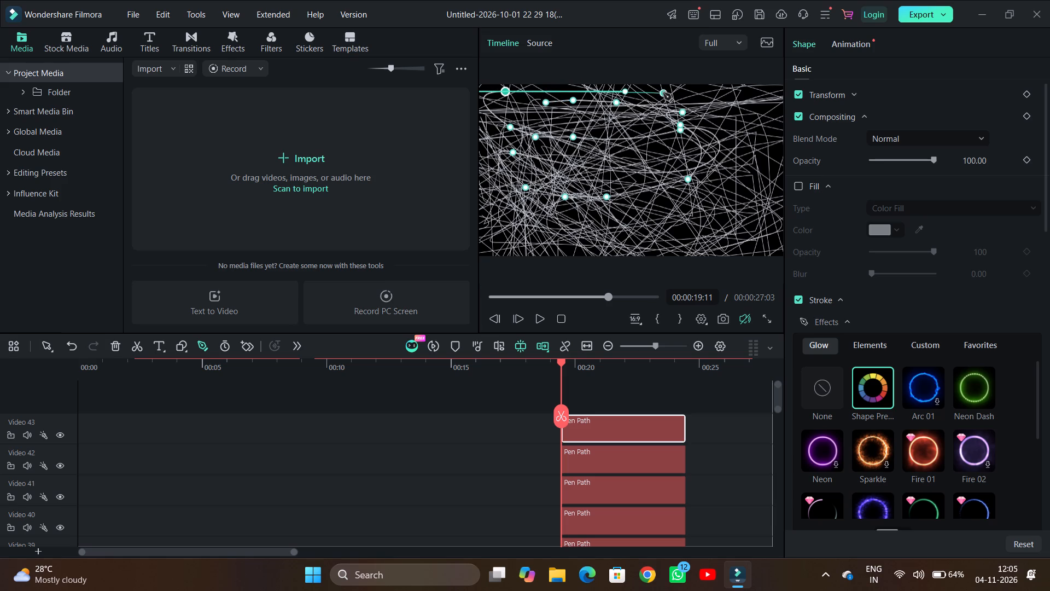
click(663, 93)
drag(663, 93, 702, 99)
click(702, 99)
drag(702, 99, 721, 112)
Add a curved point in the frame's upper-right area, with its handle pulled downward to bend the path.
double_click(721, 112)
drag(721, 112, 732, 154)
triple_click(732, 154)
drag(732, 154, 737, 205)
click(737, 205)
drag(737, 205, 677, 202)
click(677, 202)
drag(677, 202, 625, 187)
click(625, 187)
drag(625, 187, 650, 171)
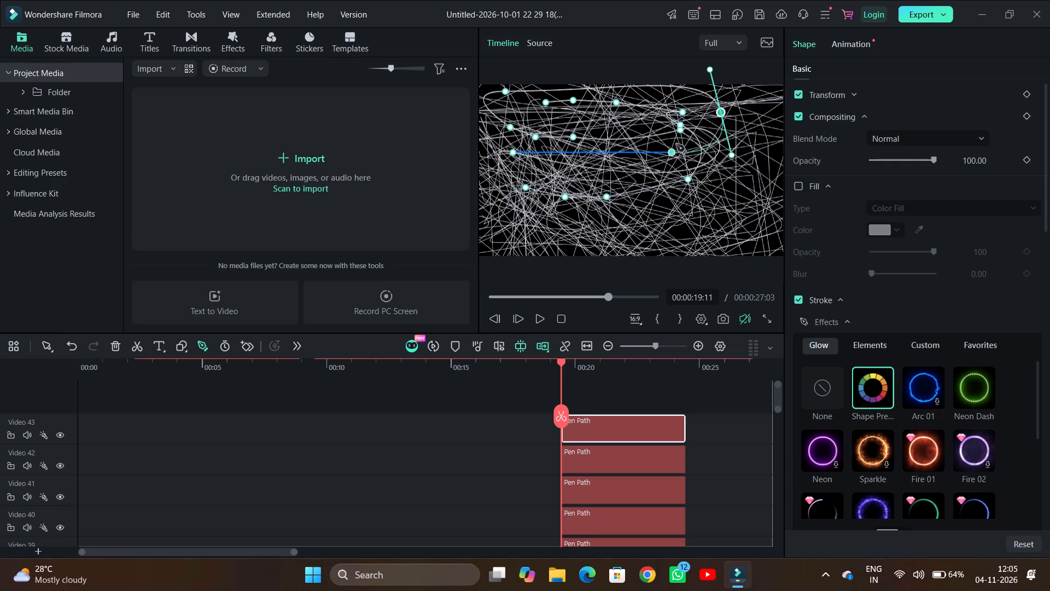
Add a curved point with short handles just below the cluster of anchors in the upper-right part of the frame.
drag(682, 134, 671, 141)
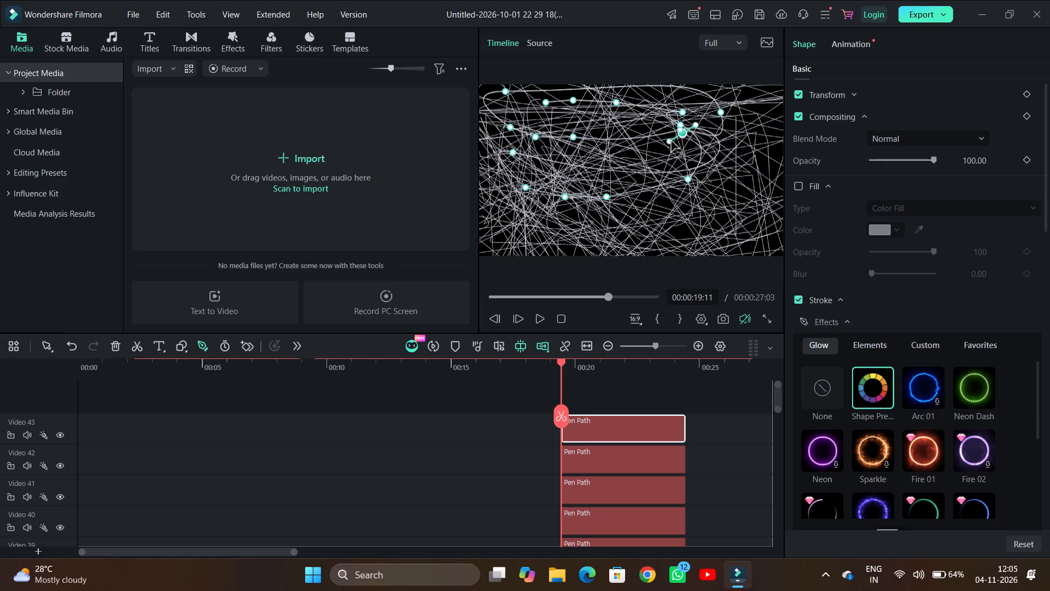
drag(671, 141, 681, 129)
click(681, 129)
drag(681, 129, 680, 126)
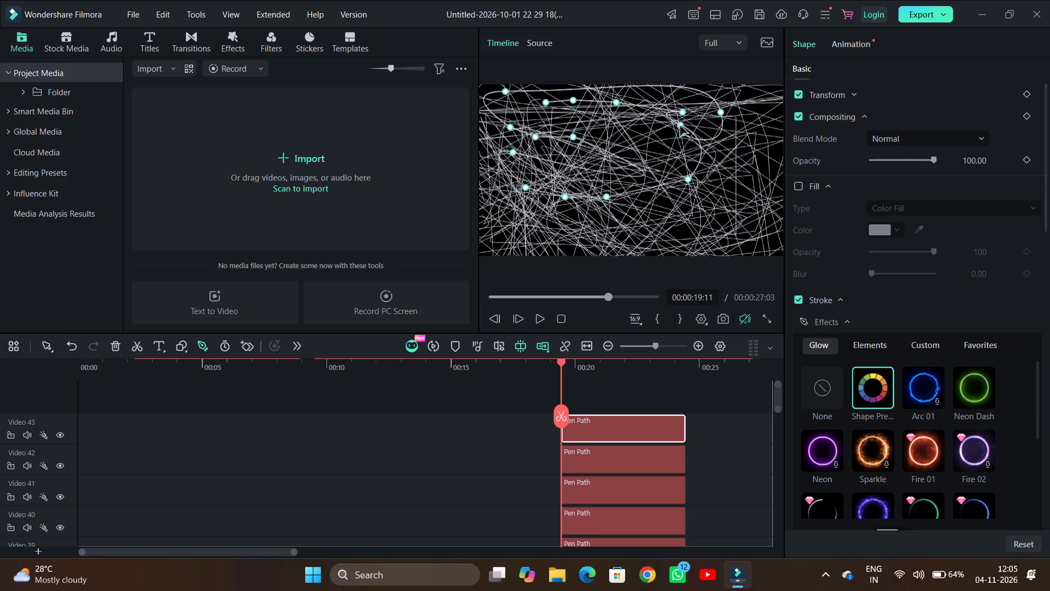
Add a curved point near the frame's right edge, with its handles sloping diagonally down to the right.
drag(680, 126, 680, 124)
drag(680, 124, 779, 174)
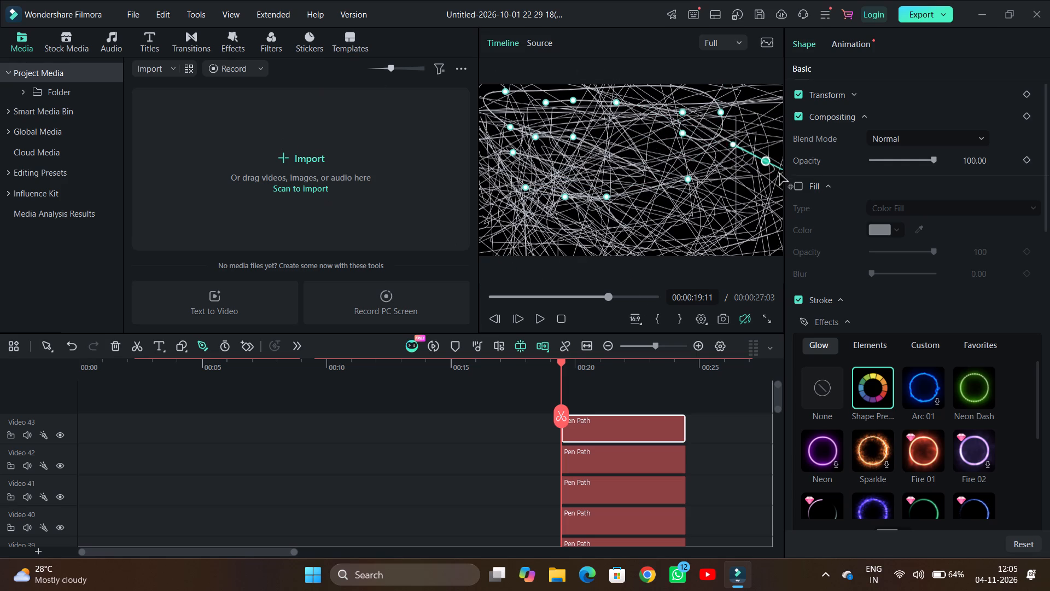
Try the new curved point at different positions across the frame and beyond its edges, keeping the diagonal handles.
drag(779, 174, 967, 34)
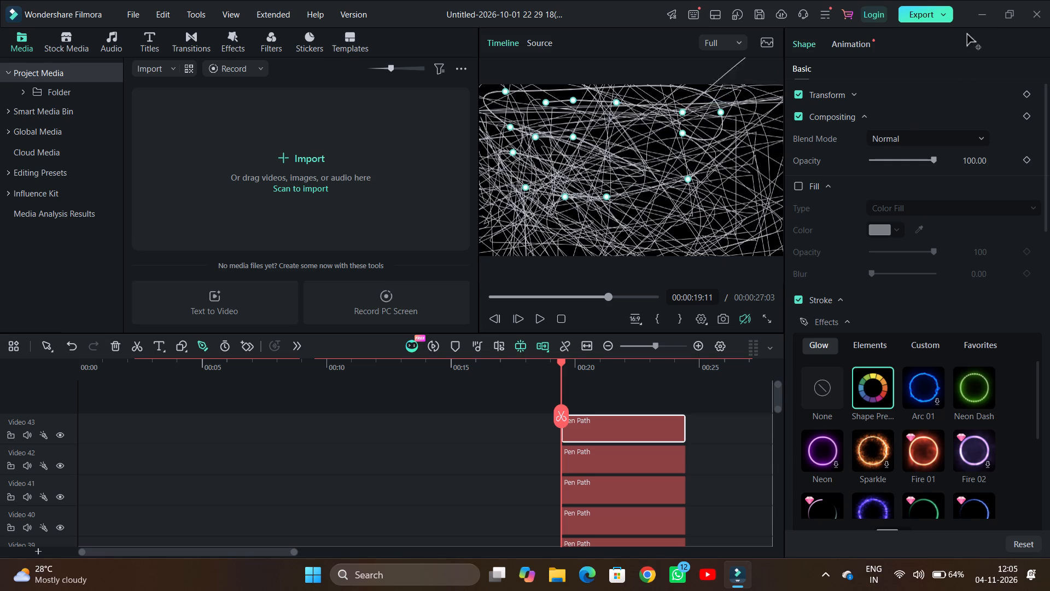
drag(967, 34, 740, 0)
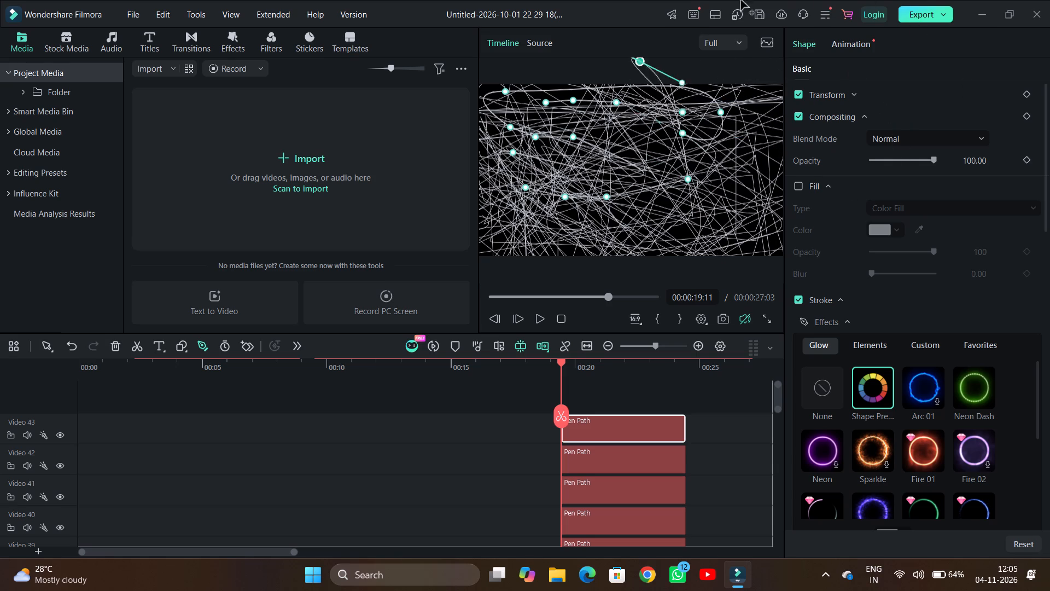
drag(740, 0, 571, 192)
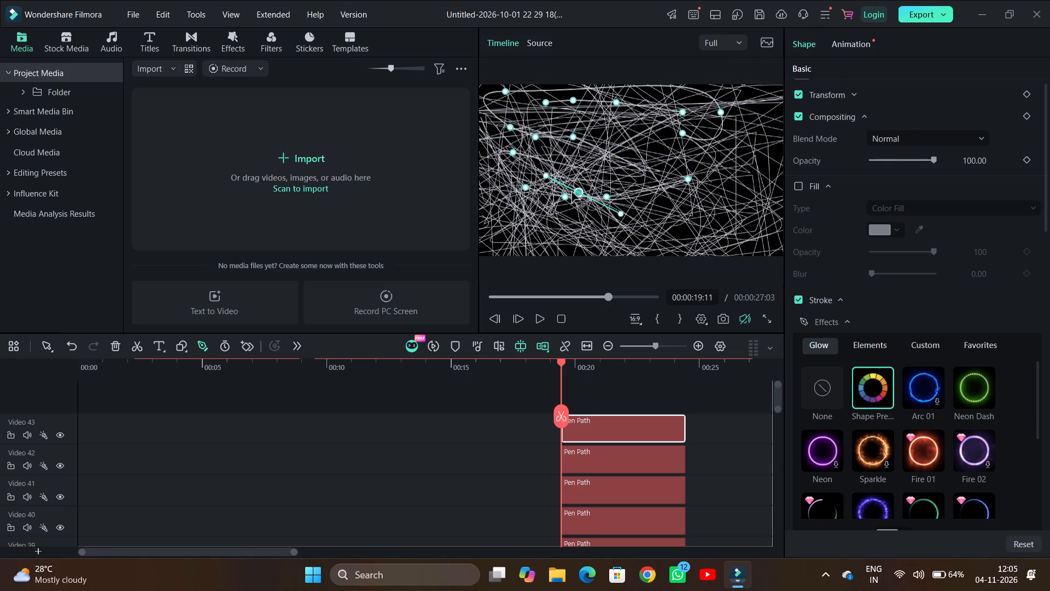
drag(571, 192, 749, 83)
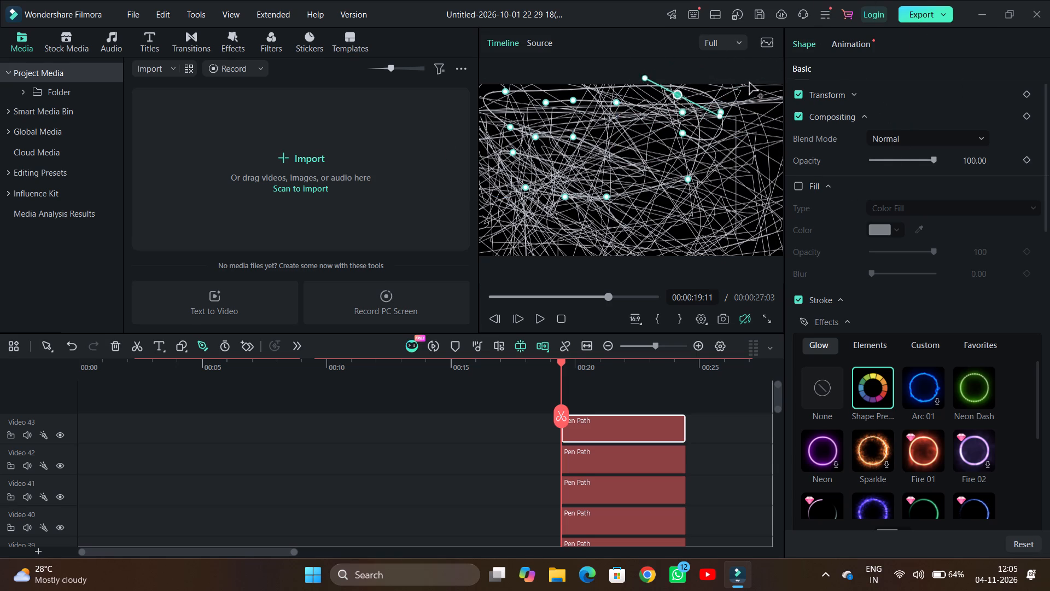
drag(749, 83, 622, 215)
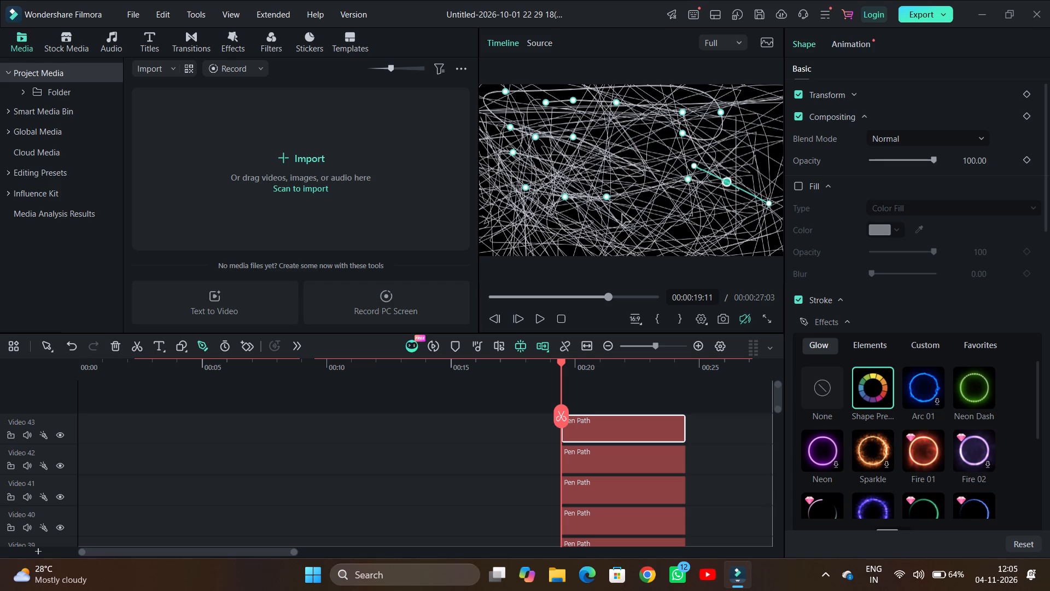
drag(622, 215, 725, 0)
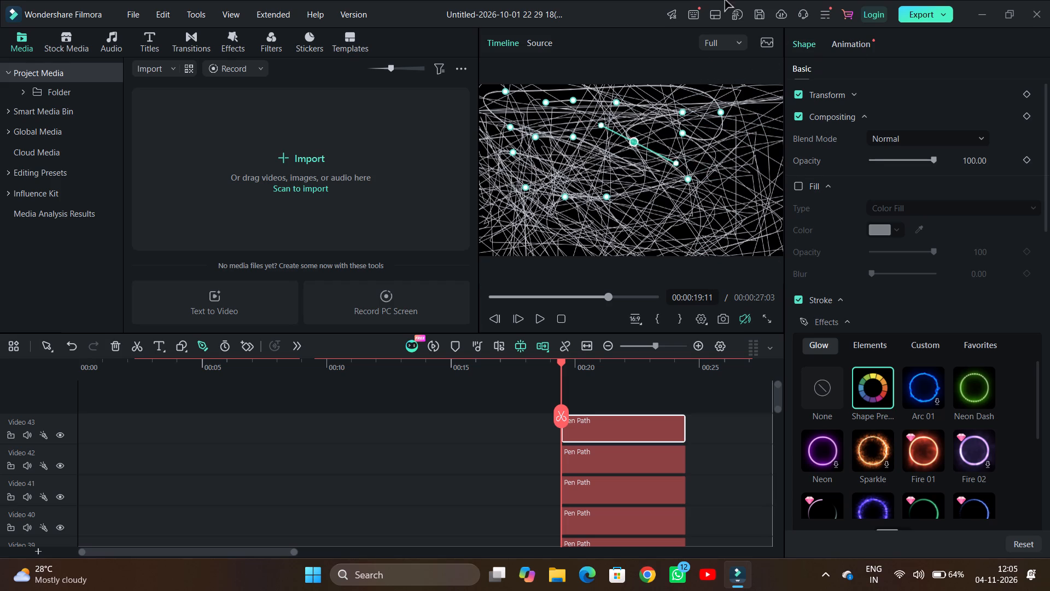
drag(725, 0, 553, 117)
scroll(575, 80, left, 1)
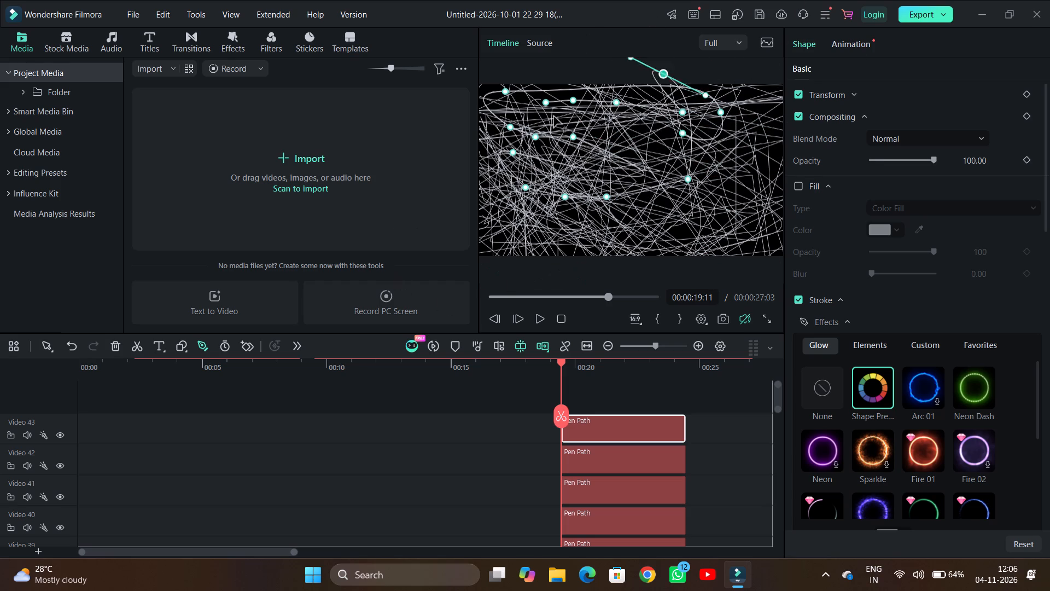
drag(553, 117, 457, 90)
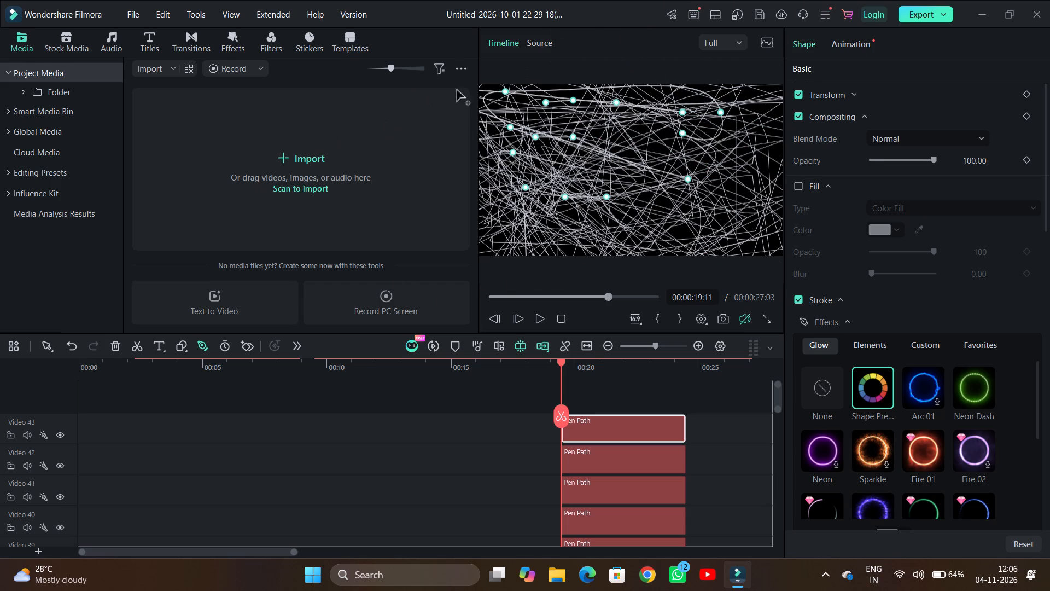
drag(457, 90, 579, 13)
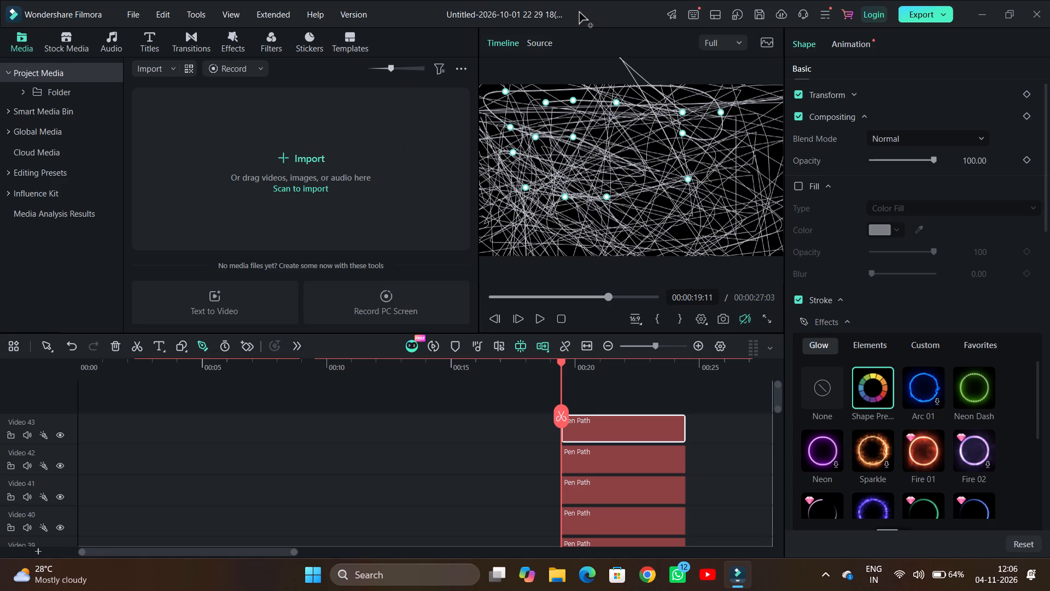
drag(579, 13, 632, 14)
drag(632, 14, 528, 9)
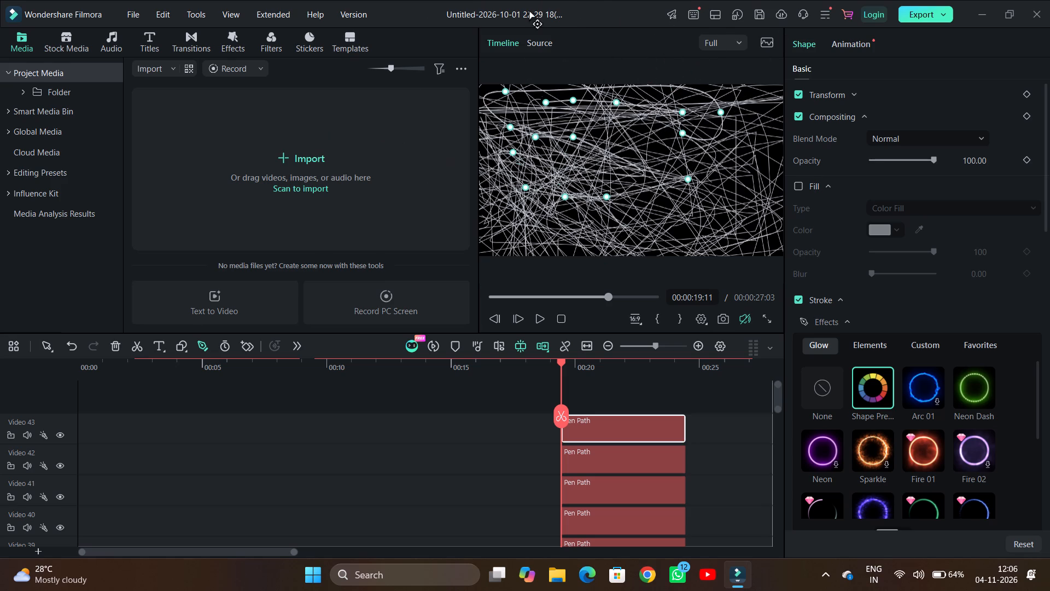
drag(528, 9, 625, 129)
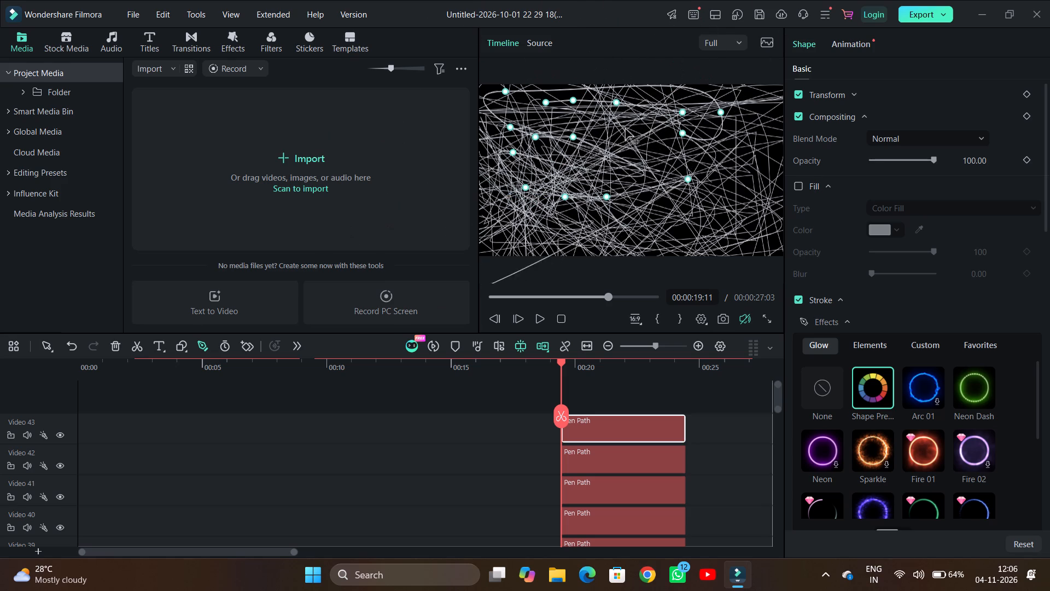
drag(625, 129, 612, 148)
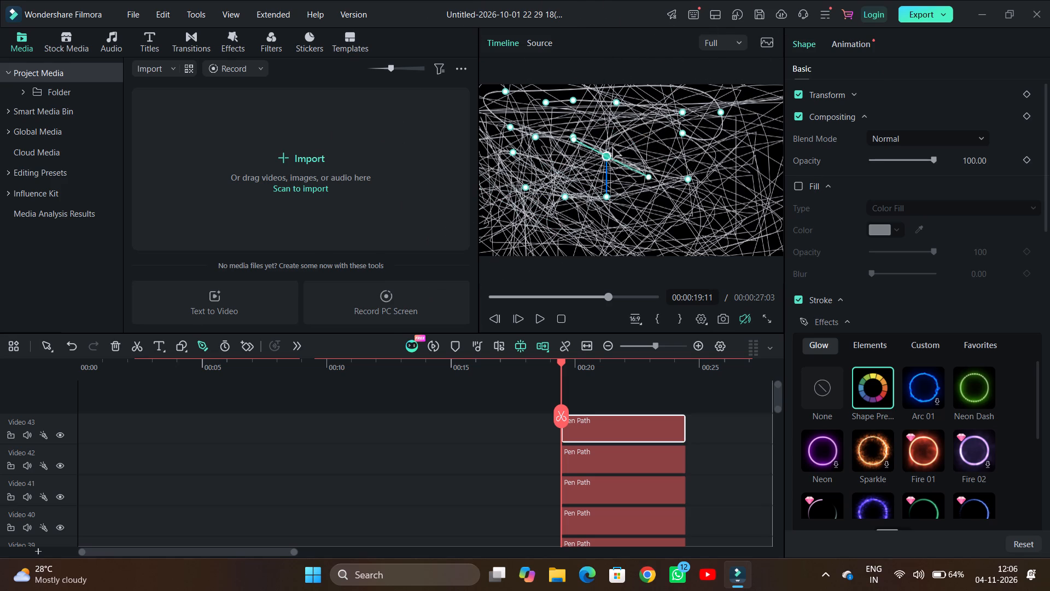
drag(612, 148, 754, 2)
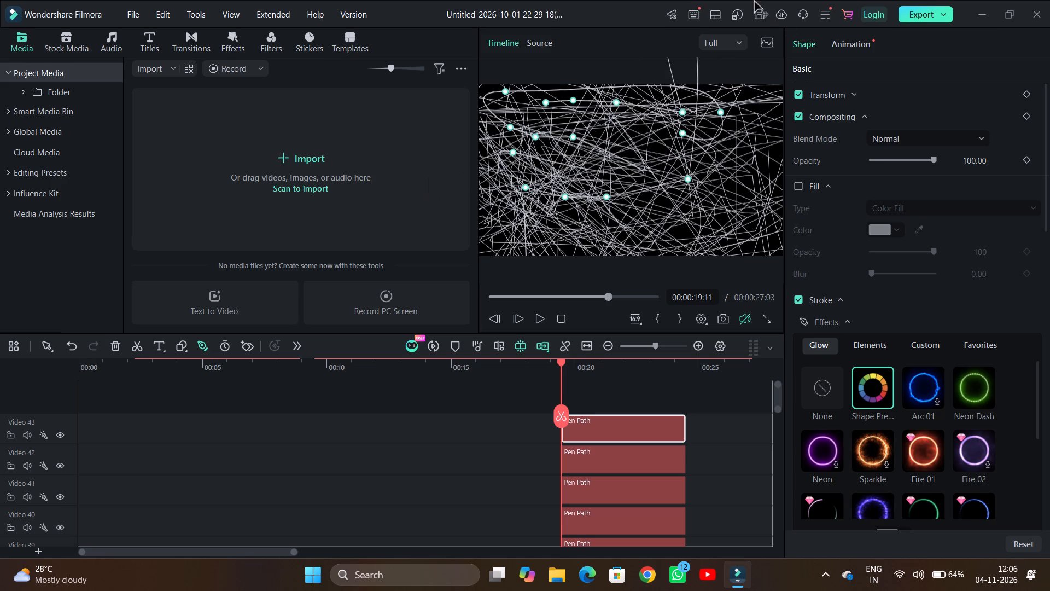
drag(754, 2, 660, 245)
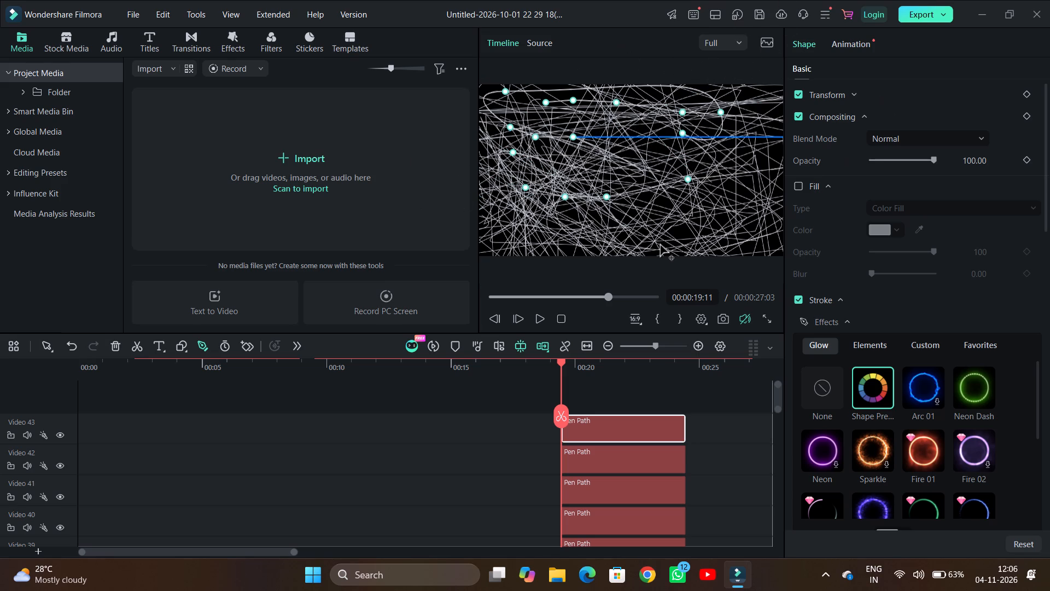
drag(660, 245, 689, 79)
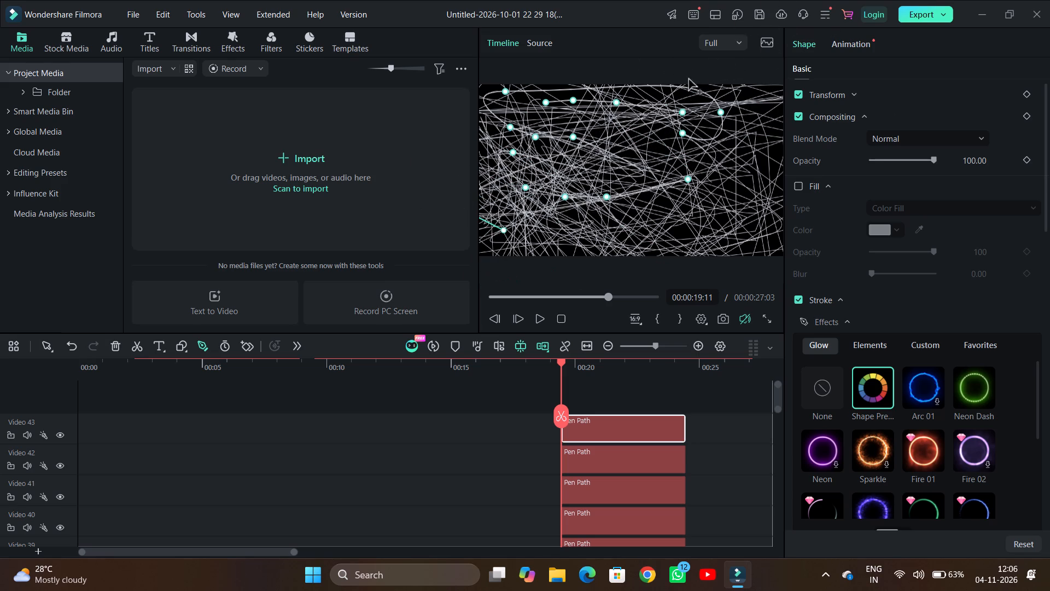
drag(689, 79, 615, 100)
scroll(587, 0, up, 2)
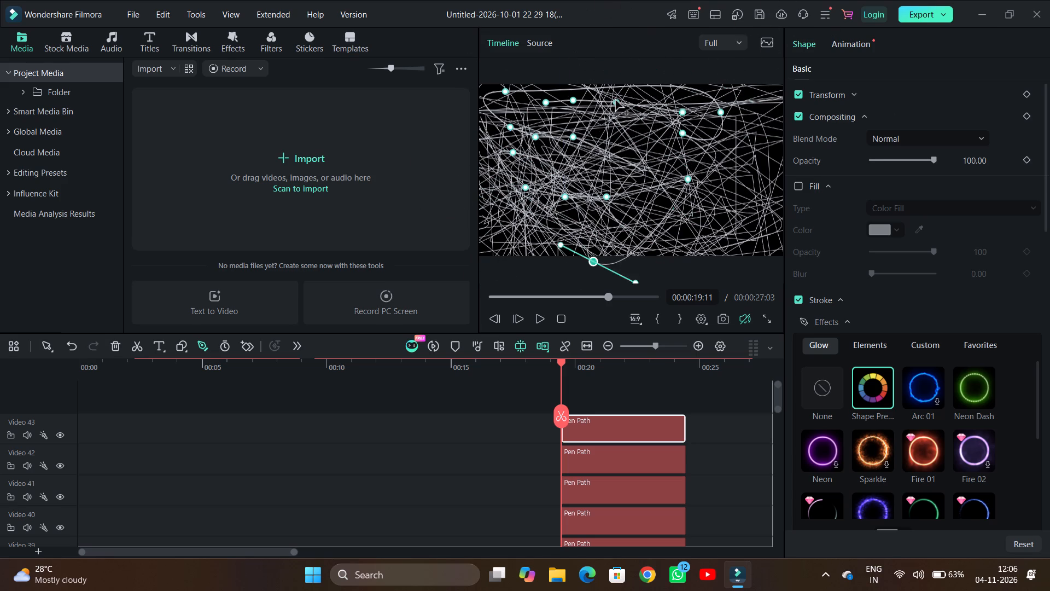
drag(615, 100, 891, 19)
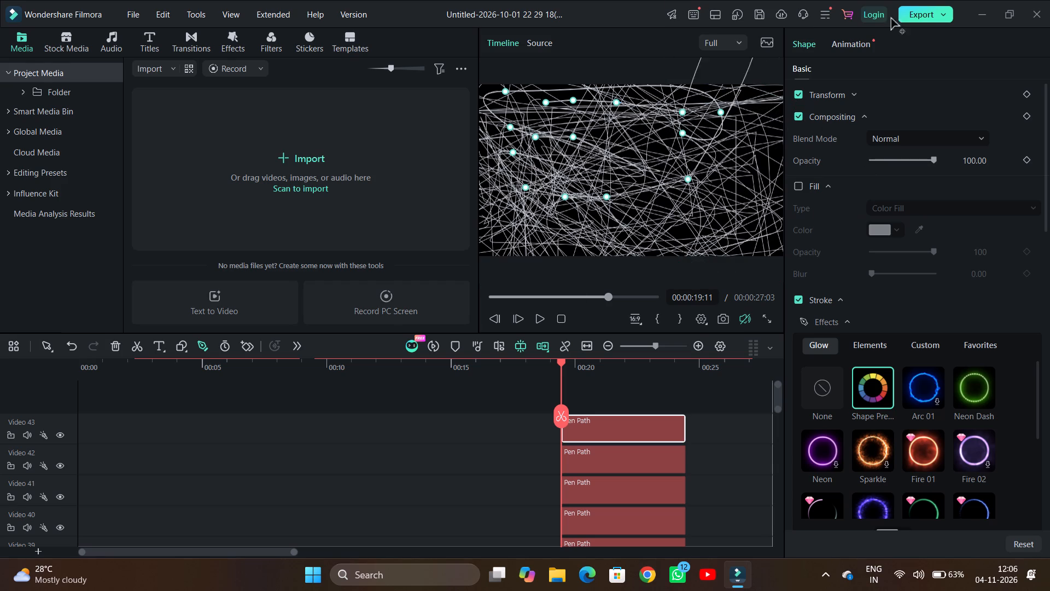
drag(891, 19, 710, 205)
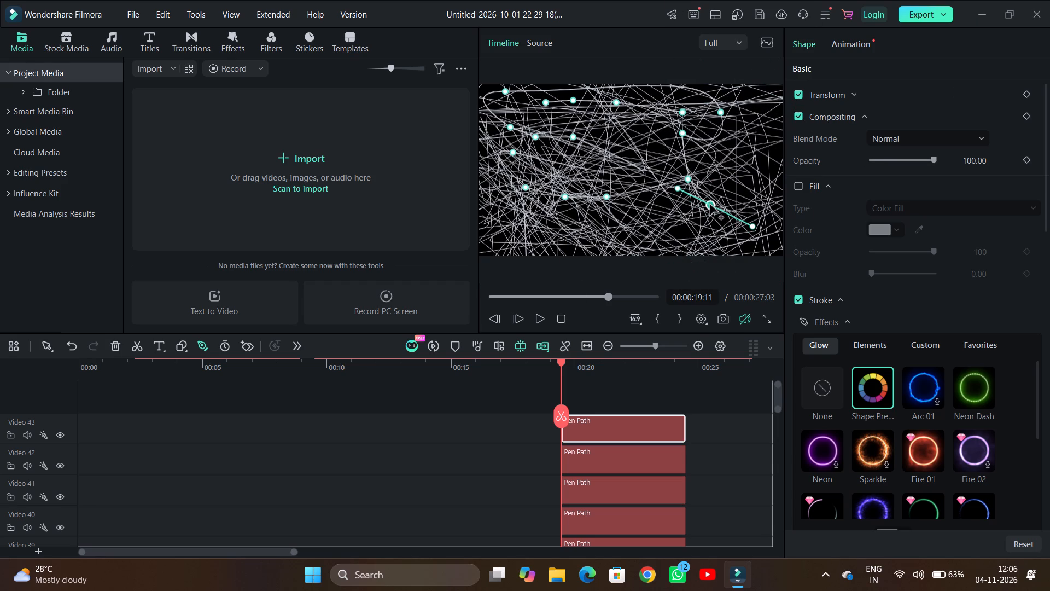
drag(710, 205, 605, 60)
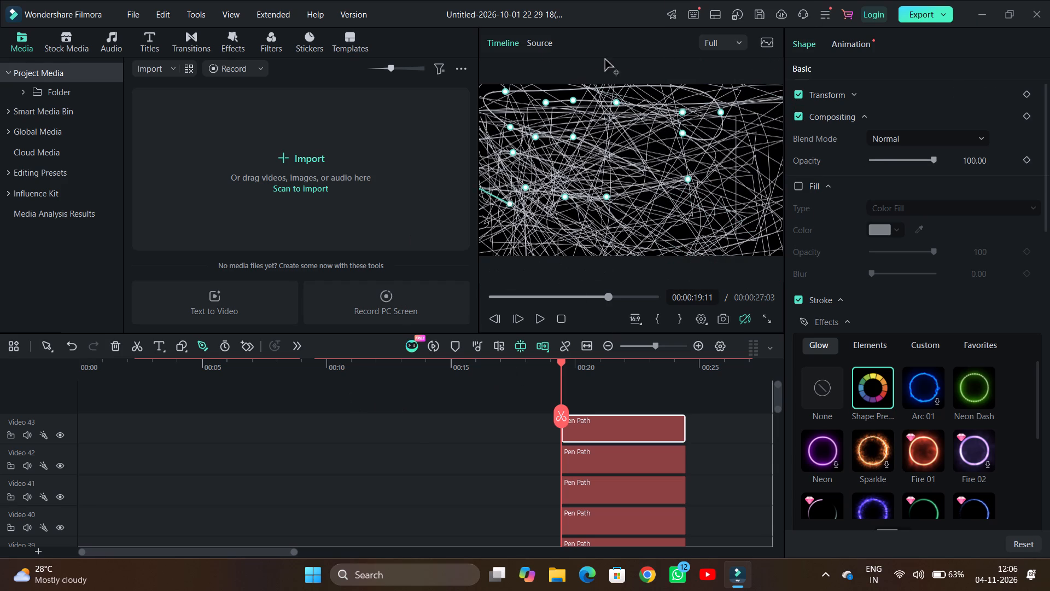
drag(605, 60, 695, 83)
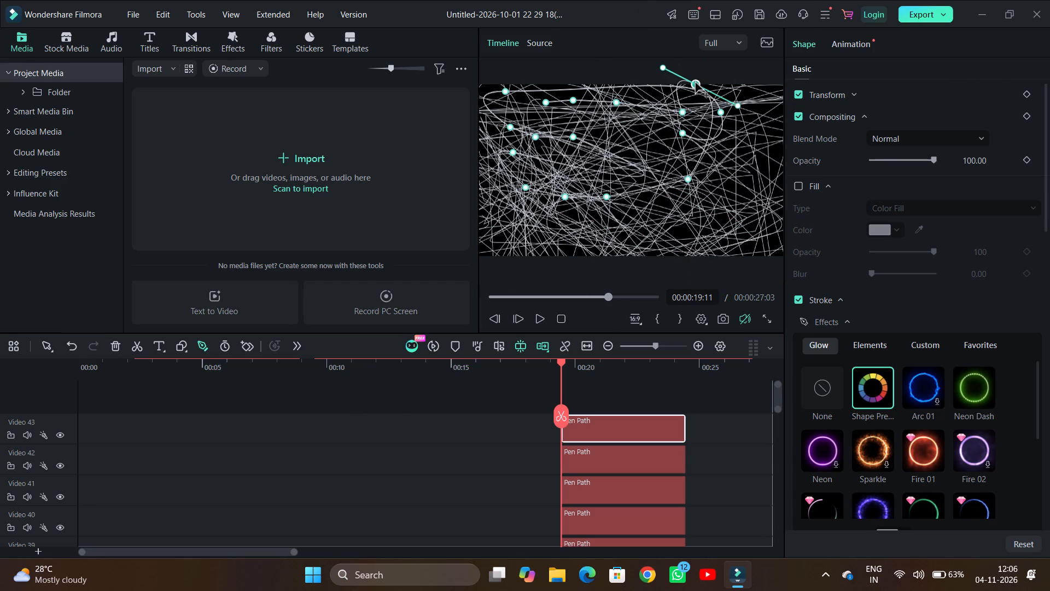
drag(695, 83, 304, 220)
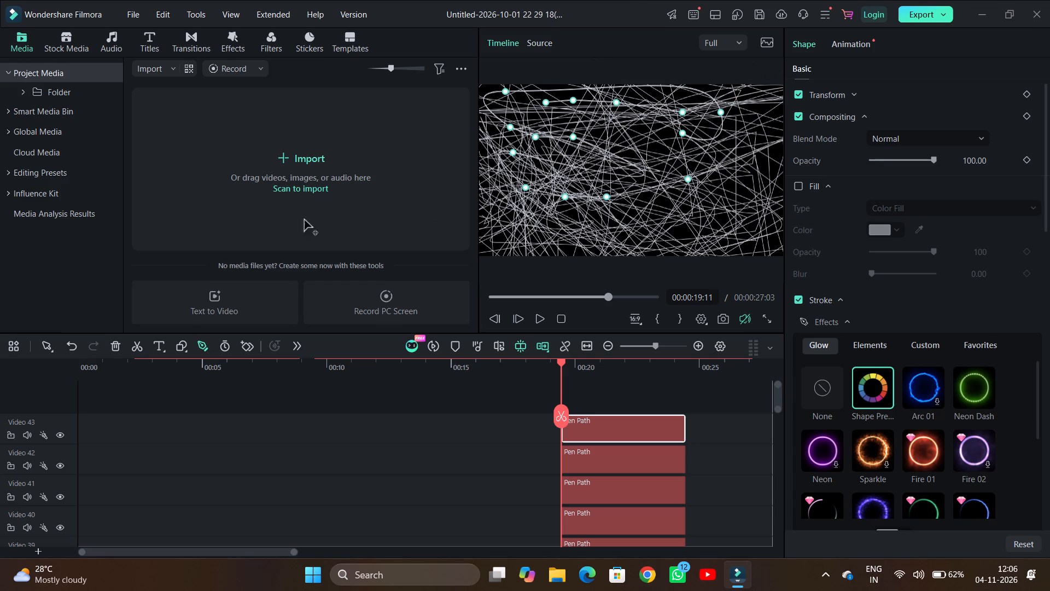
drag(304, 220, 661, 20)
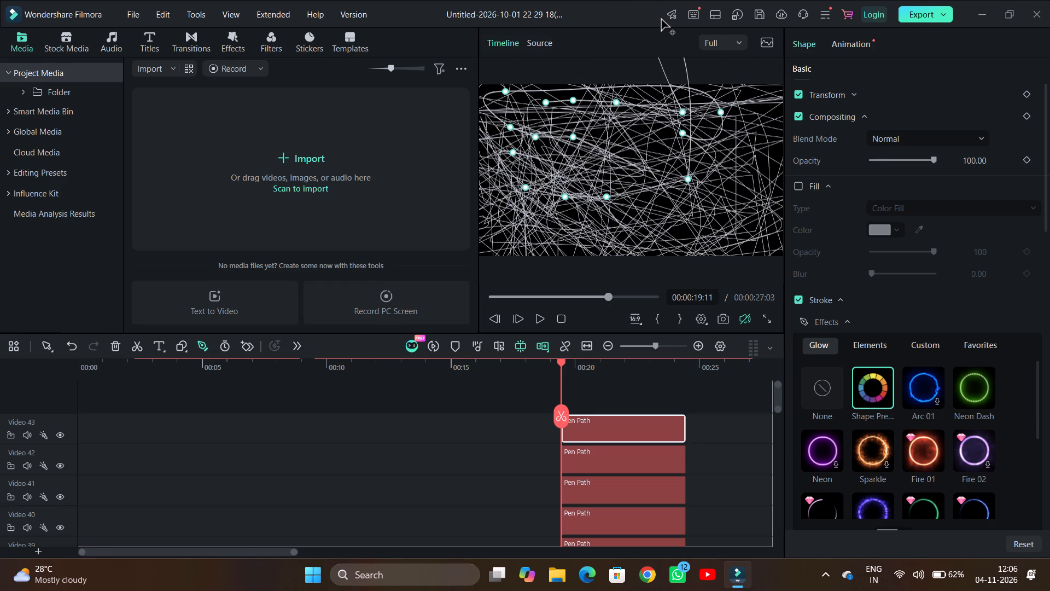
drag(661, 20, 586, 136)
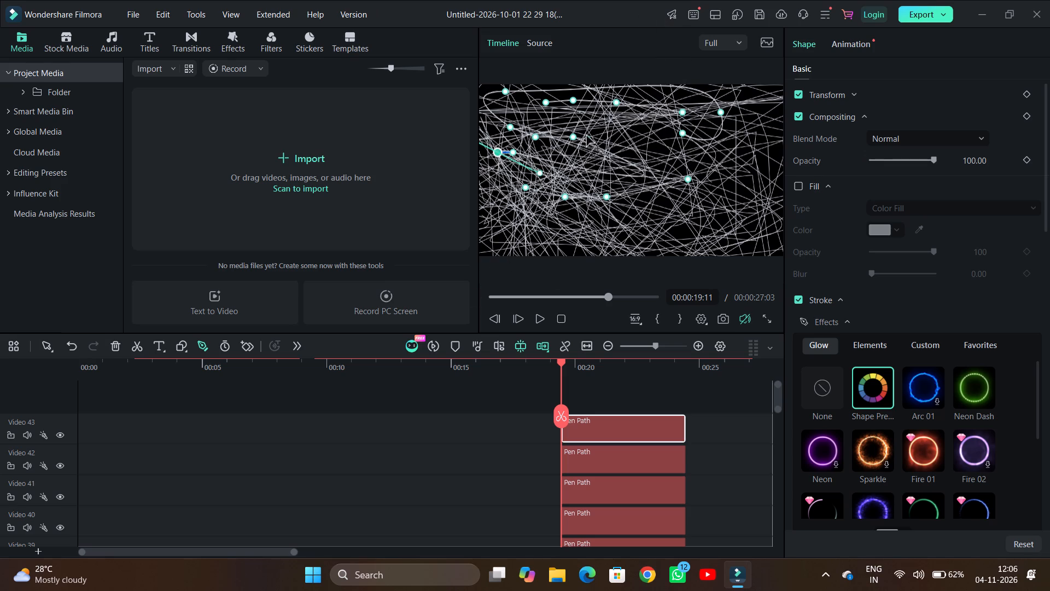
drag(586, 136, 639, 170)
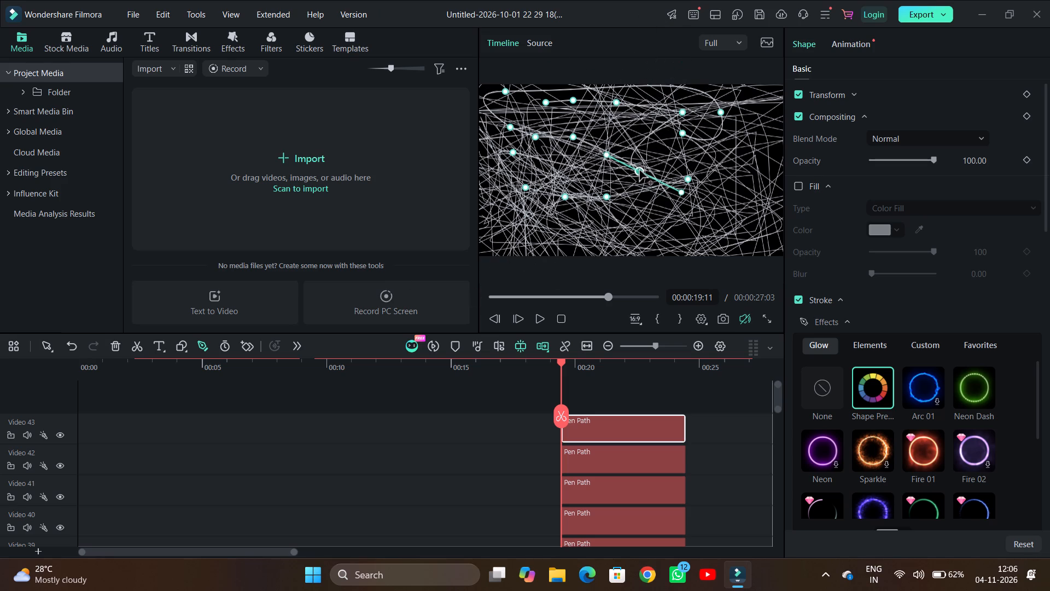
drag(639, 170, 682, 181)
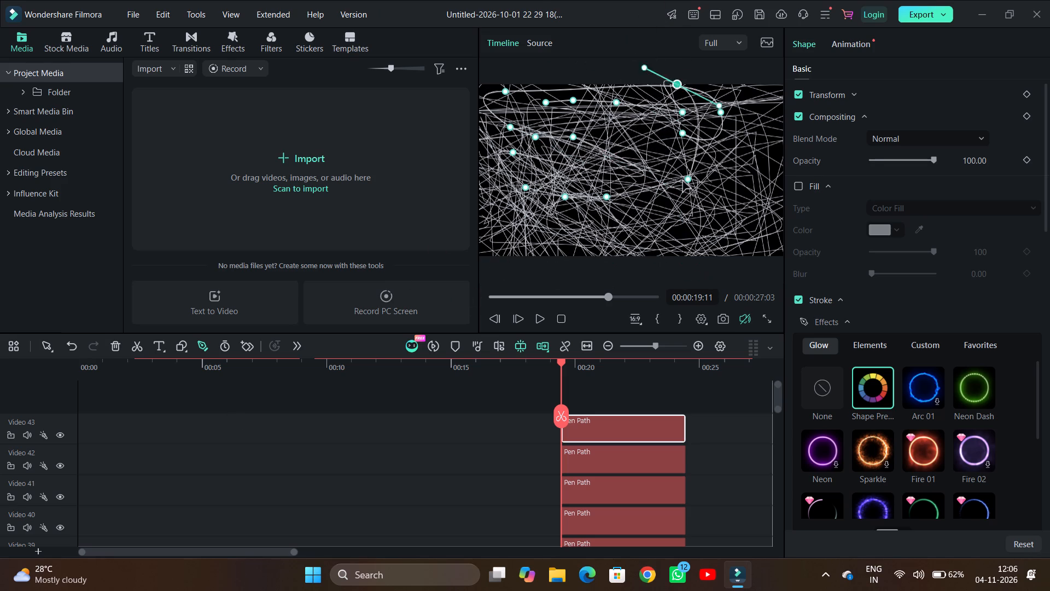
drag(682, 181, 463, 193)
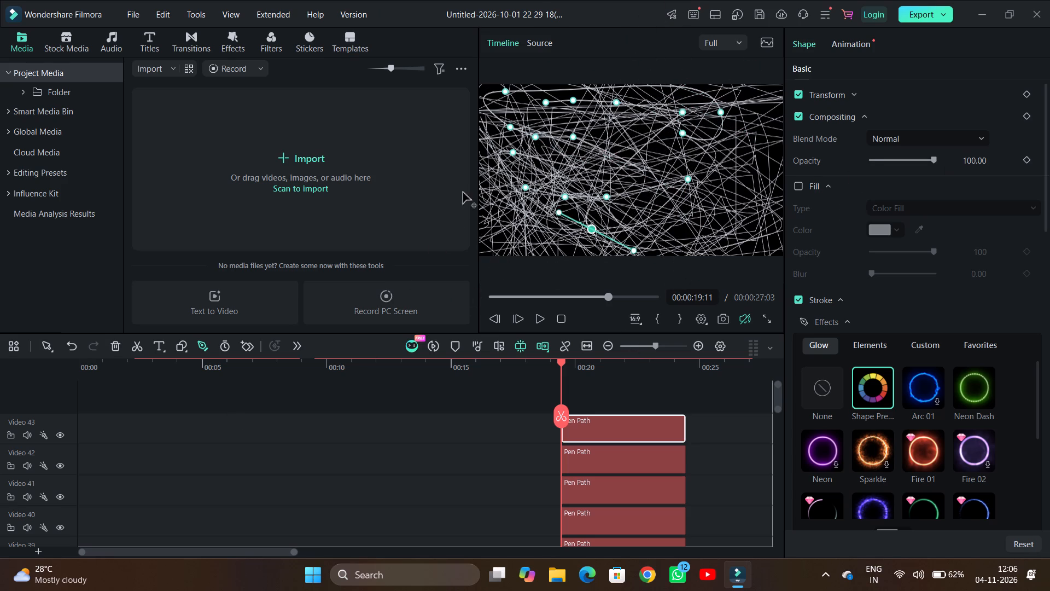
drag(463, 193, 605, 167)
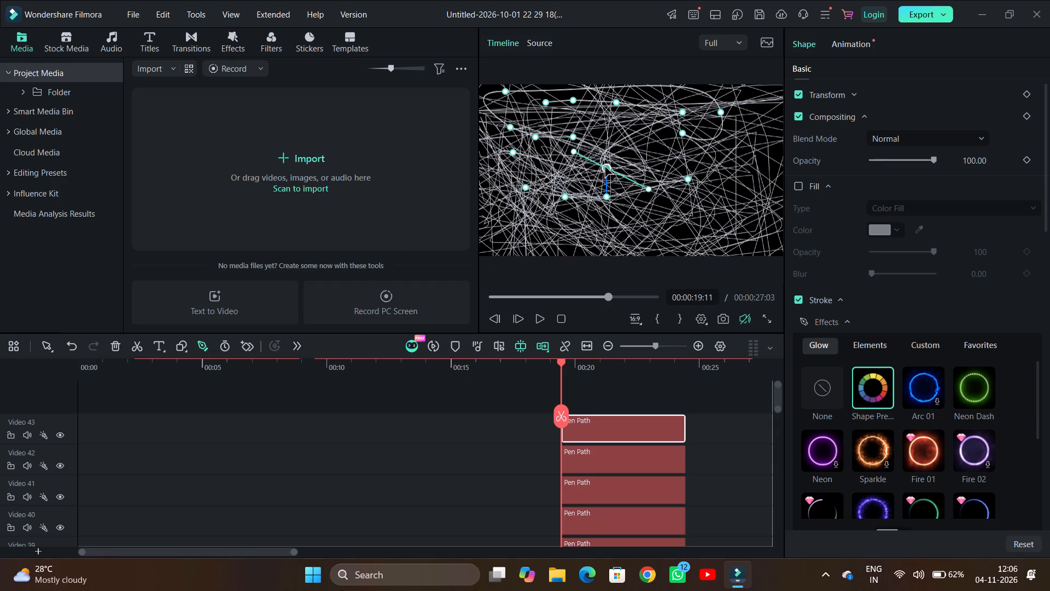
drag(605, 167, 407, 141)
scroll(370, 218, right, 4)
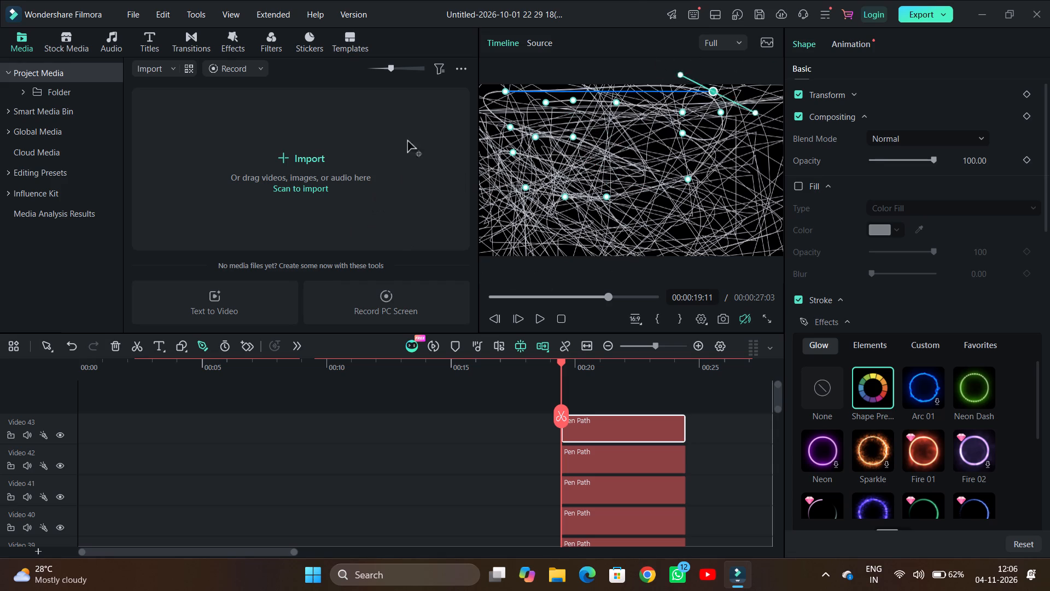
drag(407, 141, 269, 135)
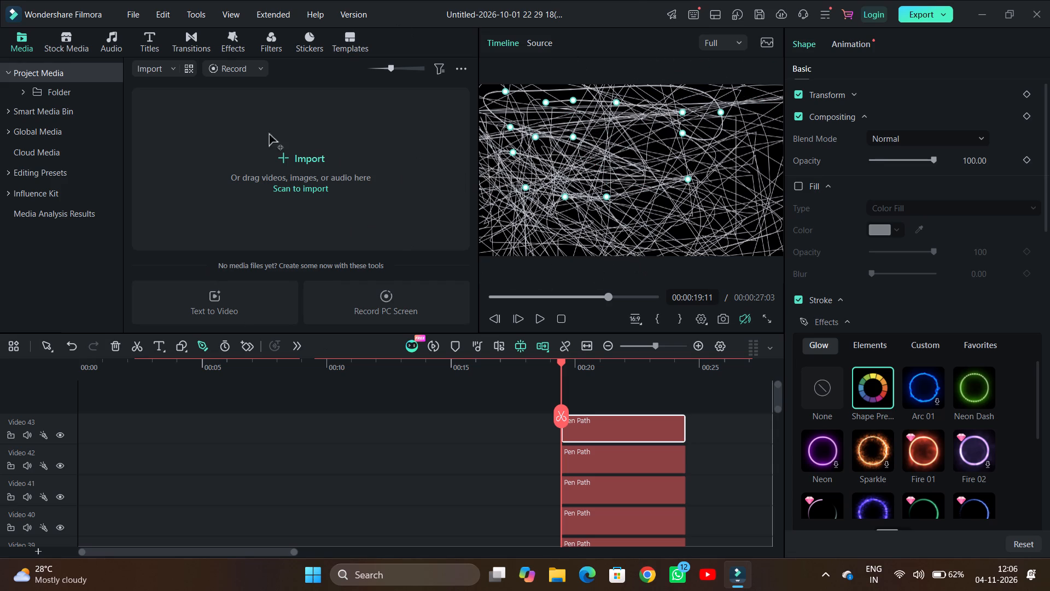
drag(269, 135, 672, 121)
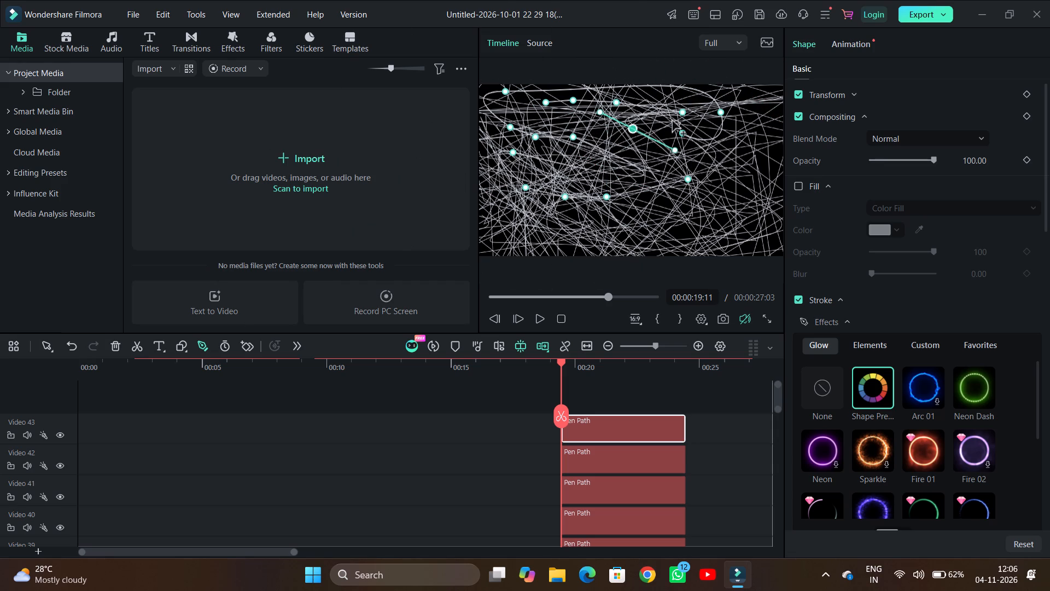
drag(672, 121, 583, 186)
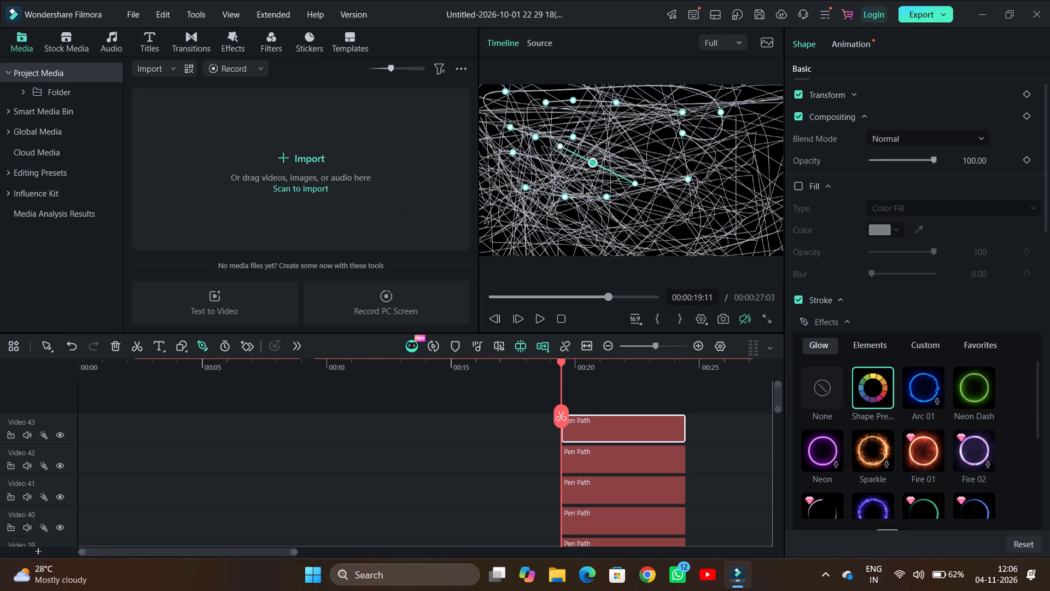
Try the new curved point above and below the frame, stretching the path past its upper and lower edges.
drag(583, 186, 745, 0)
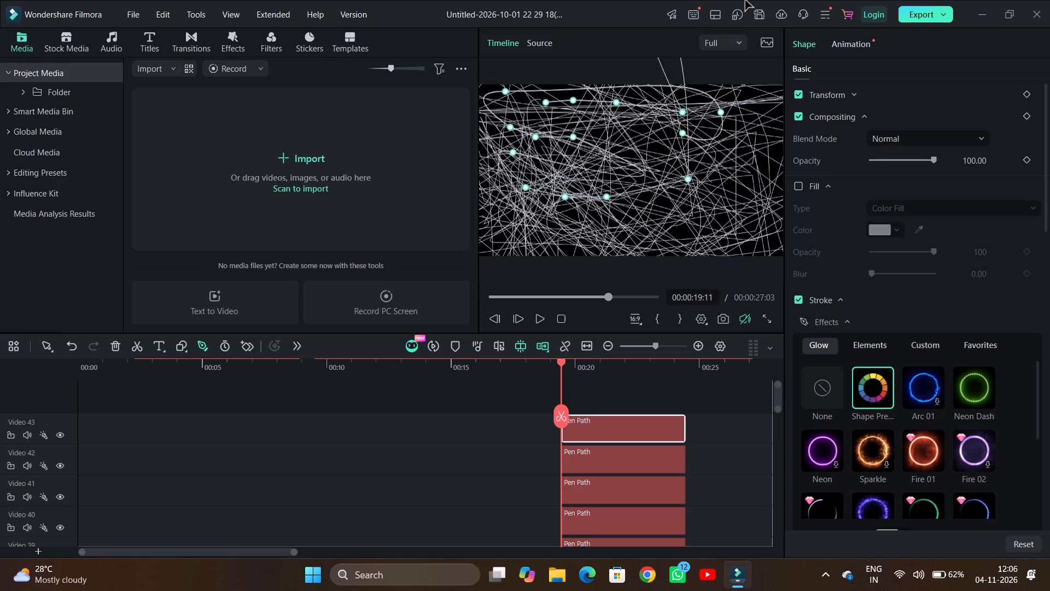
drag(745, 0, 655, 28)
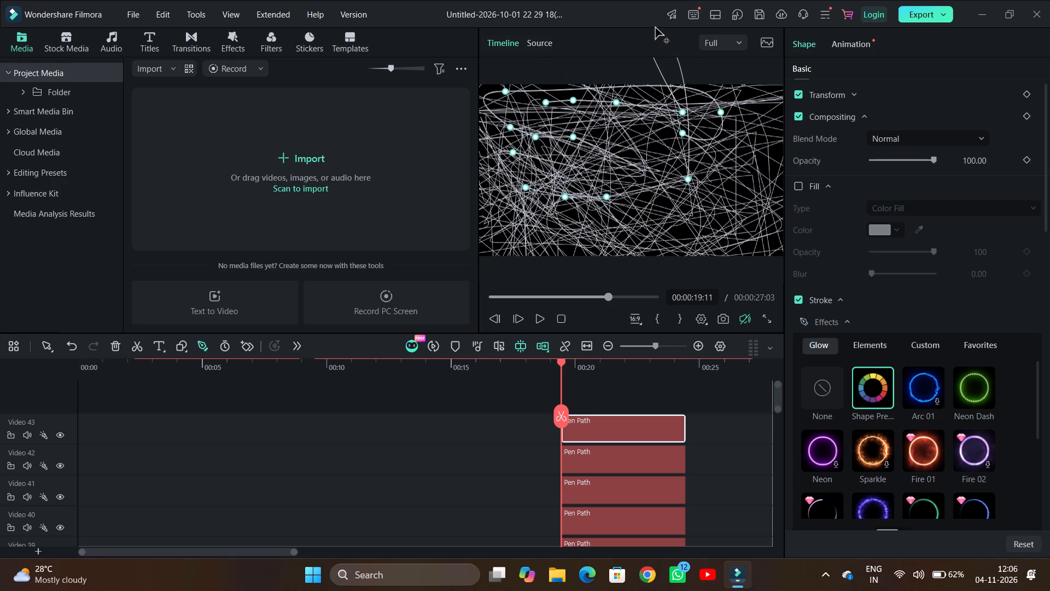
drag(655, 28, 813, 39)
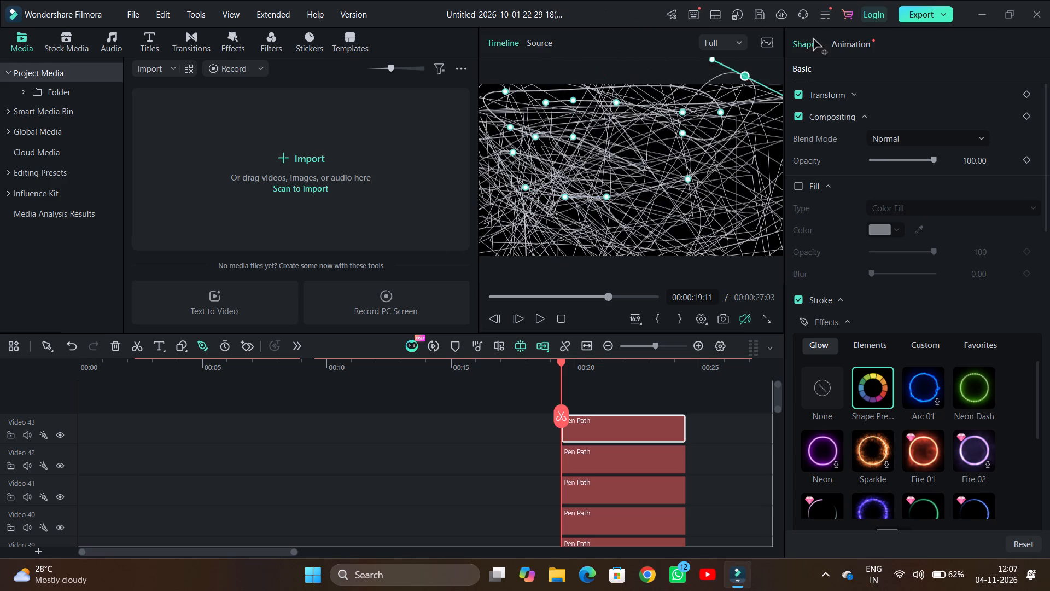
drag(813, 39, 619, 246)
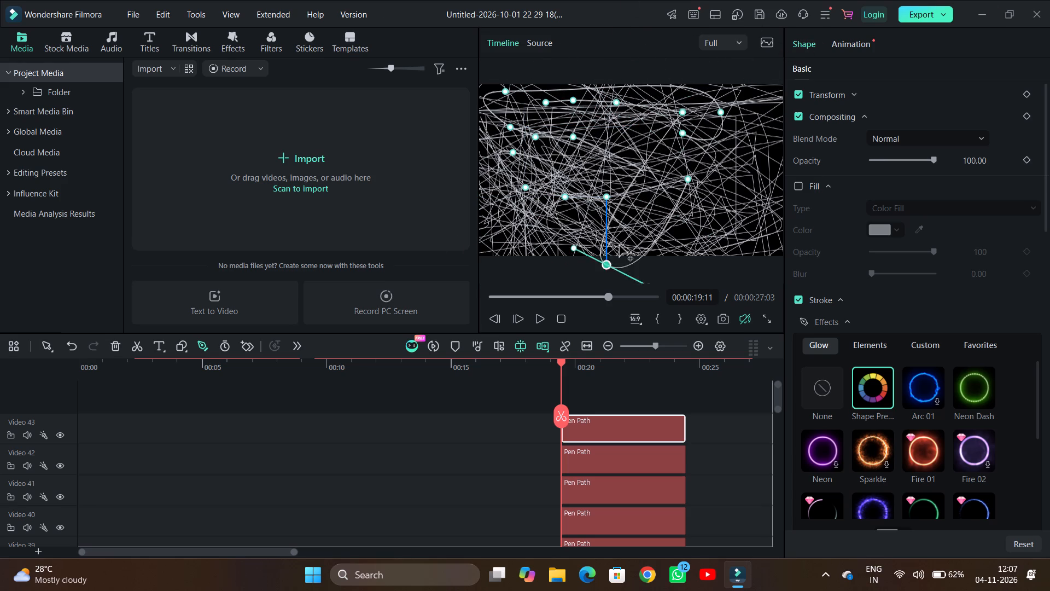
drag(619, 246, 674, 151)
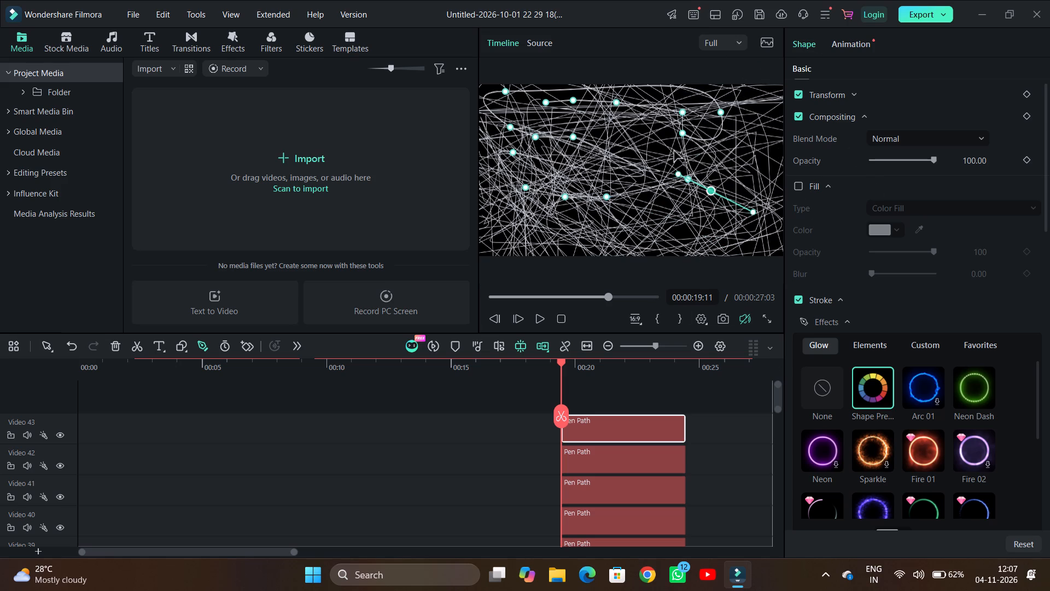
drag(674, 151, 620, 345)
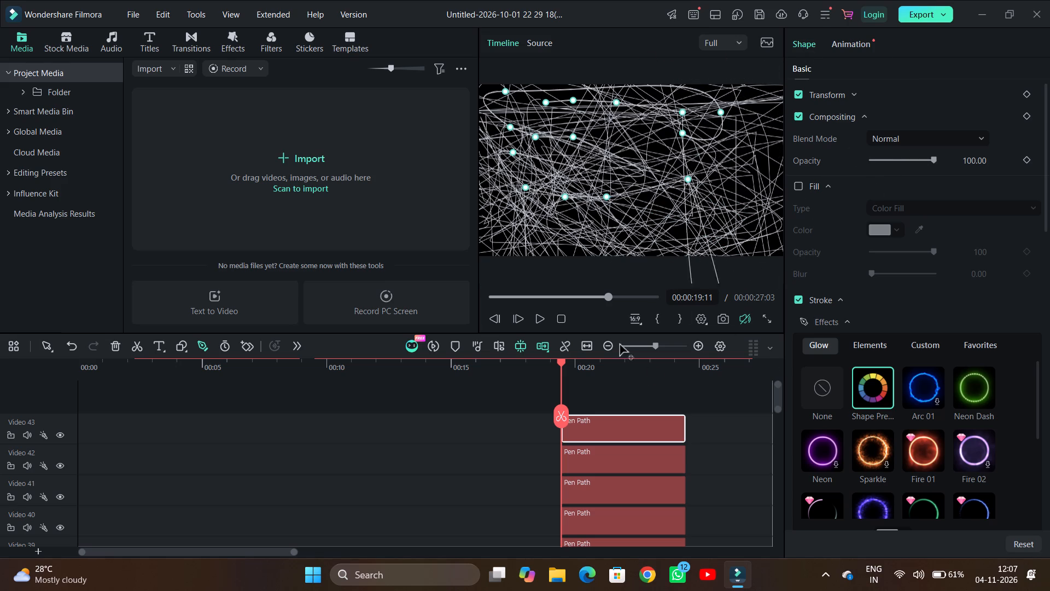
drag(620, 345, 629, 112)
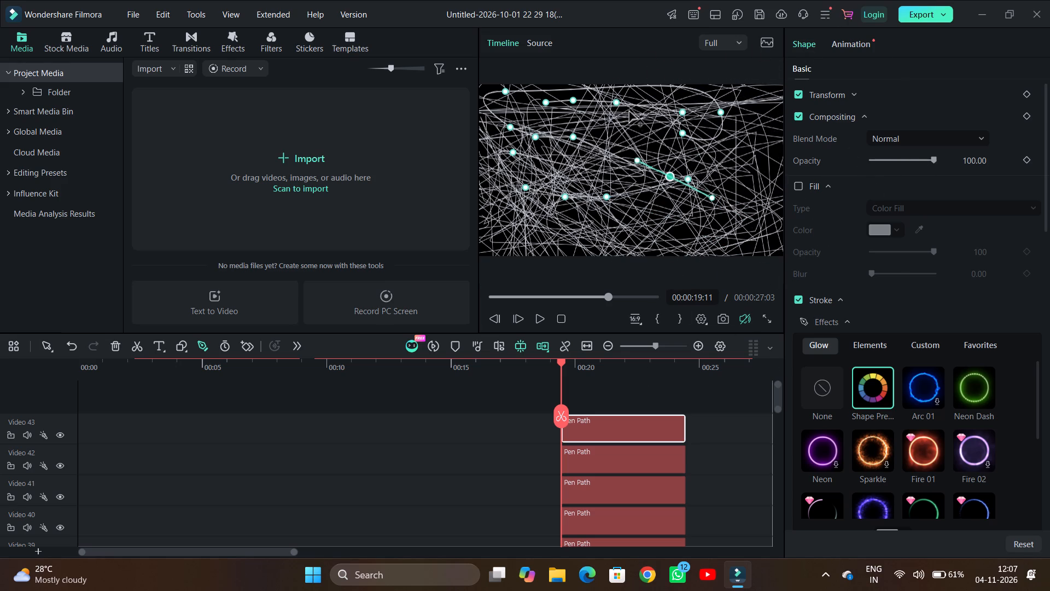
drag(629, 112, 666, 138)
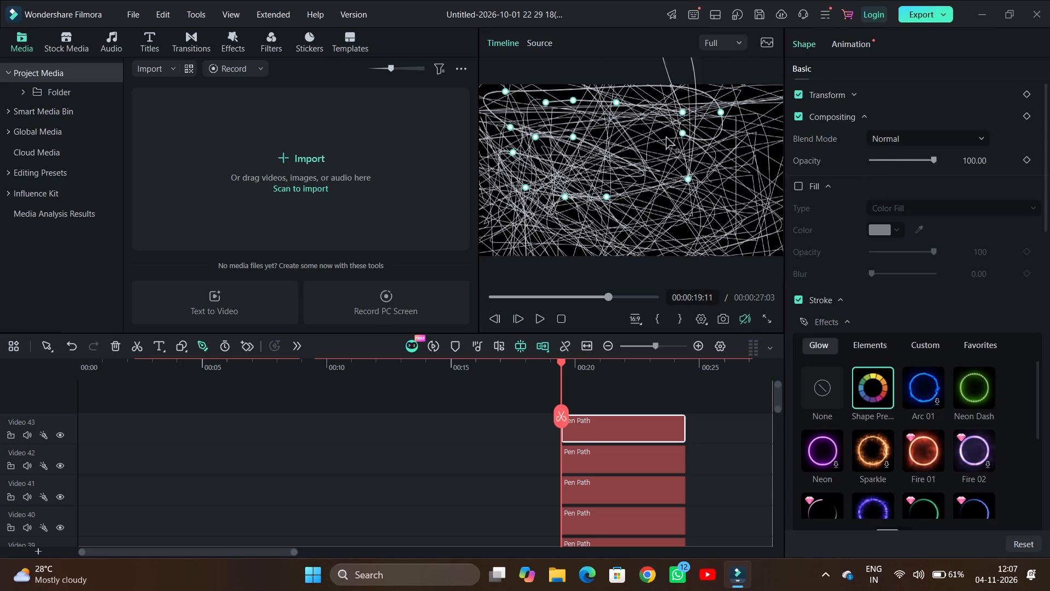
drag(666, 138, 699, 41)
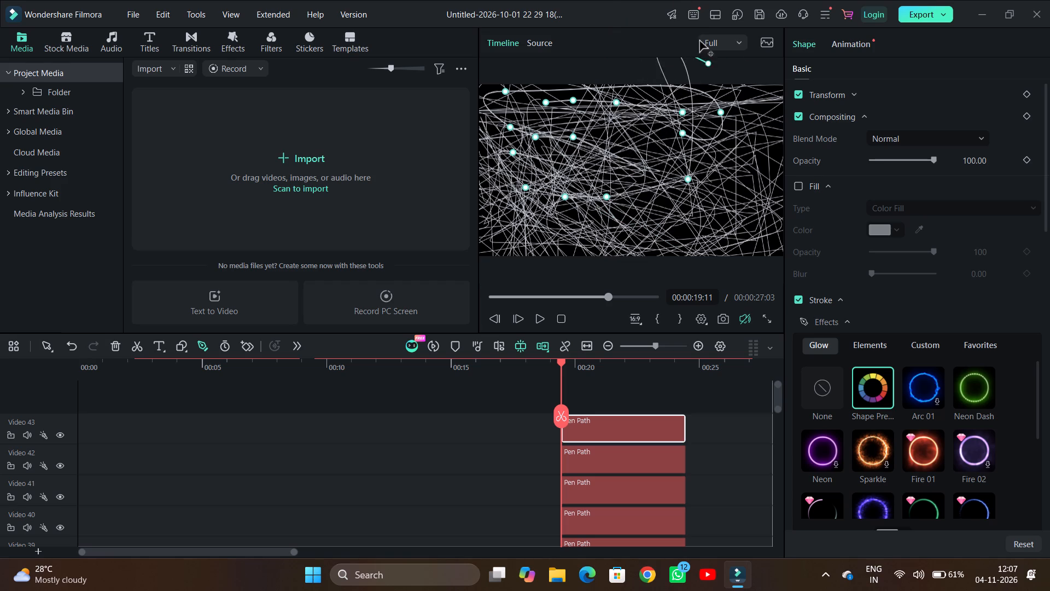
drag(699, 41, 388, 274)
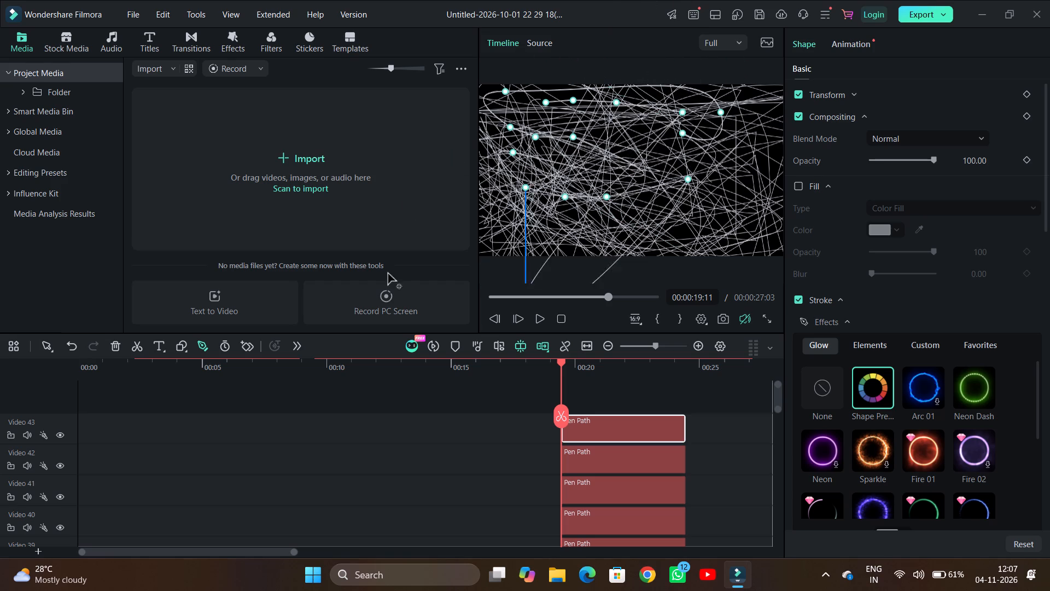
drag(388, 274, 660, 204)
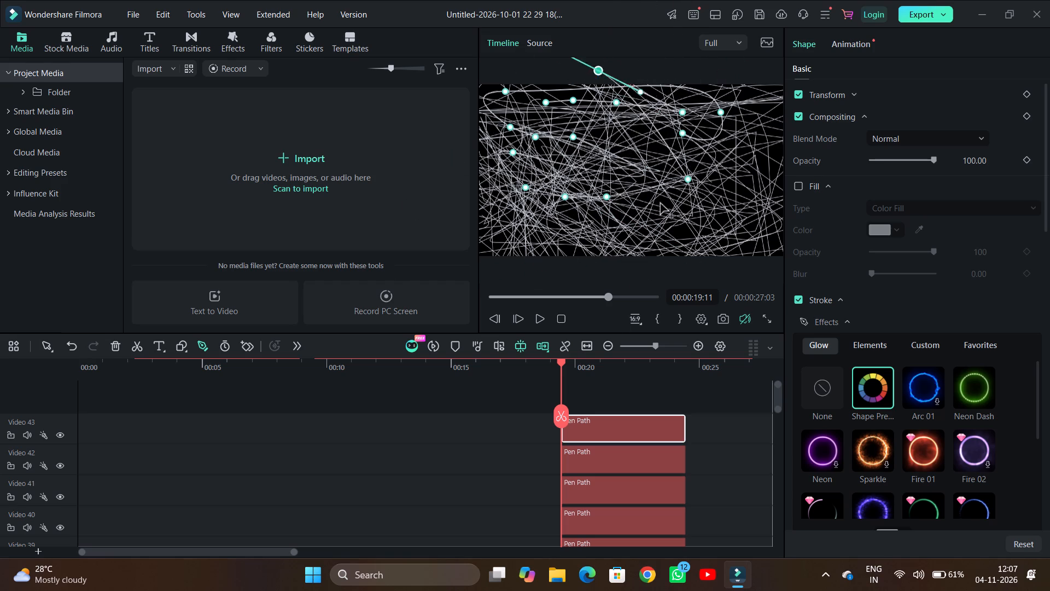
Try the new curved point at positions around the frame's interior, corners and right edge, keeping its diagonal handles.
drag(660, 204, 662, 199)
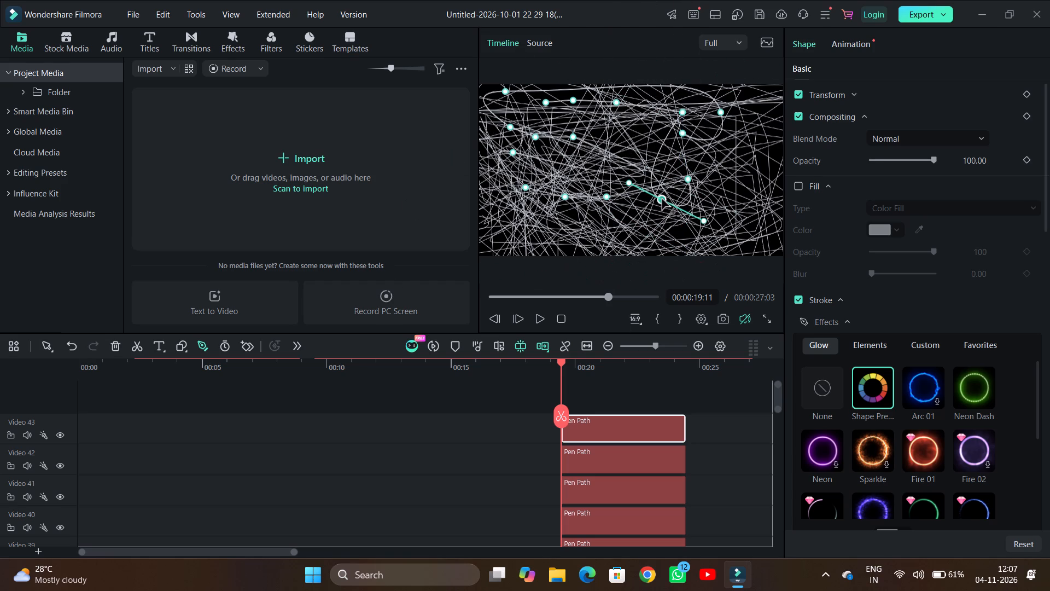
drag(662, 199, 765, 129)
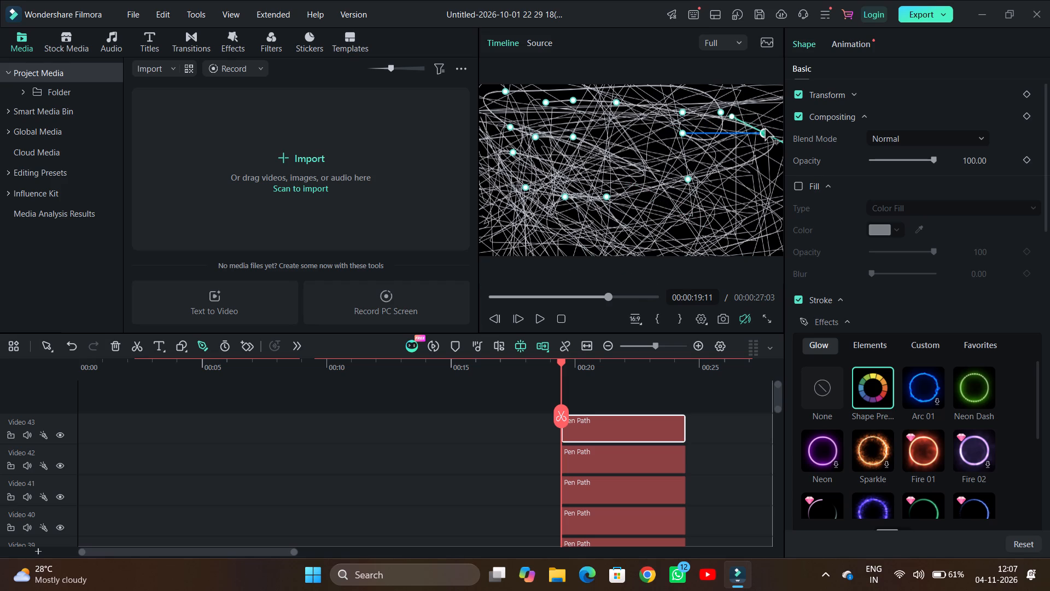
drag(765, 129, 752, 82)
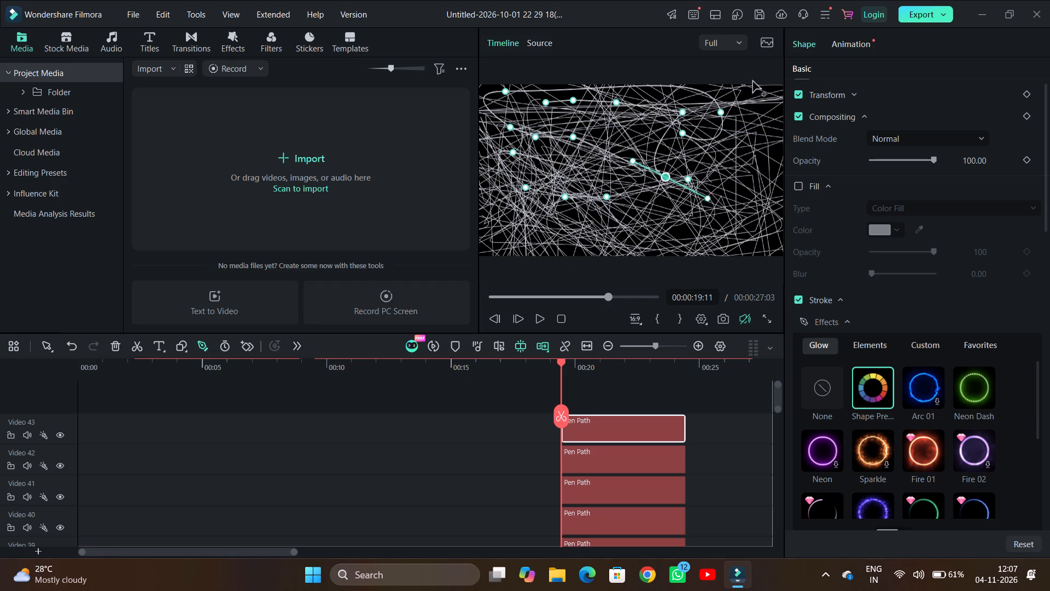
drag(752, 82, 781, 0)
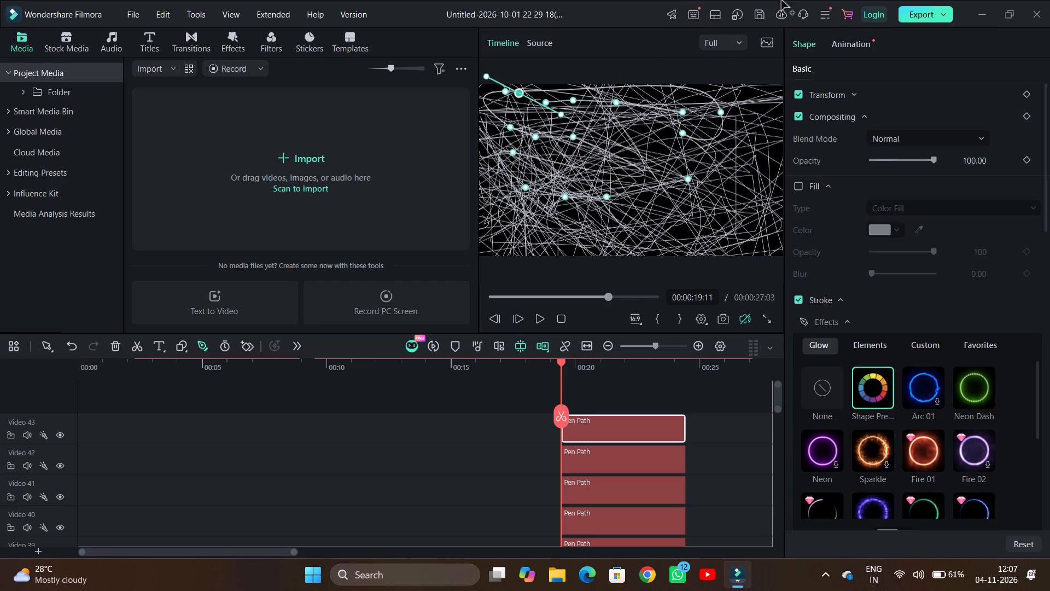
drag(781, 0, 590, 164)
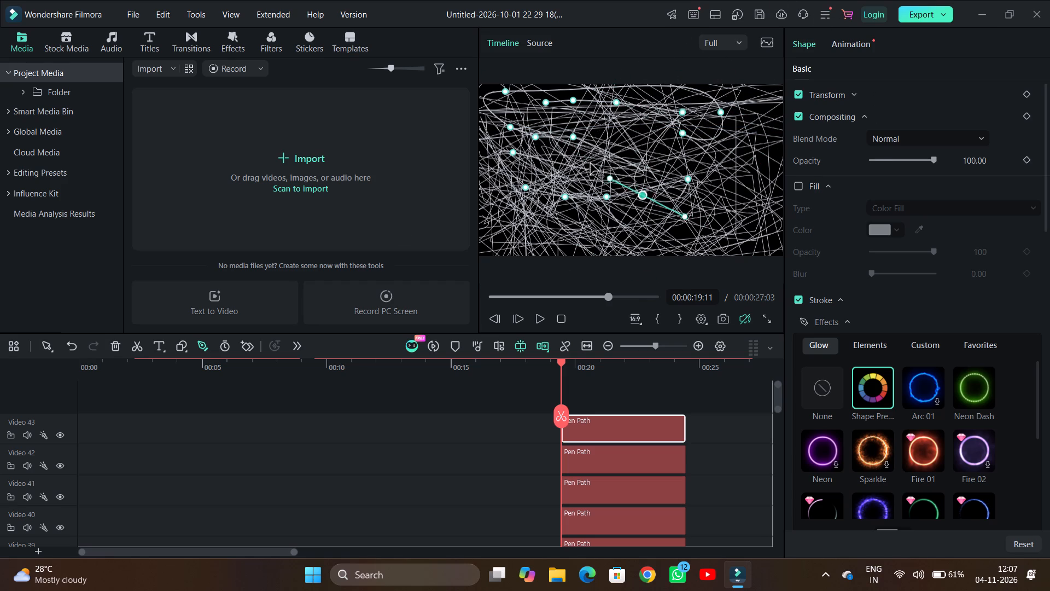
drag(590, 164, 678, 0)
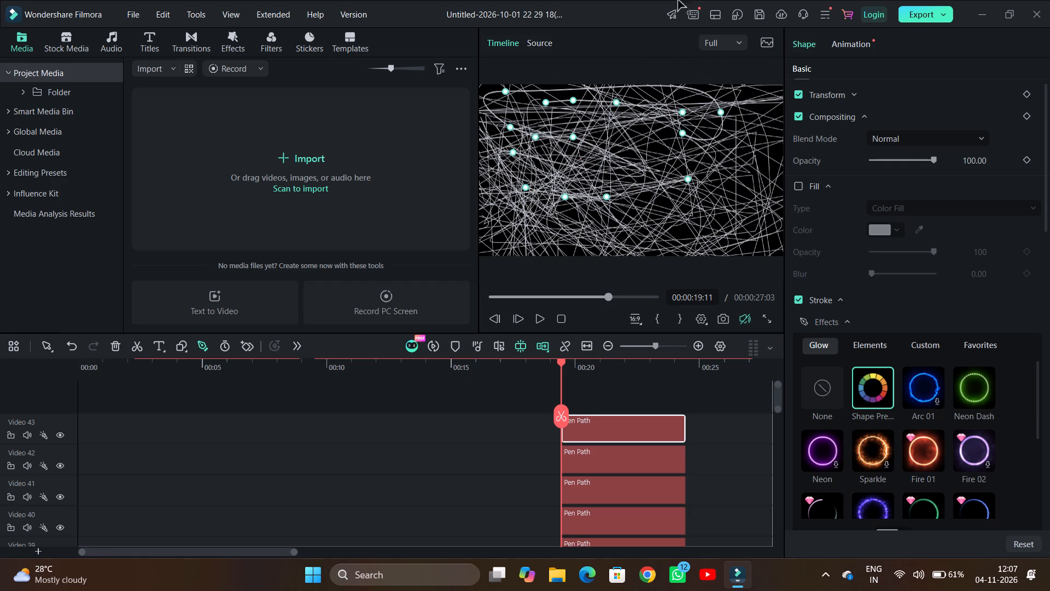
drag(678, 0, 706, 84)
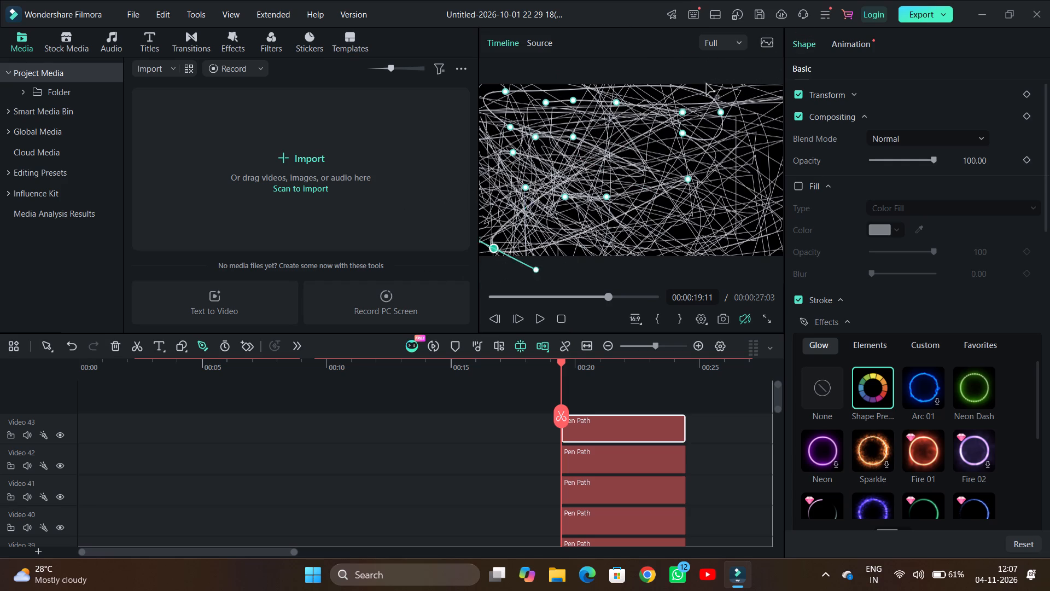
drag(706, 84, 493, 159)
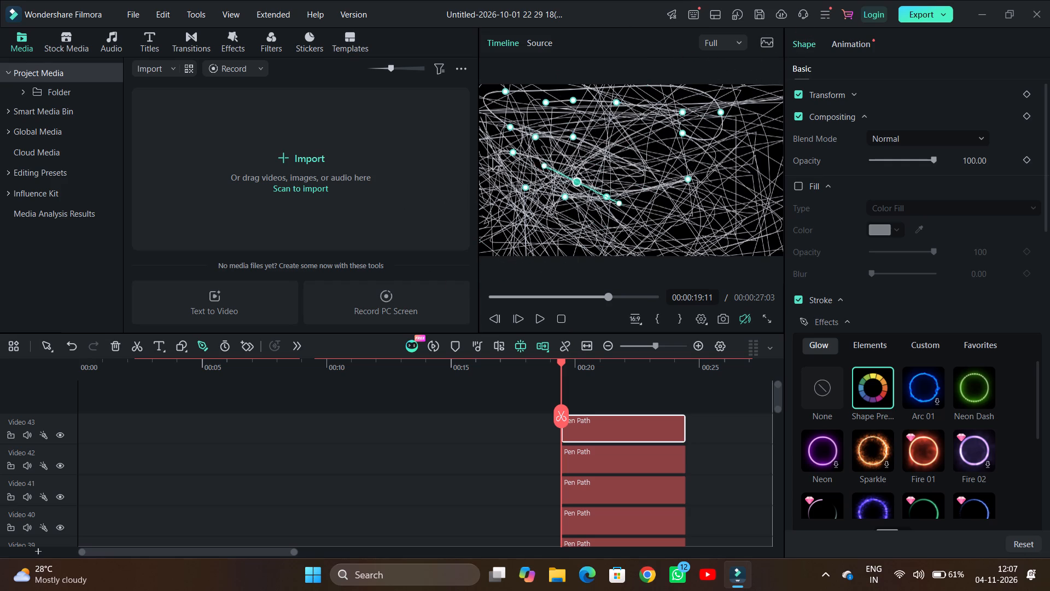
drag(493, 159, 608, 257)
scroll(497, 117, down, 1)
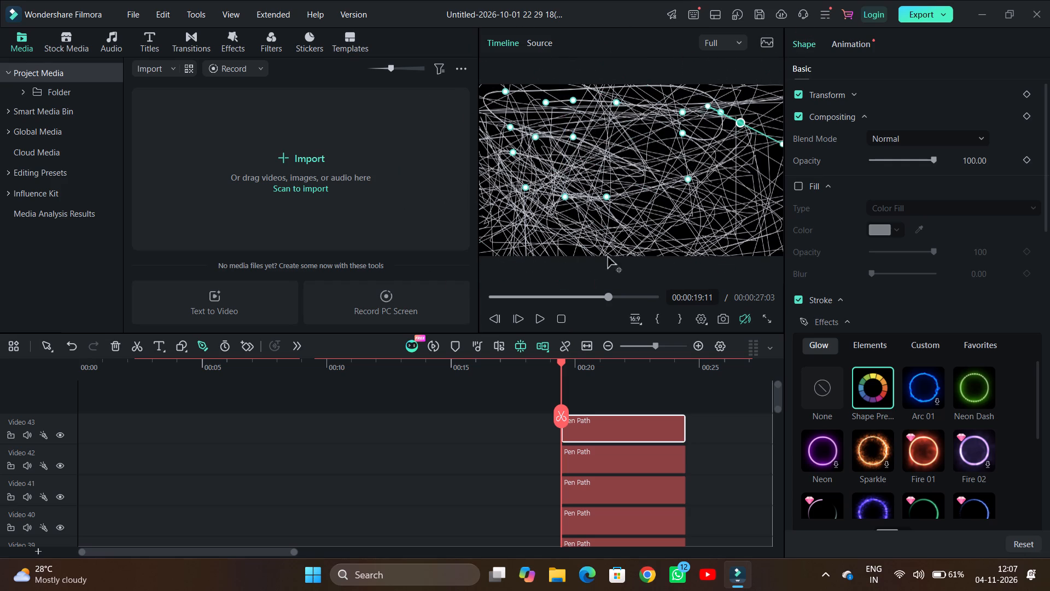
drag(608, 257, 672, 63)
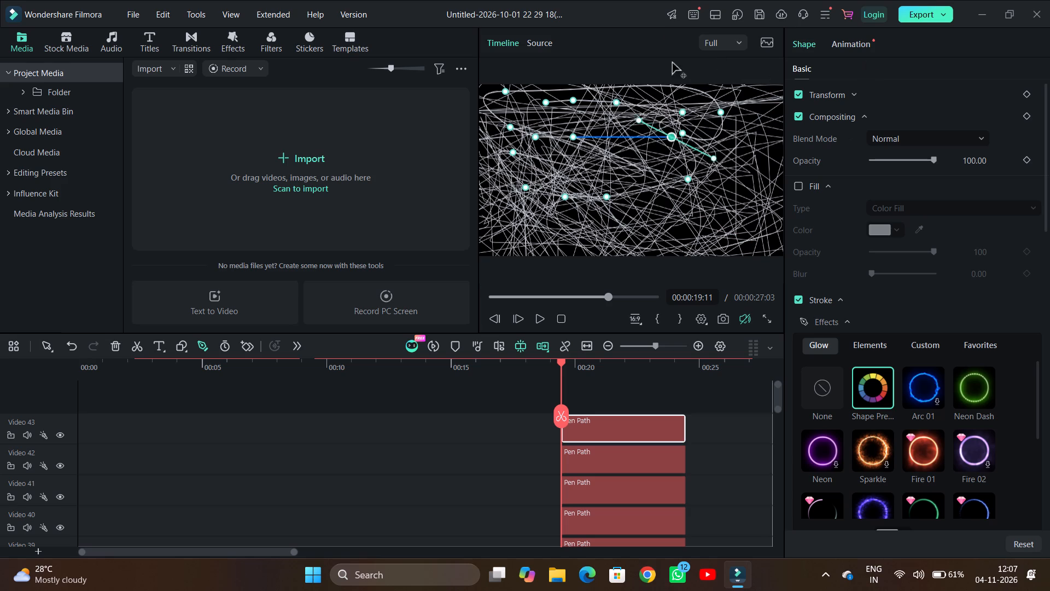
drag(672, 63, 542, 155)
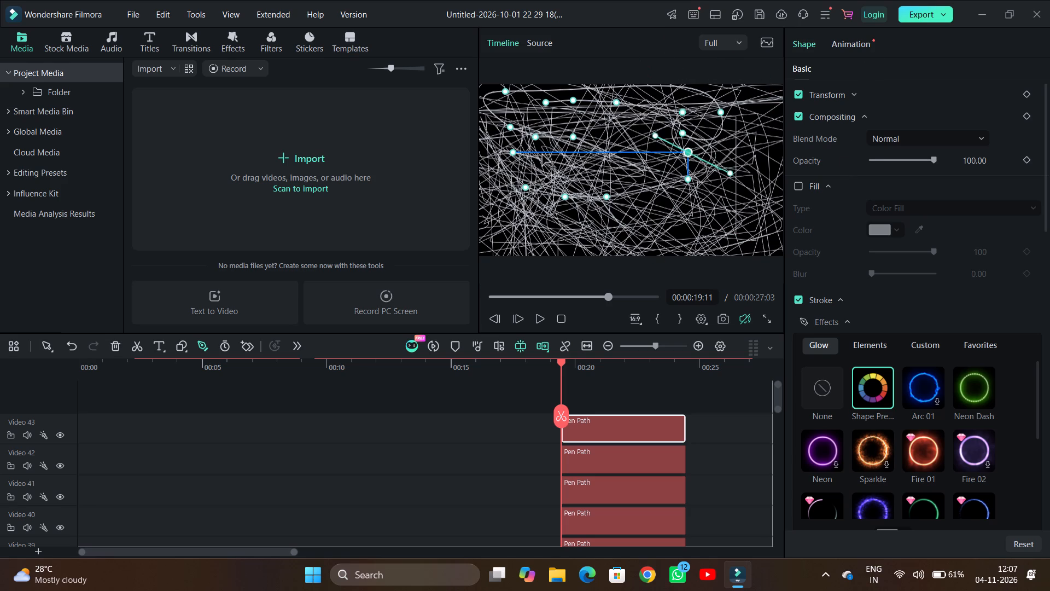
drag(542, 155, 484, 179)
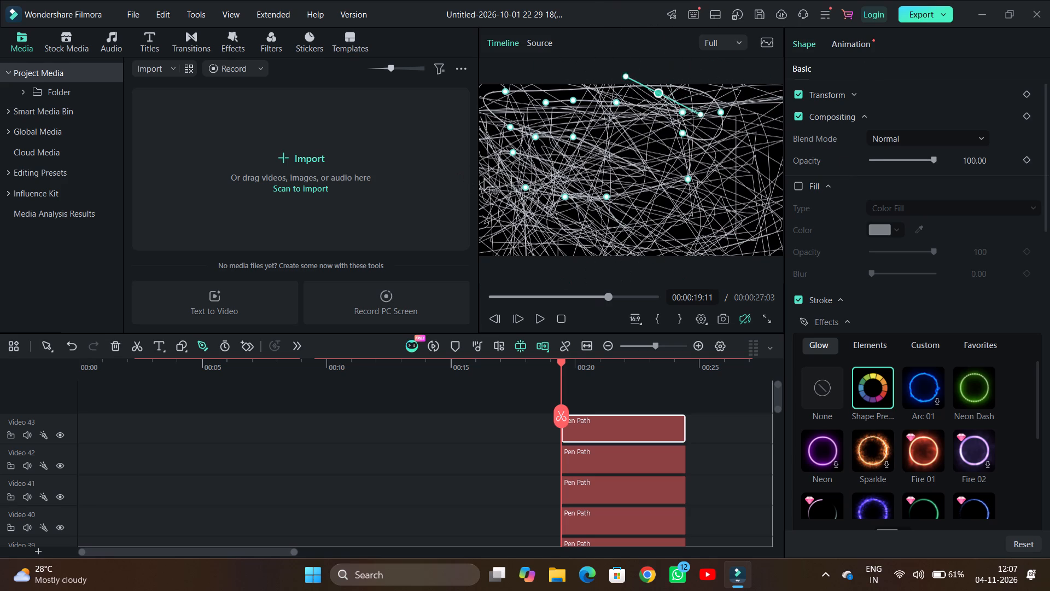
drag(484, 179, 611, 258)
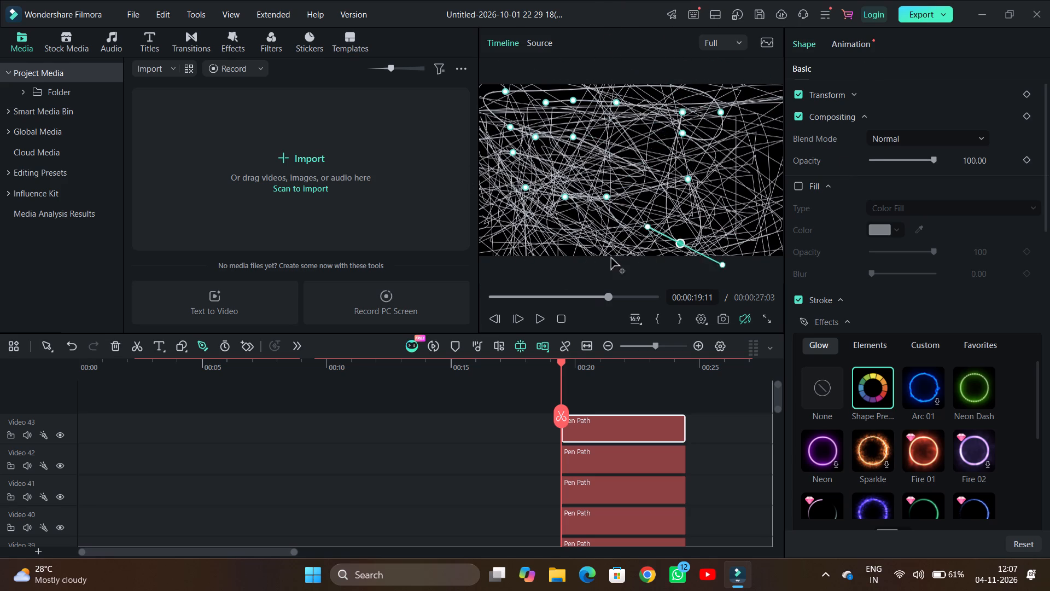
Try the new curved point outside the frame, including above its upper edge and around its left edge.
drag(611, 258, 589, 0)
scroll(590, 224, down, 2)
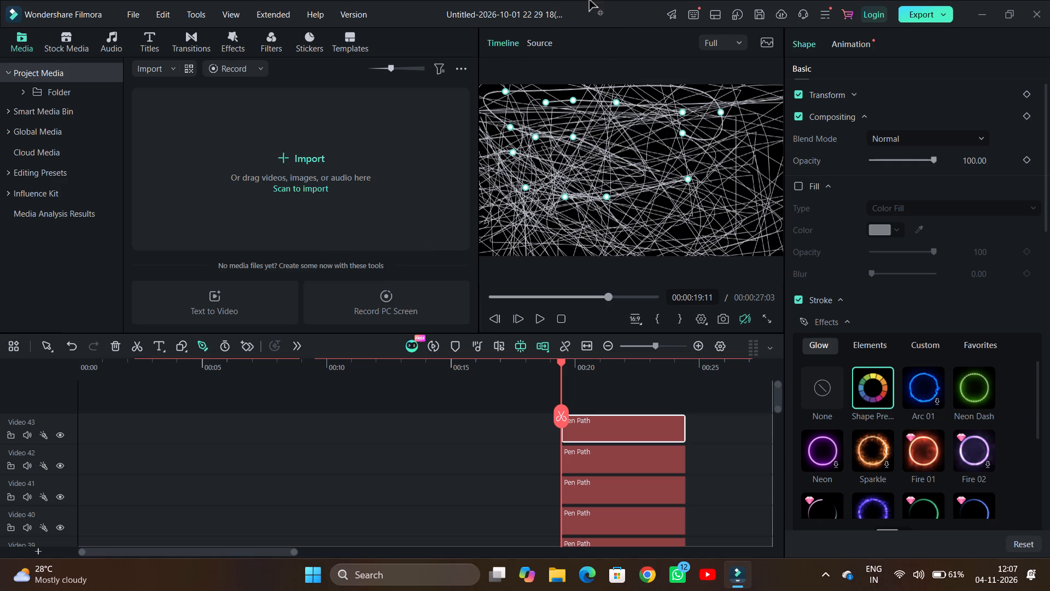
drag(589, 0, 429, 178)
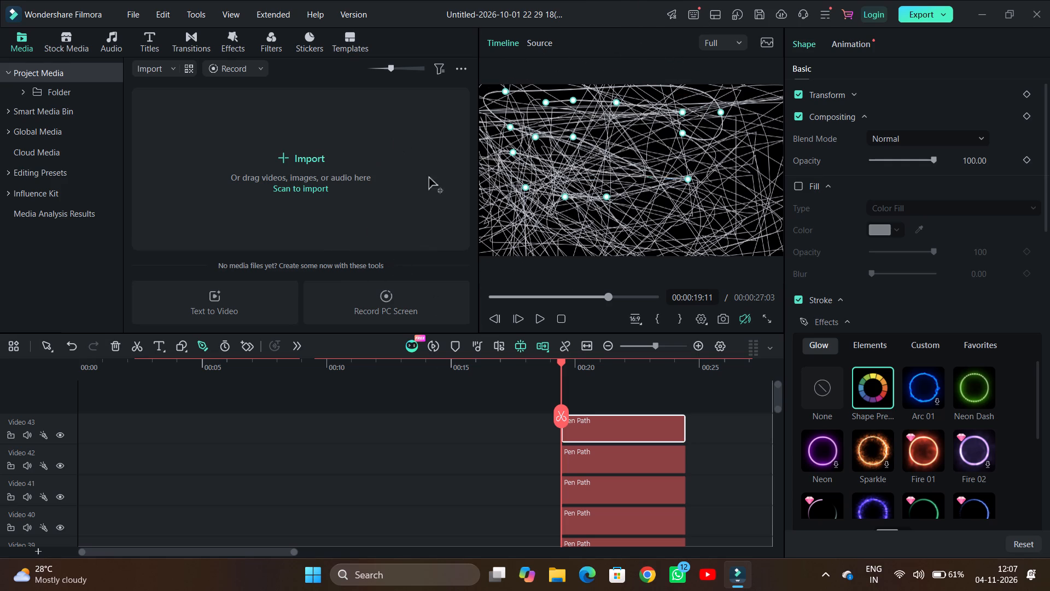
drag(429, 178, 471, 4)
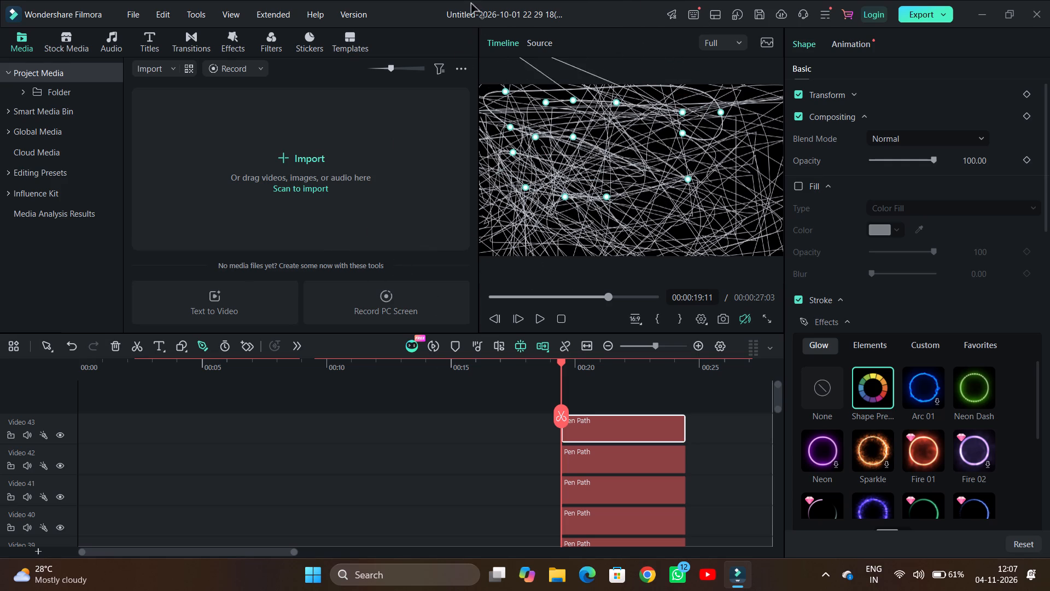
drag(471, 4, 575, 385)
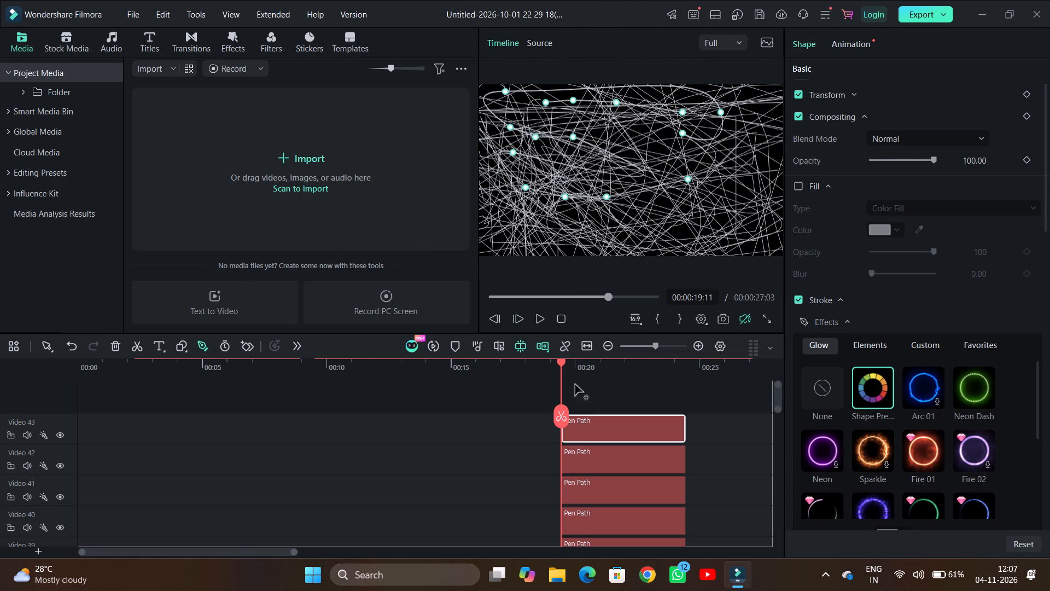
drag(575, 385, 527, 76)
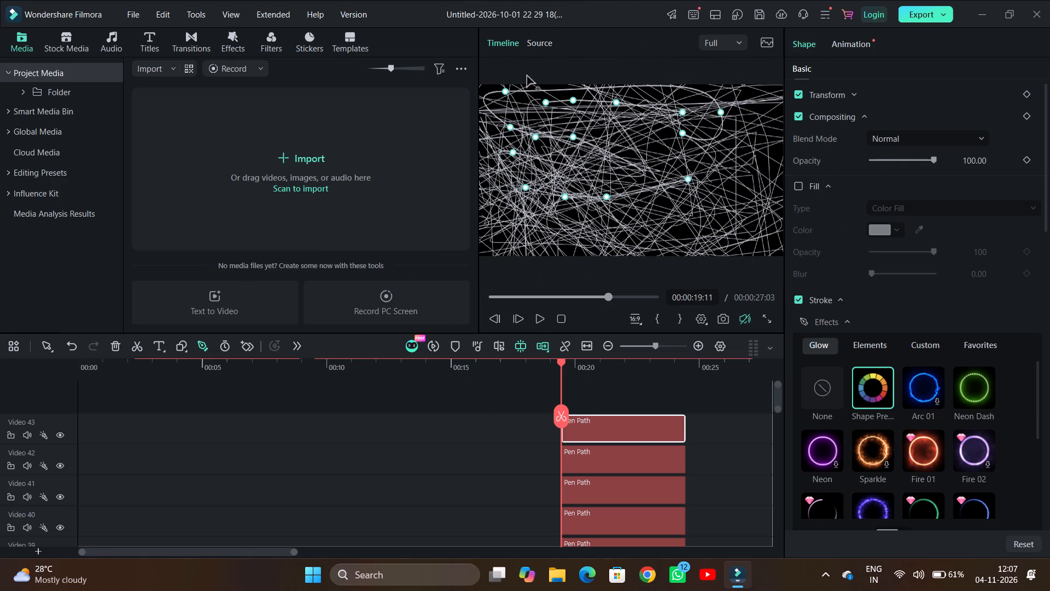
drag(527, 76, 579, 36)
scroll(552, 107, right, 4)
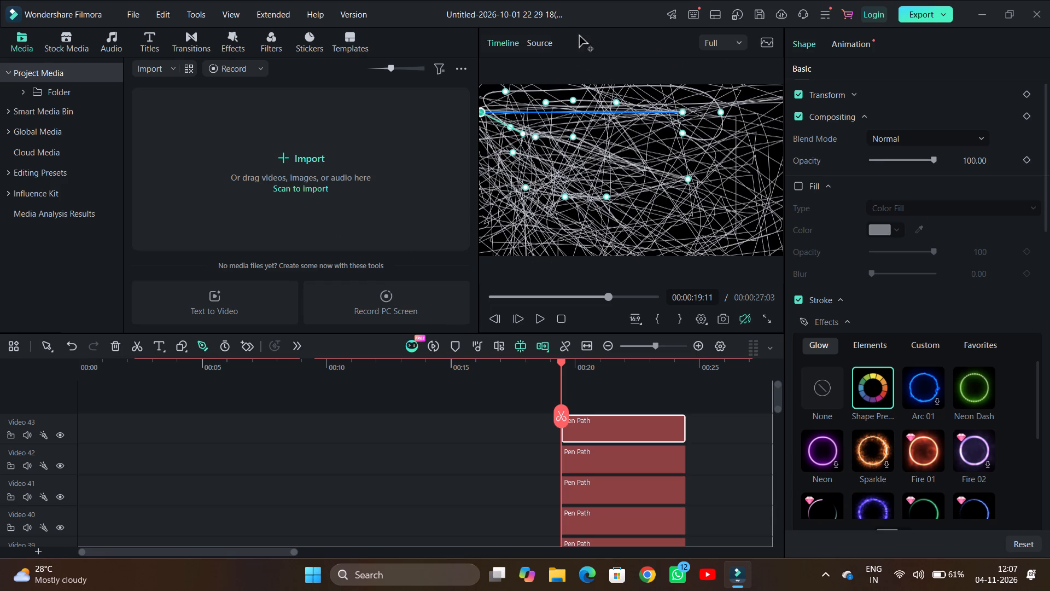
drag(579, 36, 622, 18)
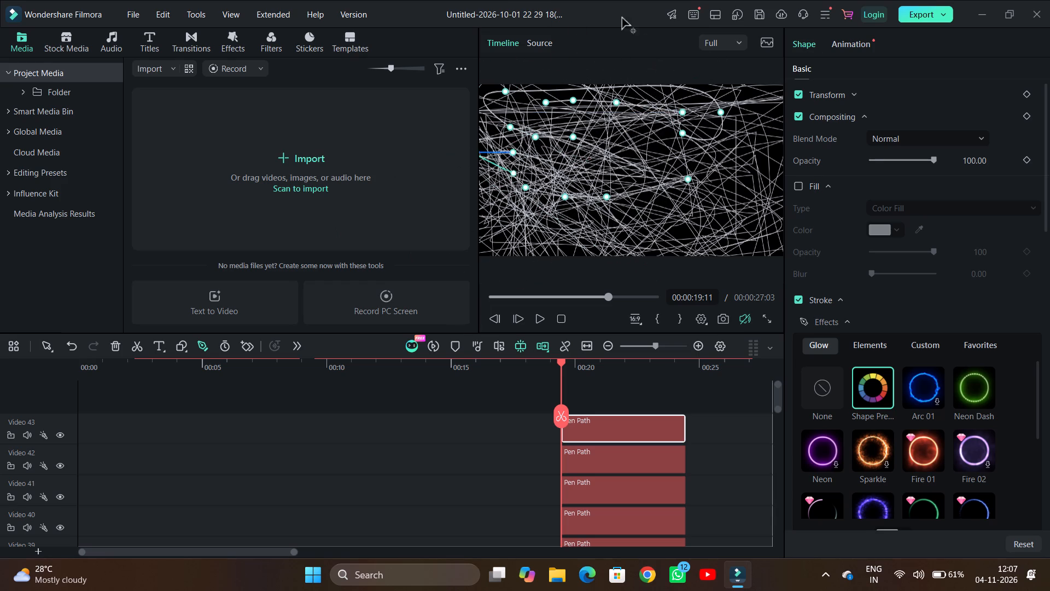
Move the curved point with diagonal handles around the frame, settling it below the frame's lower edge.
drag(622, 18, 556, 148)
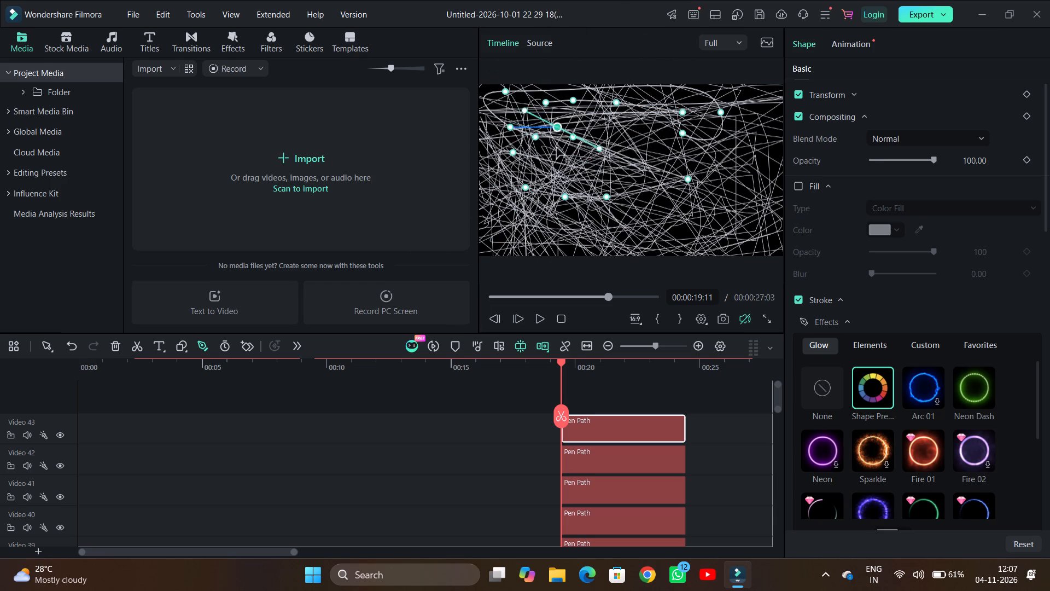
drag(556, 148, 687, 253)
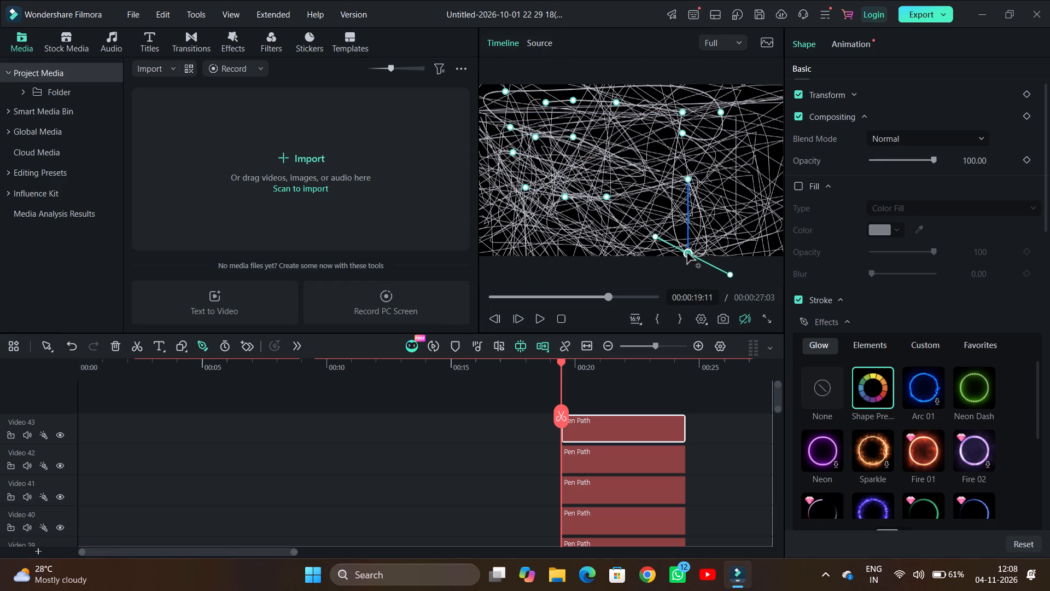
drag(687, 253, 687, 253)
drag(687, 253, 639, 37)
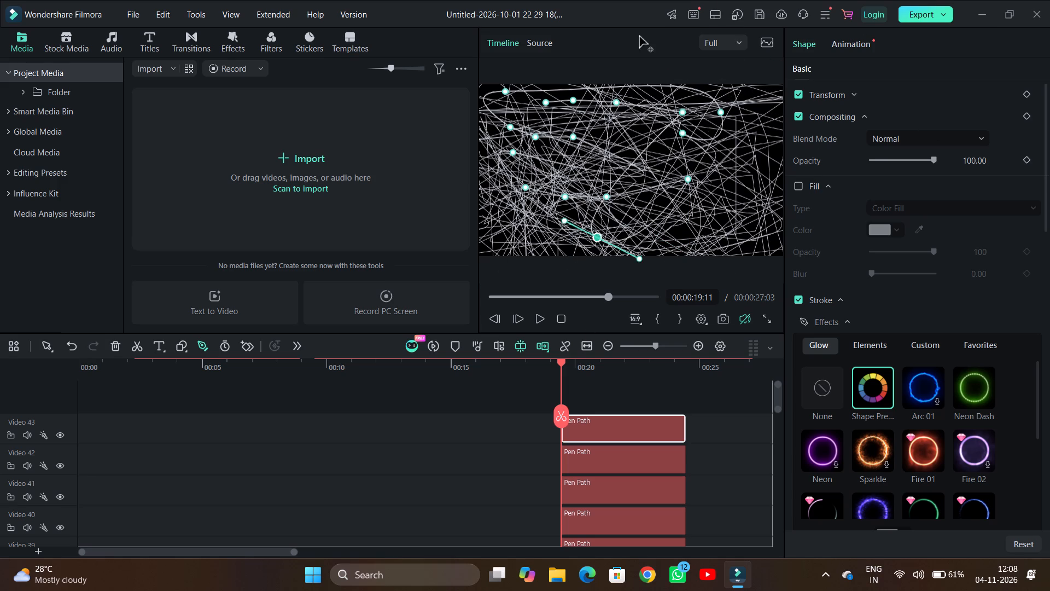
drag(639, 37, 651, 170)
scroll(469, 160, right, 1)
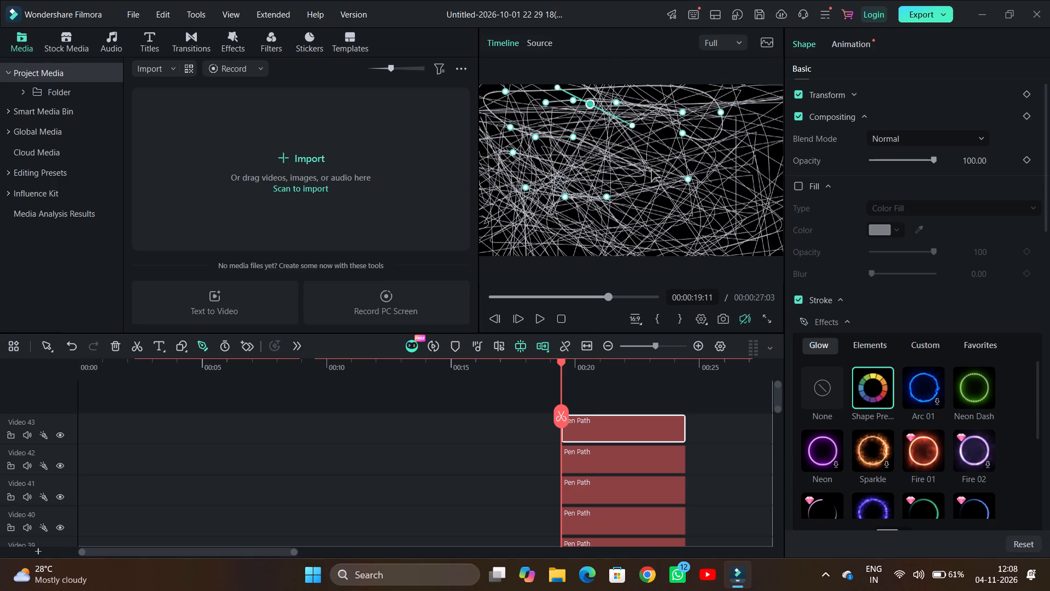
scroll(651, 170, right, 1)
drag(651, 170, 590, 79)
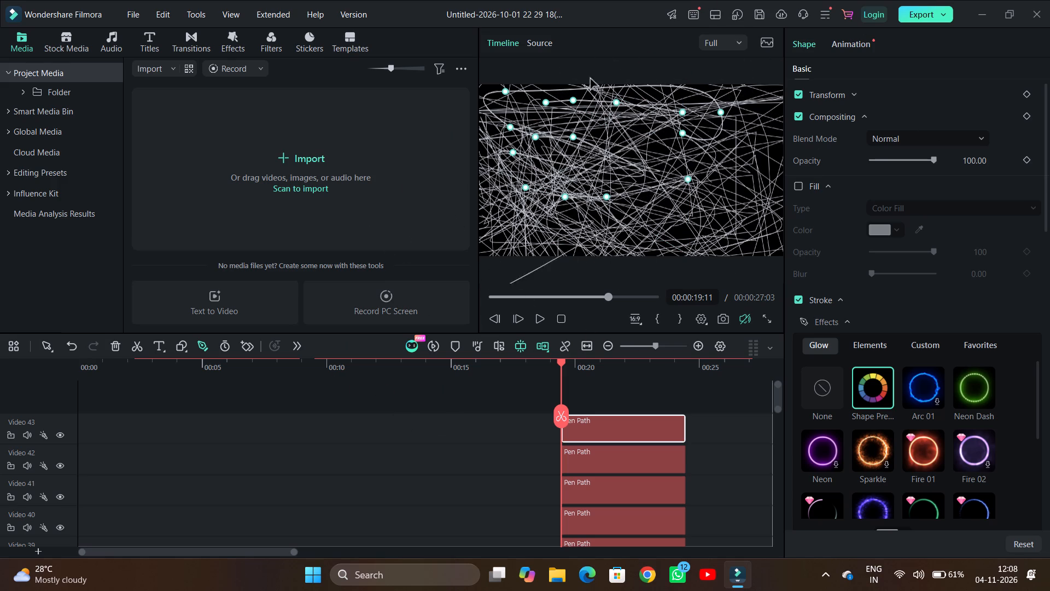
drag(590, 79, 682, 175)
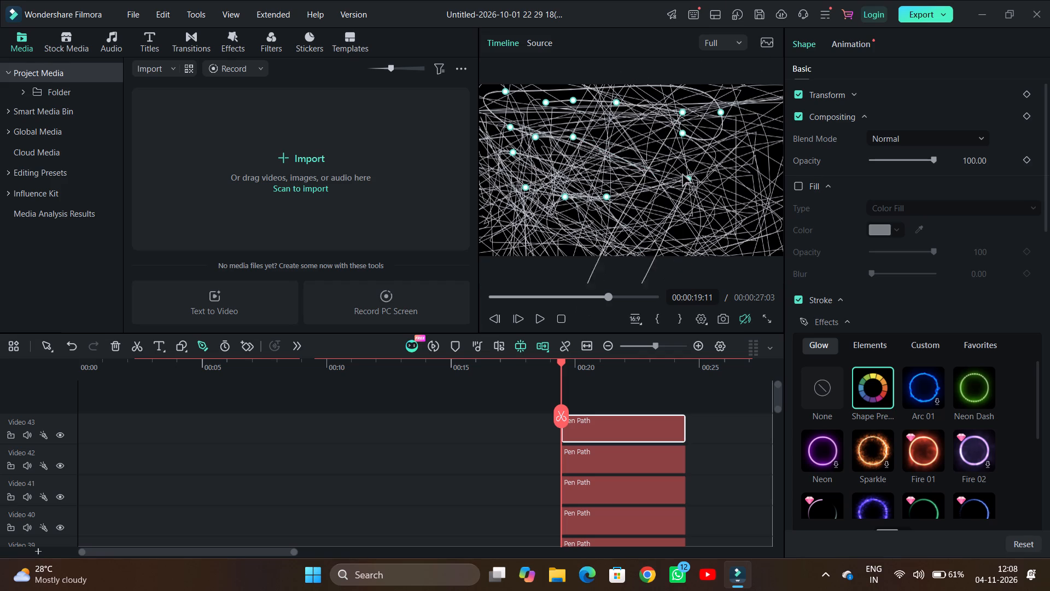
drag(682, 175, 715, 366)
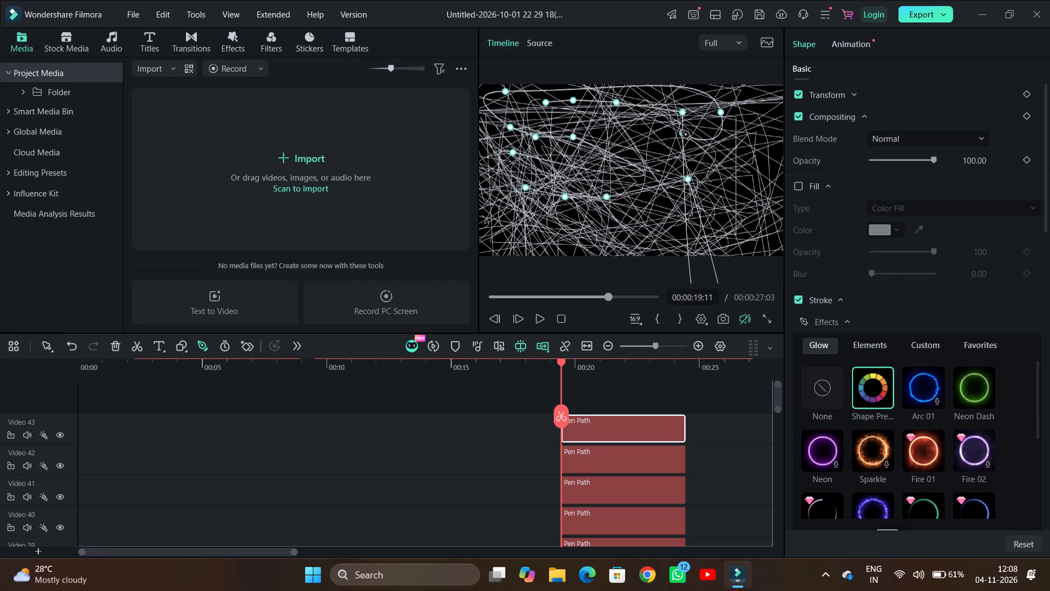
Add another curved point near the path's upper-right point and try it across the frame's interior and above its upper edge.
drag(721, 116, 723, 126)
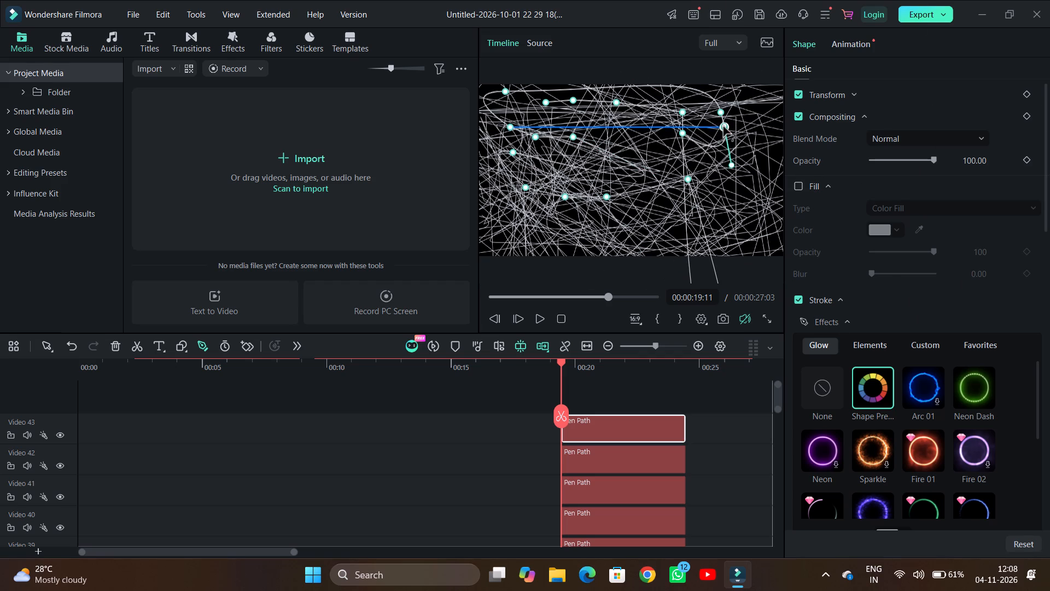
drag(723, 126, 713, 133)
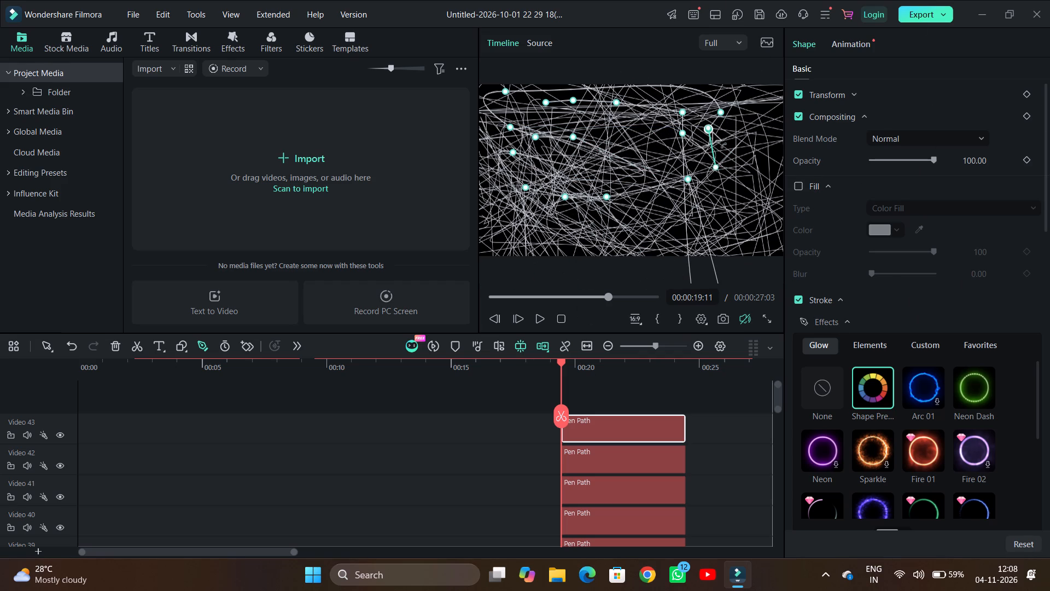
drag(713, 133, 659, 165)
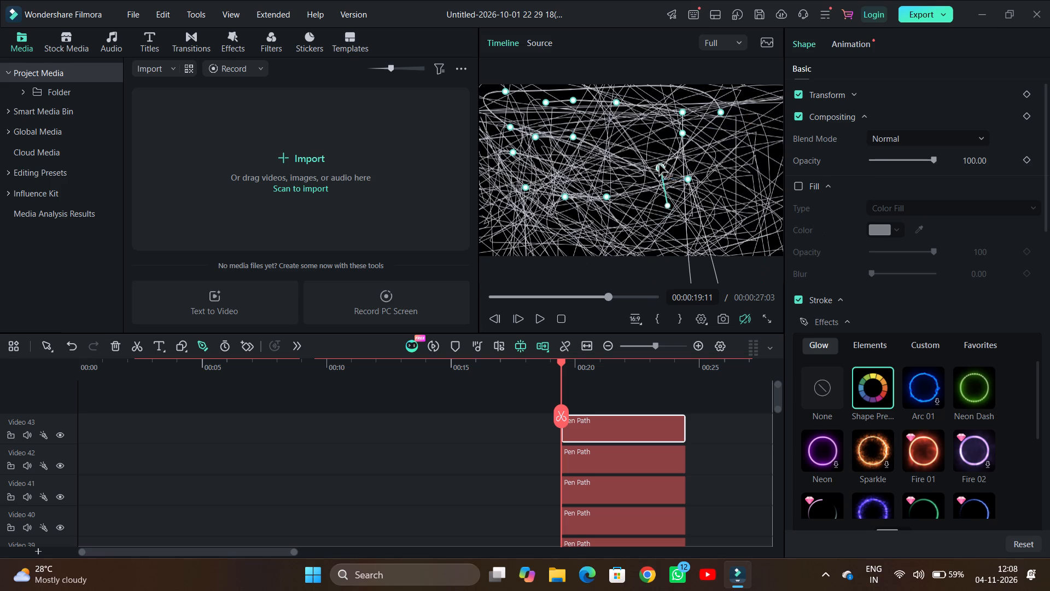
drag(659, 165, 676, 209)
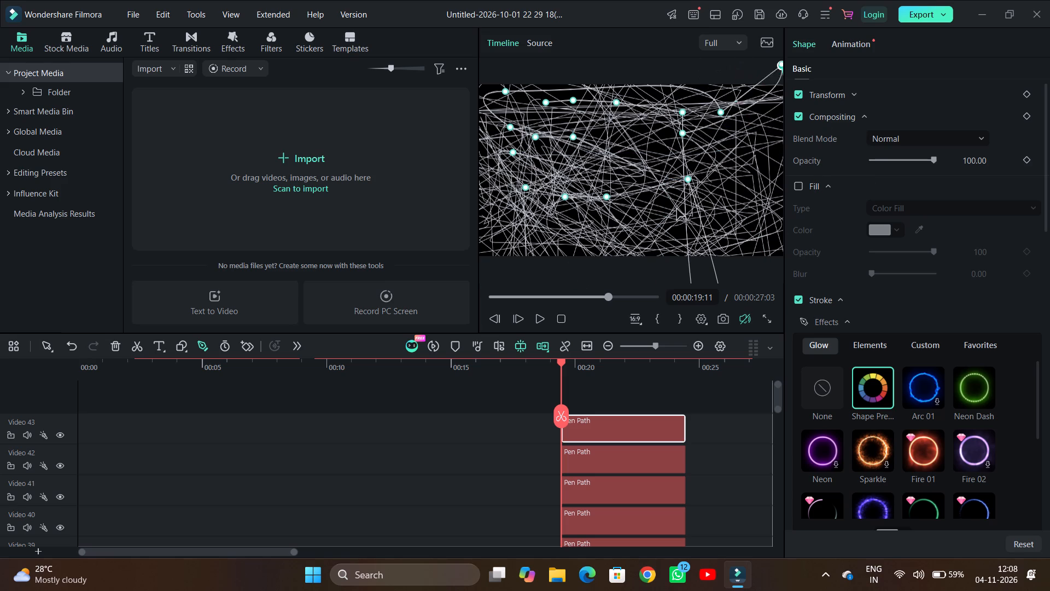
drag(676, 209, 768, 7)
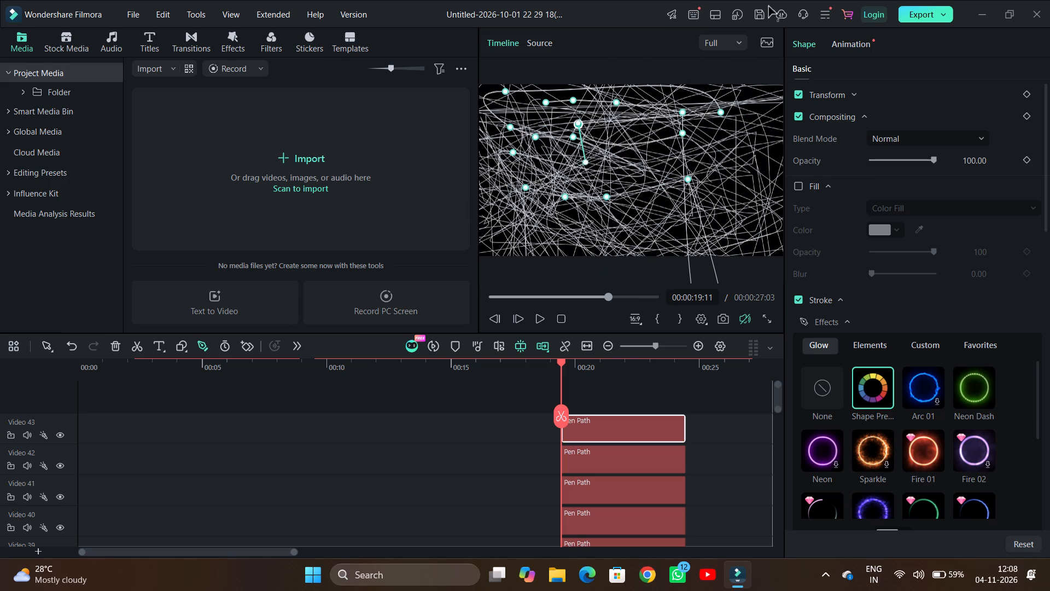
drag(768, 7, 661, 121)
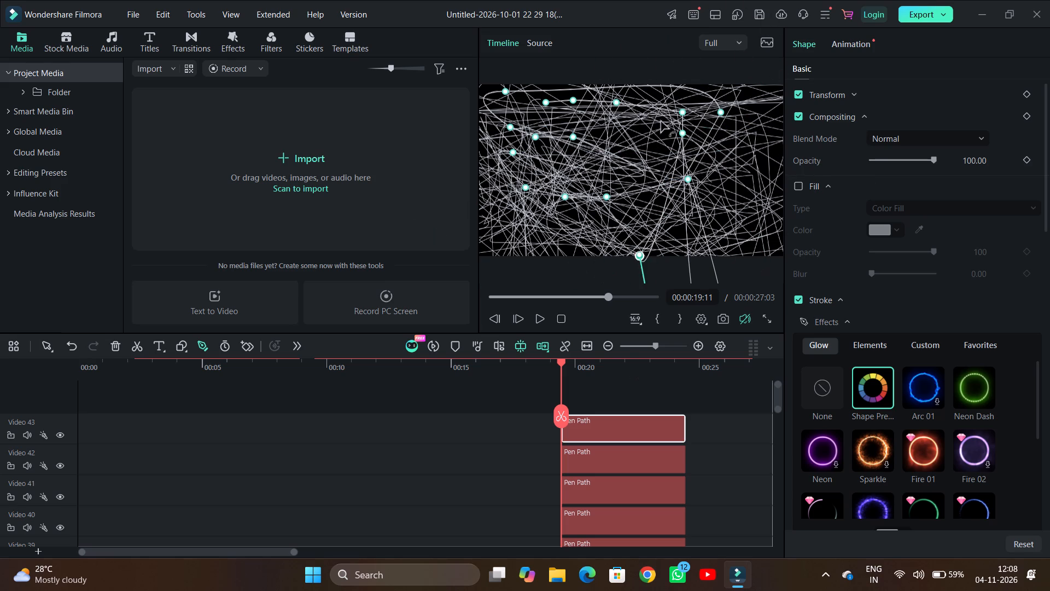
drag(661, 121, 756, 204)
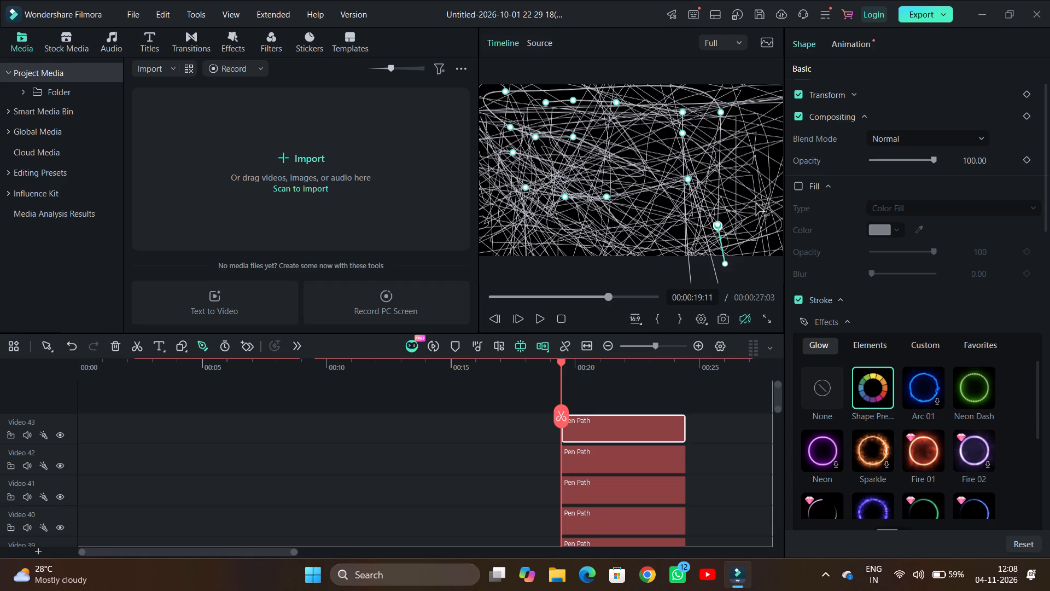
drag(756, 204, 527, 162)
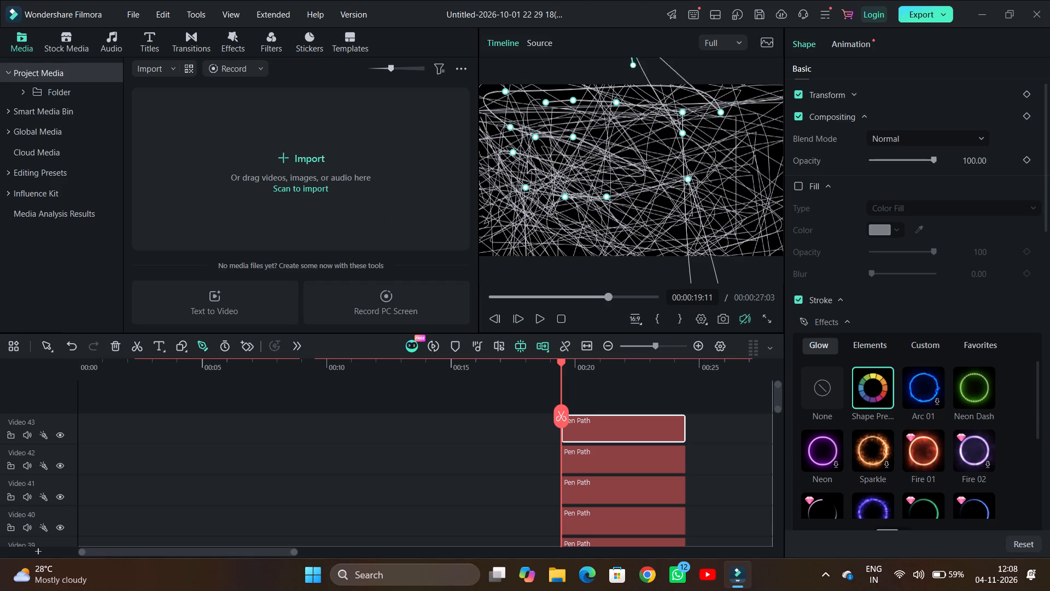
drag(527, 162, 659, 158)
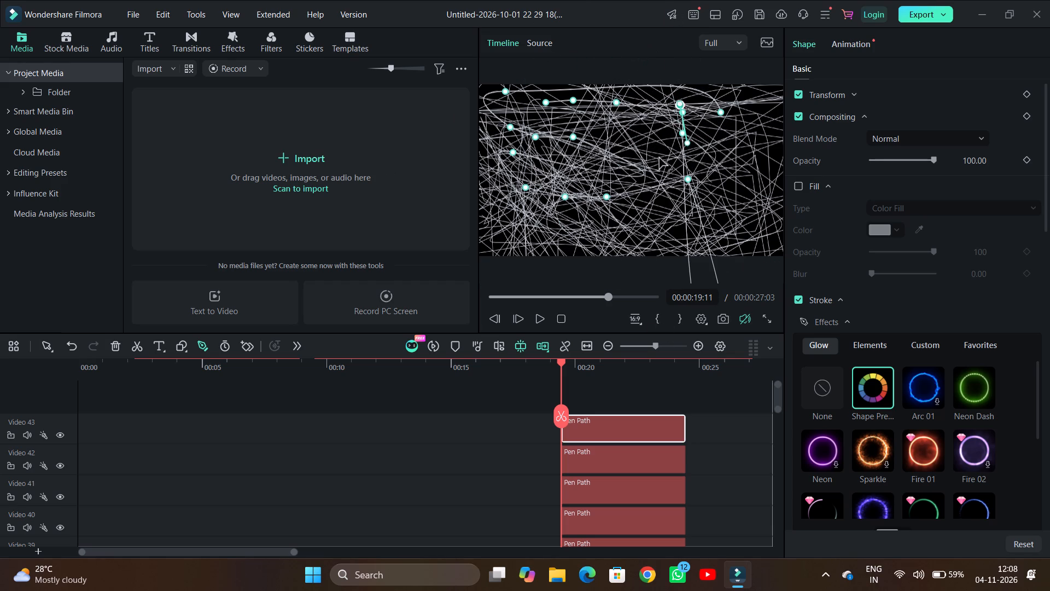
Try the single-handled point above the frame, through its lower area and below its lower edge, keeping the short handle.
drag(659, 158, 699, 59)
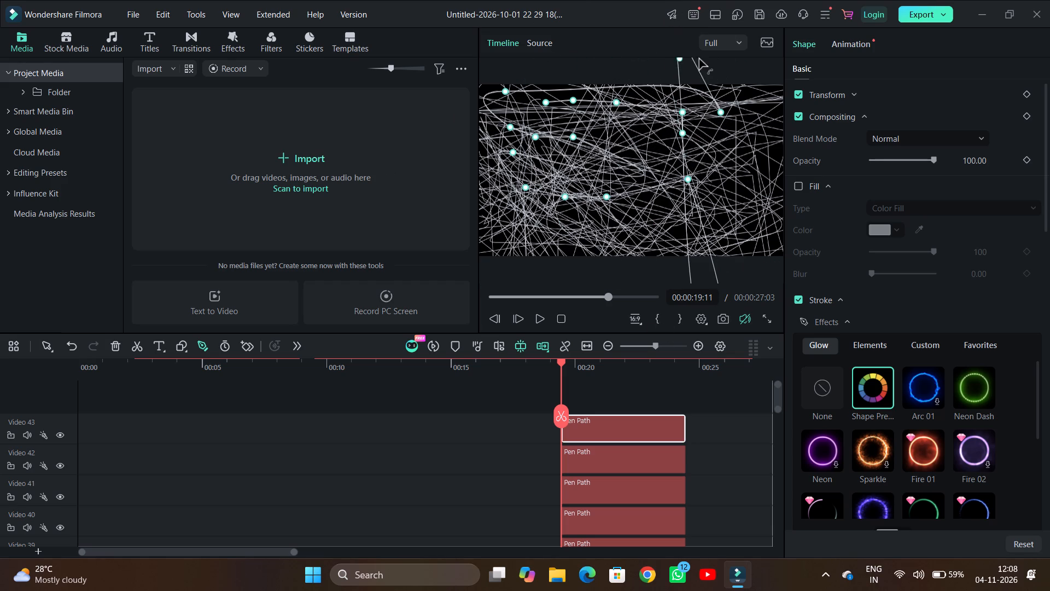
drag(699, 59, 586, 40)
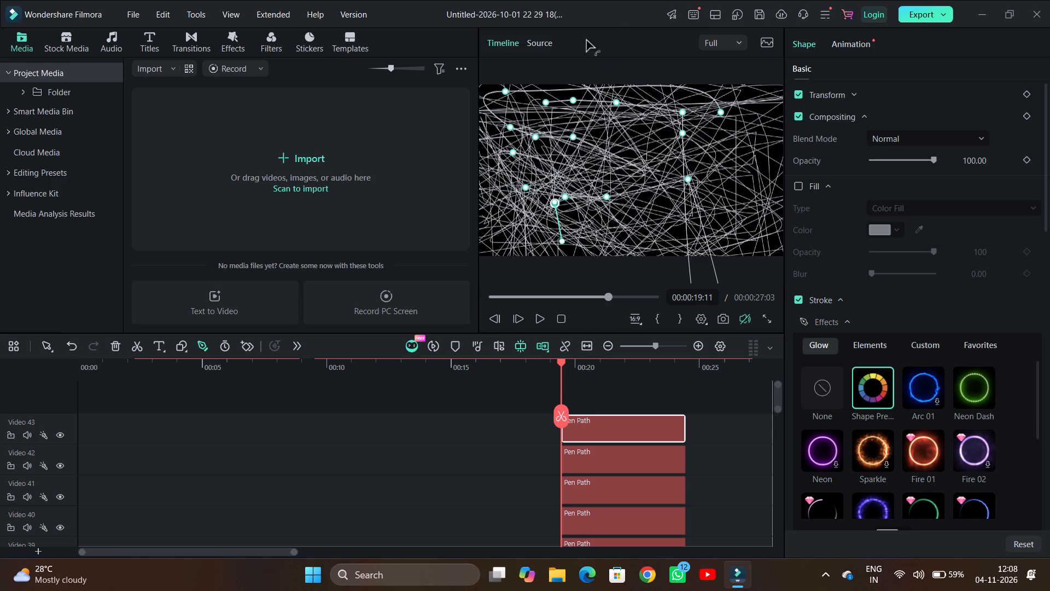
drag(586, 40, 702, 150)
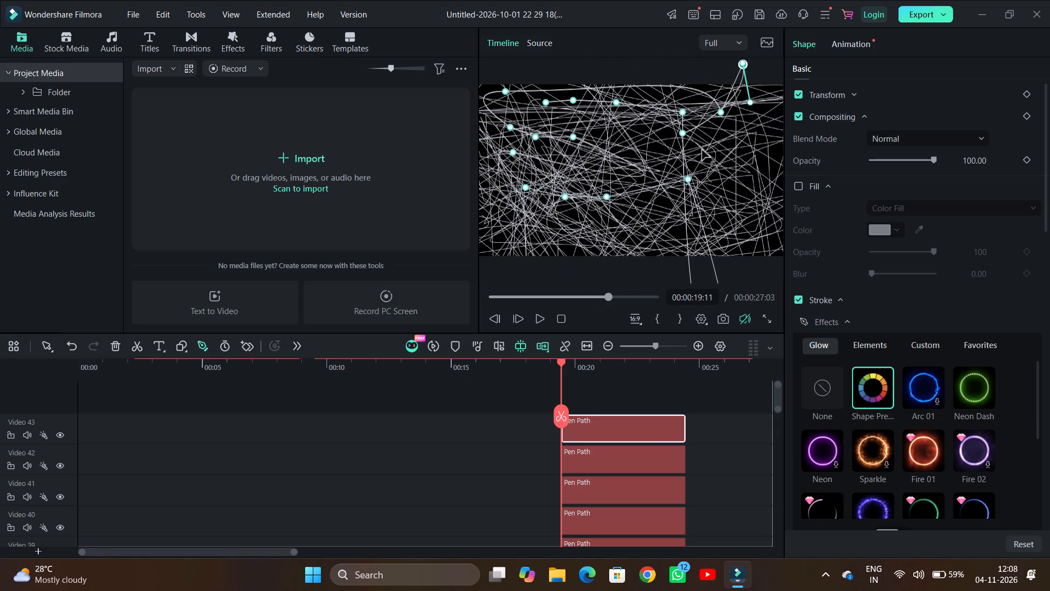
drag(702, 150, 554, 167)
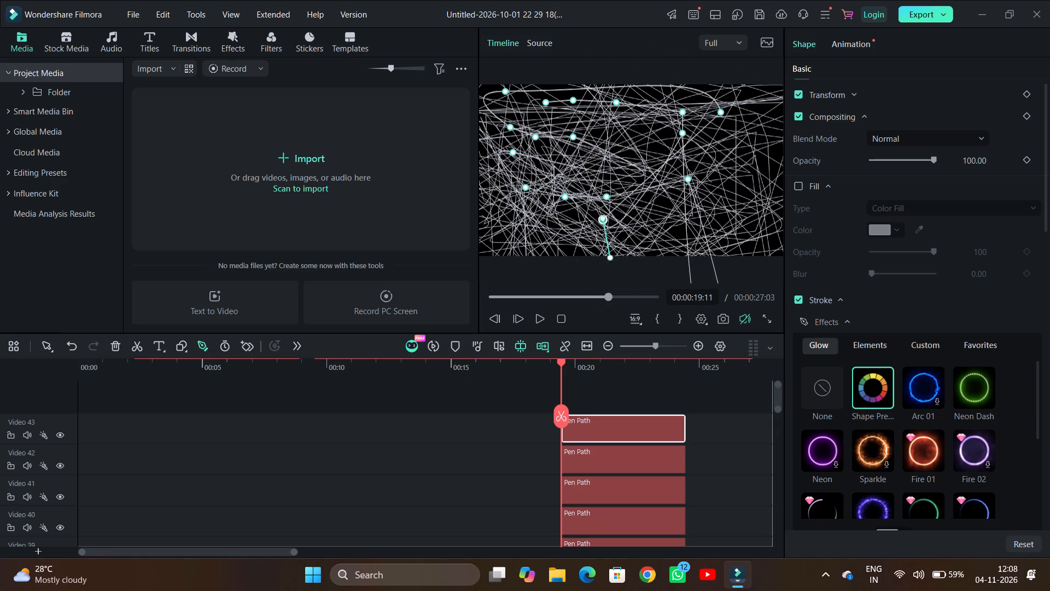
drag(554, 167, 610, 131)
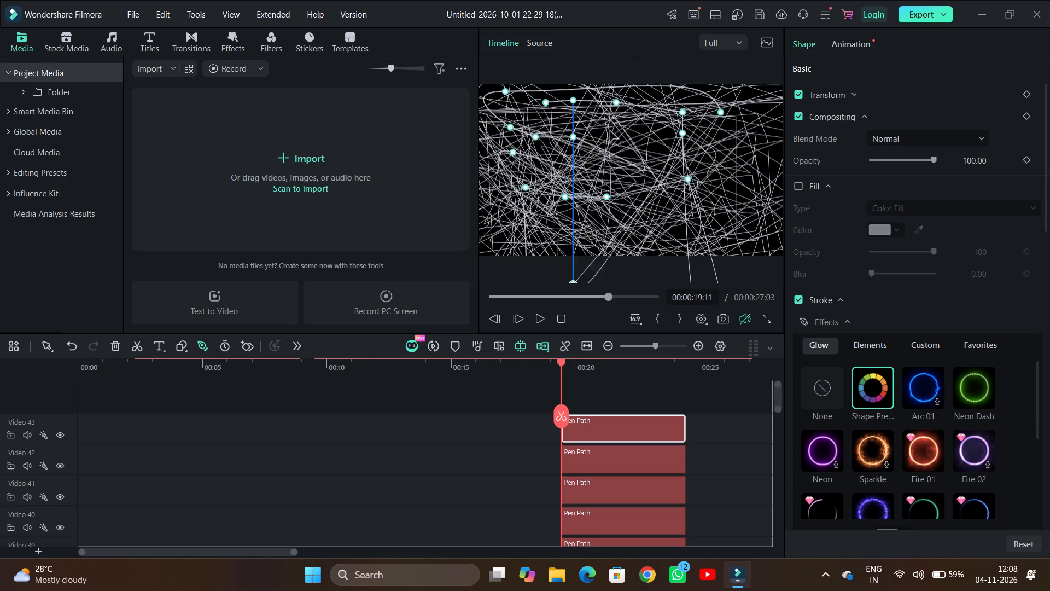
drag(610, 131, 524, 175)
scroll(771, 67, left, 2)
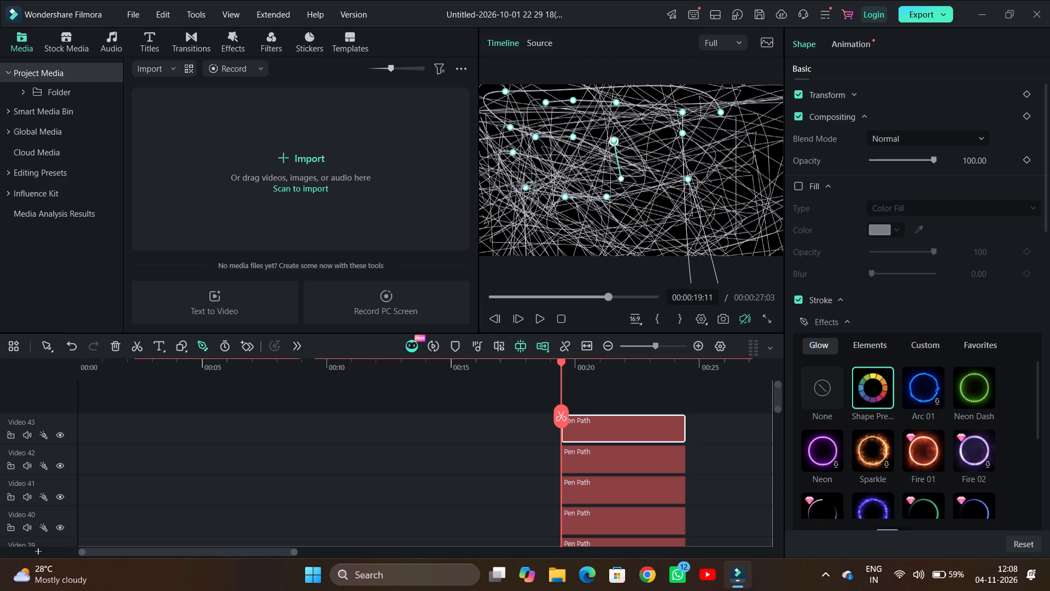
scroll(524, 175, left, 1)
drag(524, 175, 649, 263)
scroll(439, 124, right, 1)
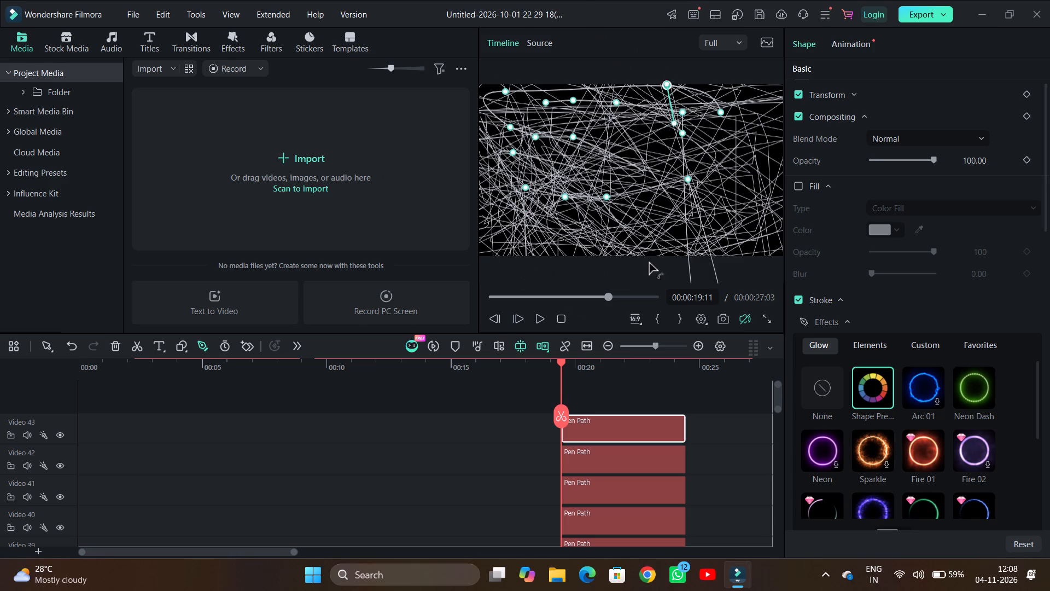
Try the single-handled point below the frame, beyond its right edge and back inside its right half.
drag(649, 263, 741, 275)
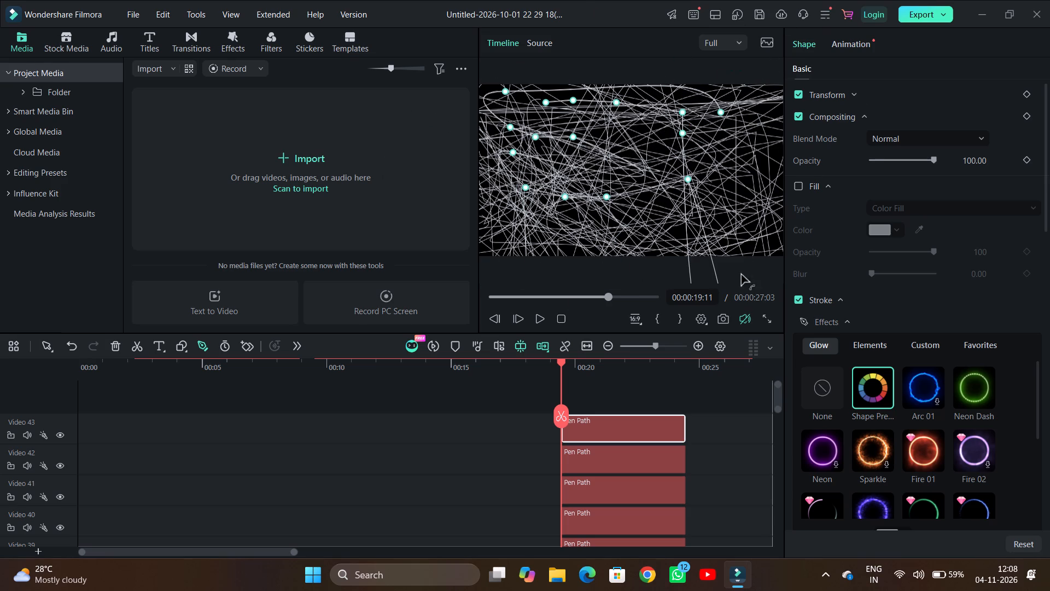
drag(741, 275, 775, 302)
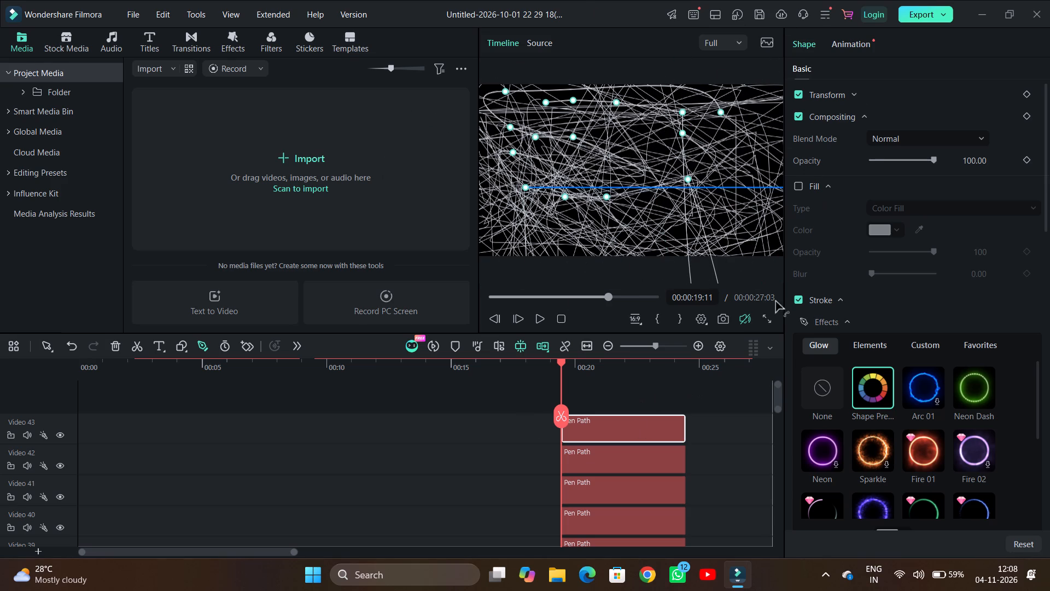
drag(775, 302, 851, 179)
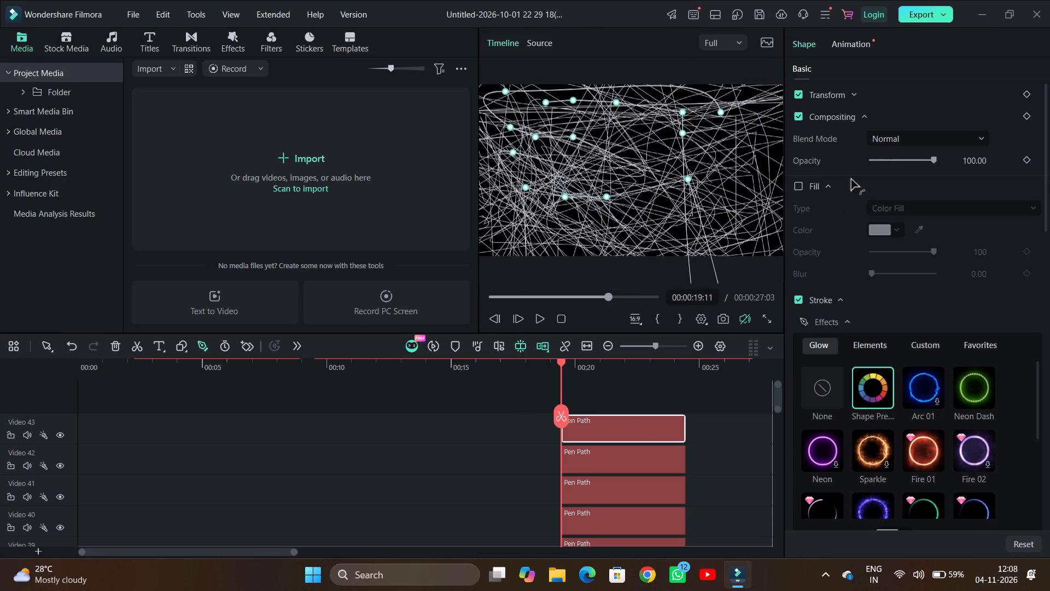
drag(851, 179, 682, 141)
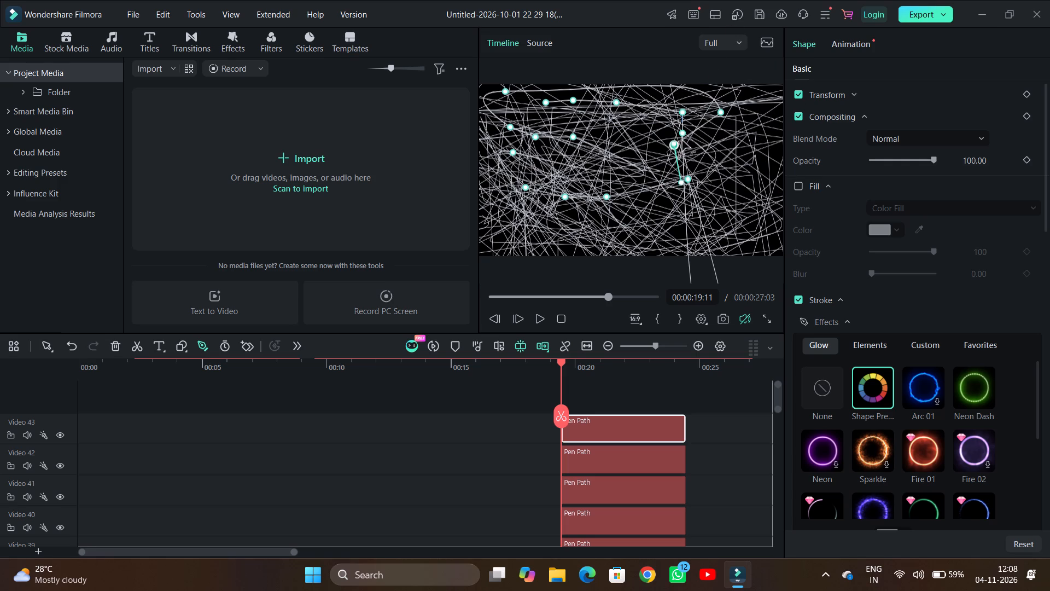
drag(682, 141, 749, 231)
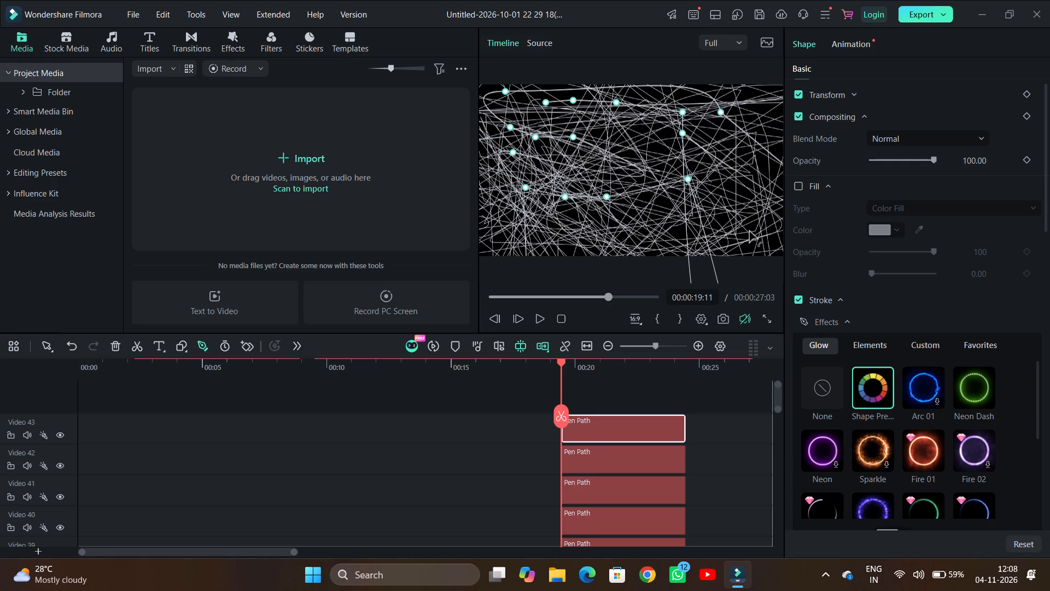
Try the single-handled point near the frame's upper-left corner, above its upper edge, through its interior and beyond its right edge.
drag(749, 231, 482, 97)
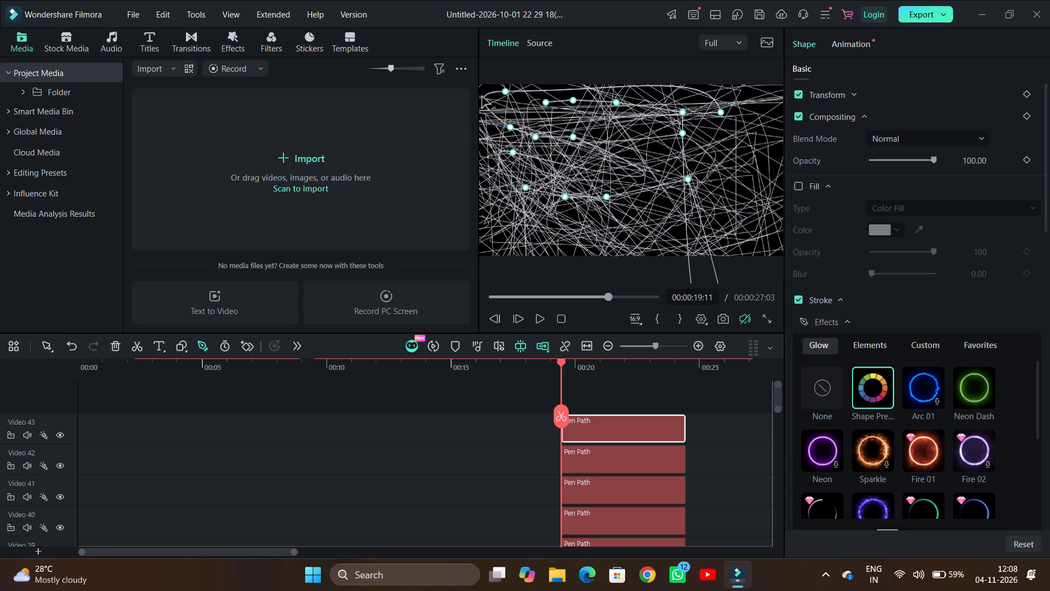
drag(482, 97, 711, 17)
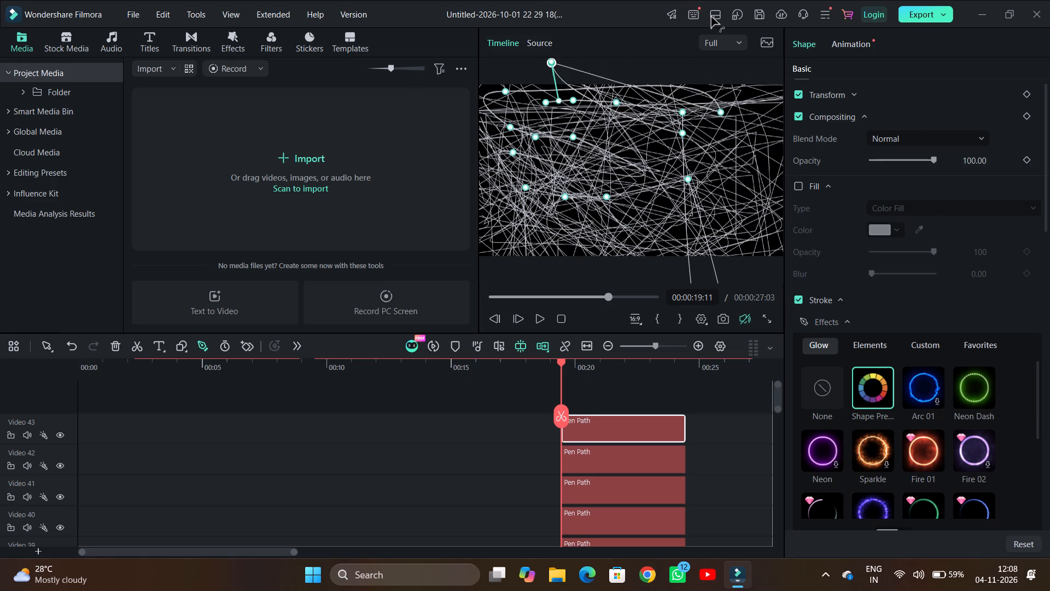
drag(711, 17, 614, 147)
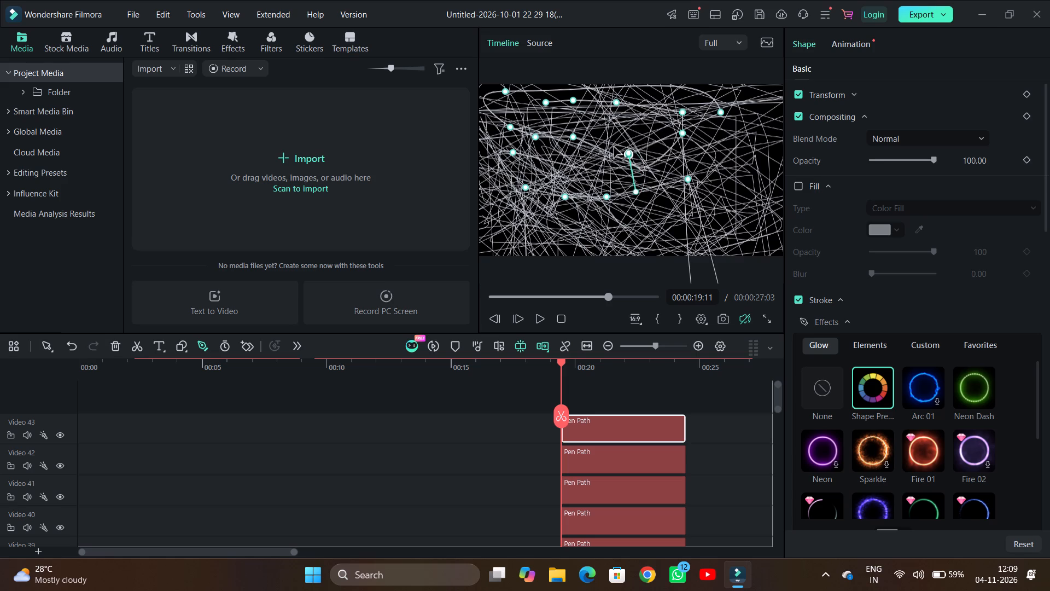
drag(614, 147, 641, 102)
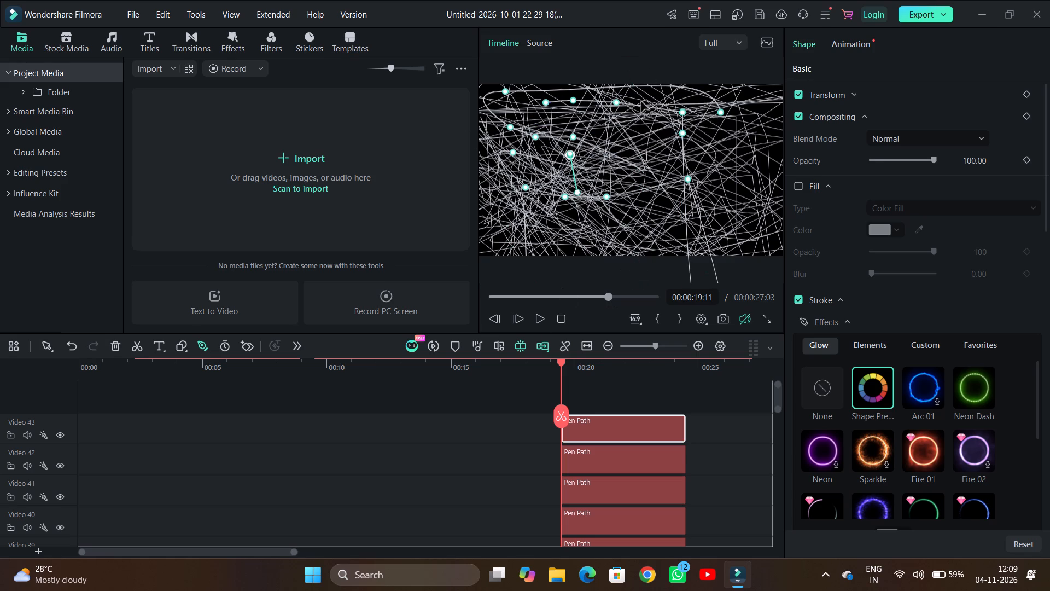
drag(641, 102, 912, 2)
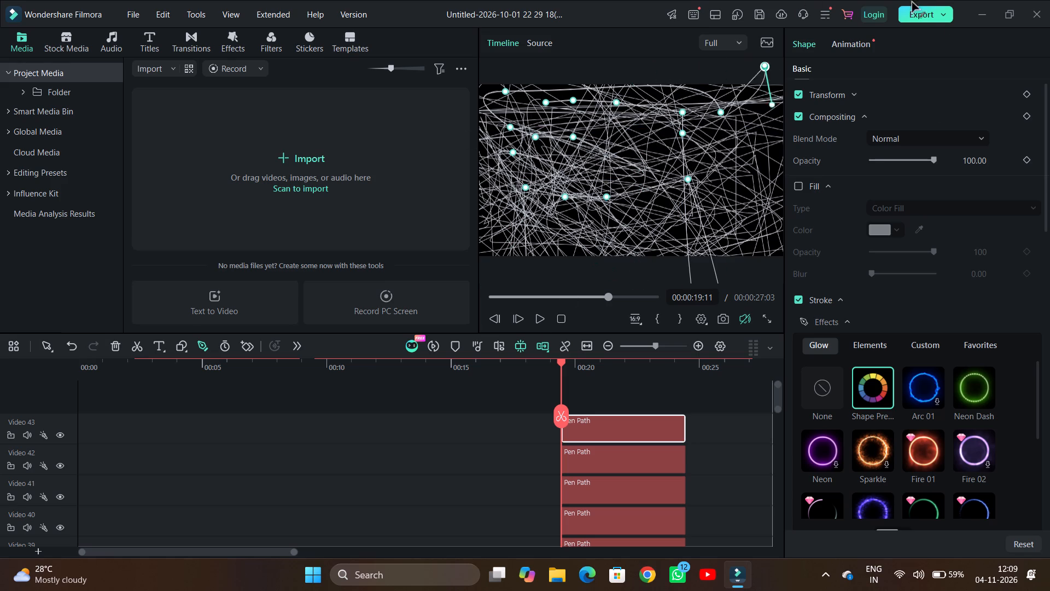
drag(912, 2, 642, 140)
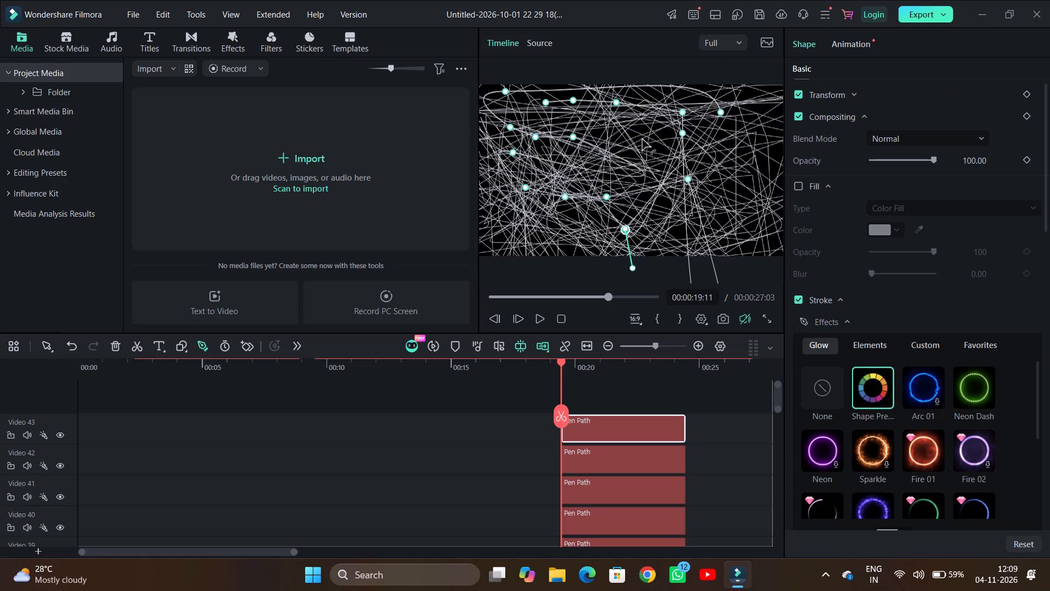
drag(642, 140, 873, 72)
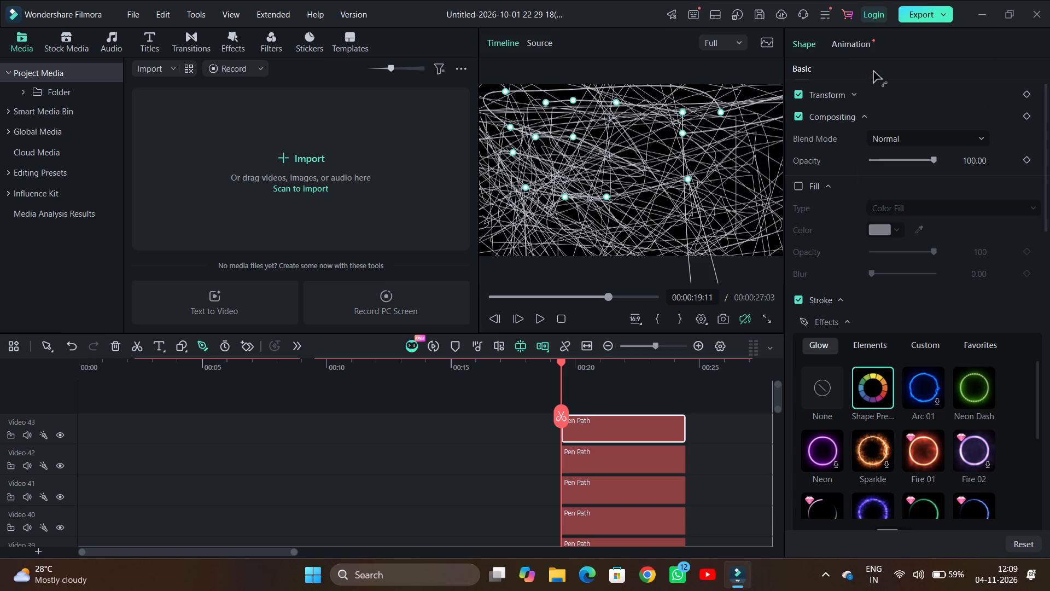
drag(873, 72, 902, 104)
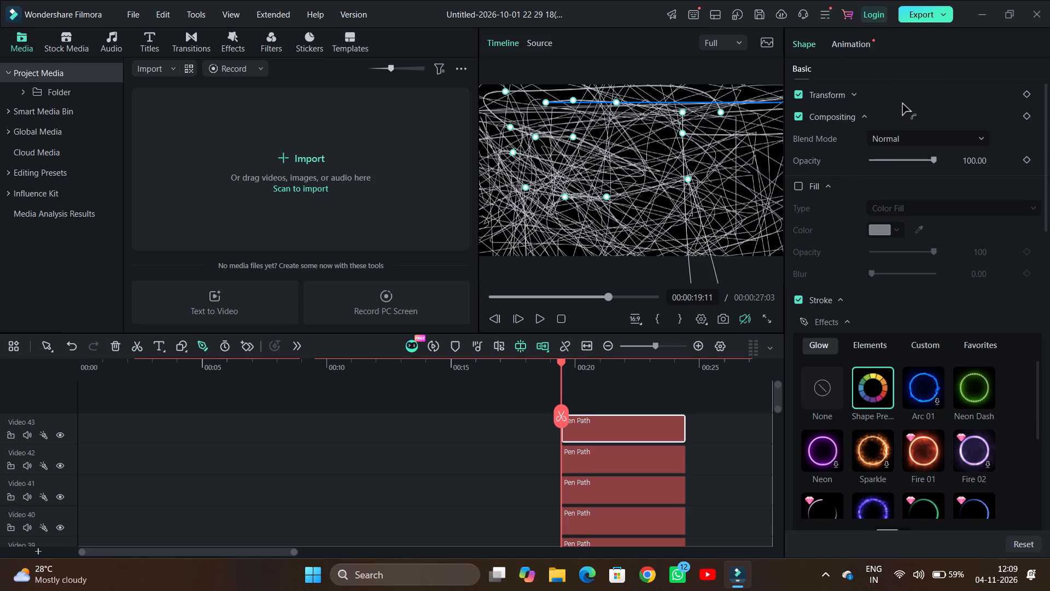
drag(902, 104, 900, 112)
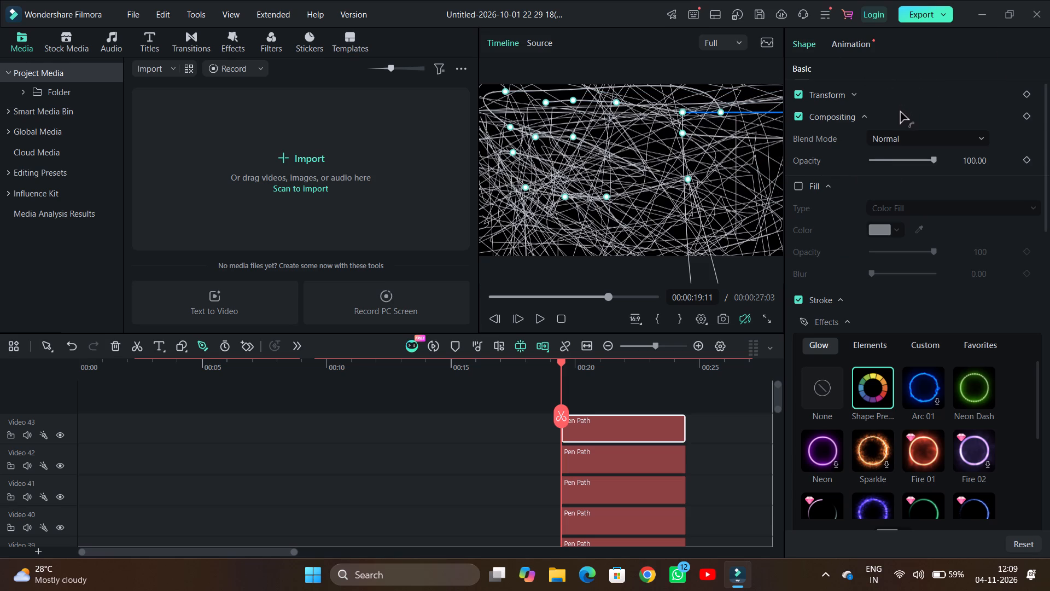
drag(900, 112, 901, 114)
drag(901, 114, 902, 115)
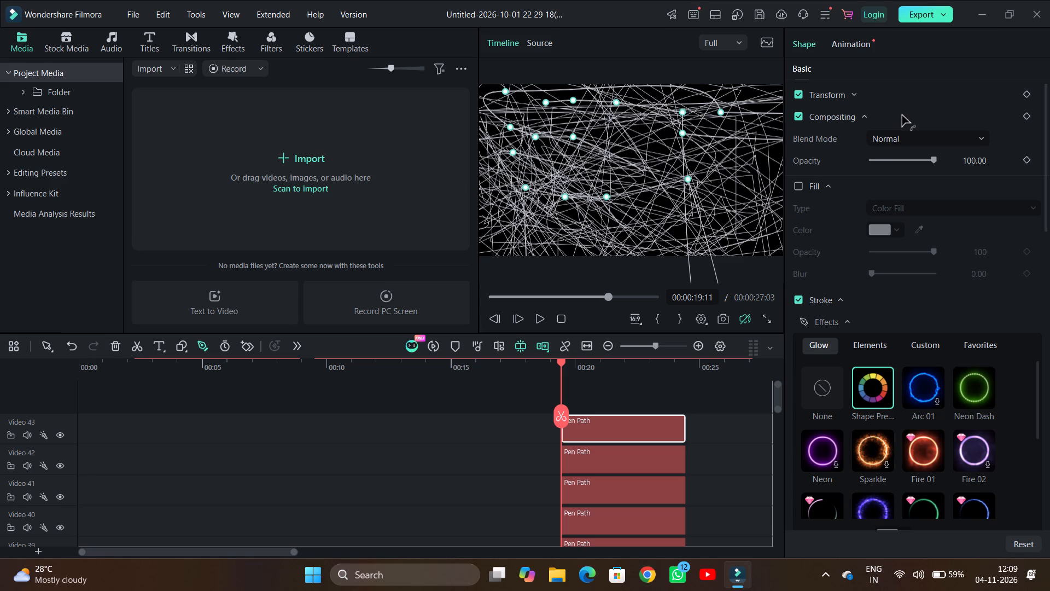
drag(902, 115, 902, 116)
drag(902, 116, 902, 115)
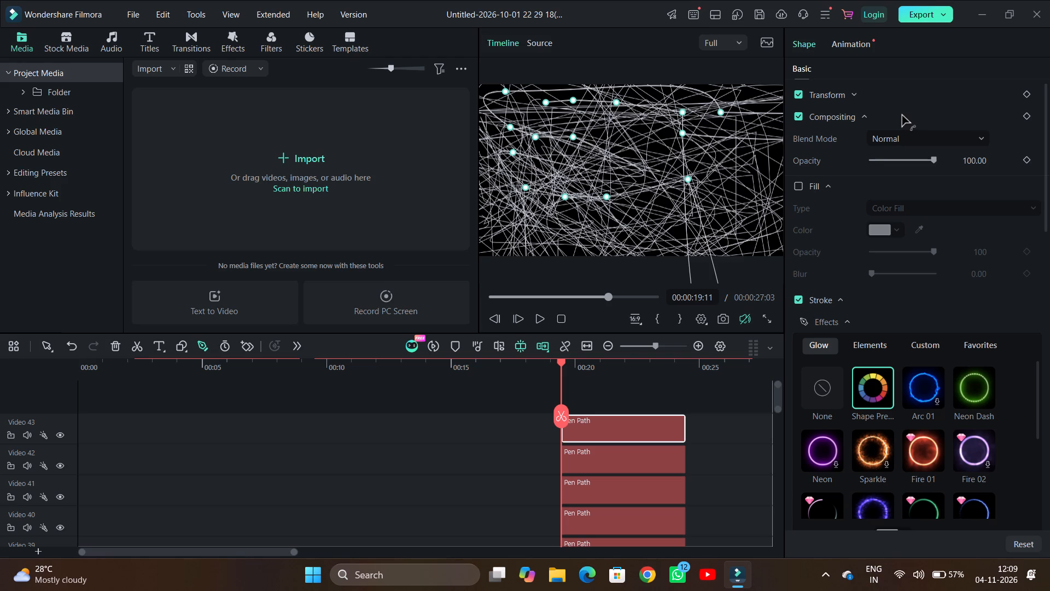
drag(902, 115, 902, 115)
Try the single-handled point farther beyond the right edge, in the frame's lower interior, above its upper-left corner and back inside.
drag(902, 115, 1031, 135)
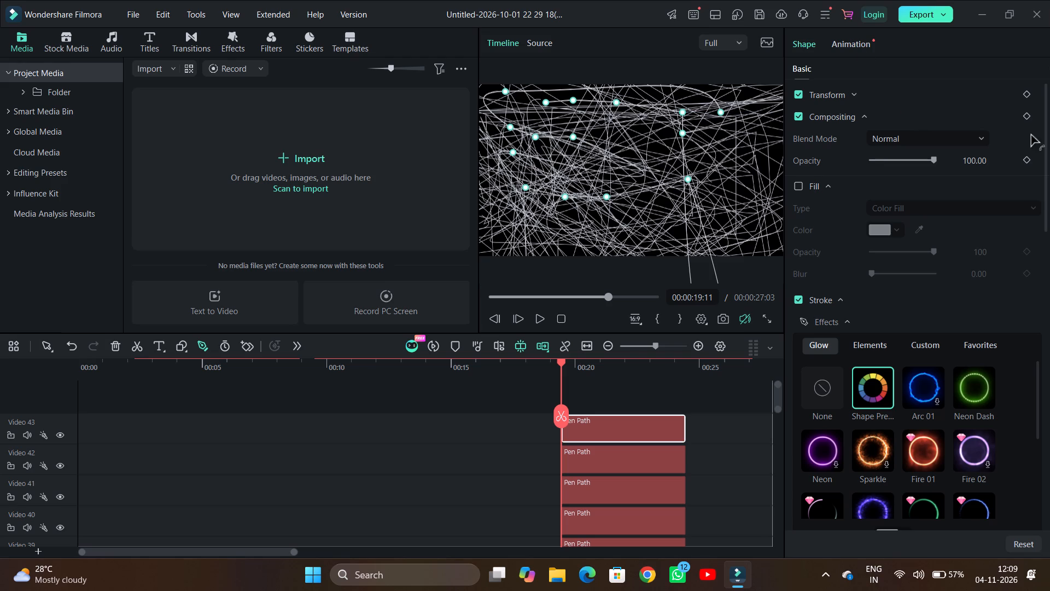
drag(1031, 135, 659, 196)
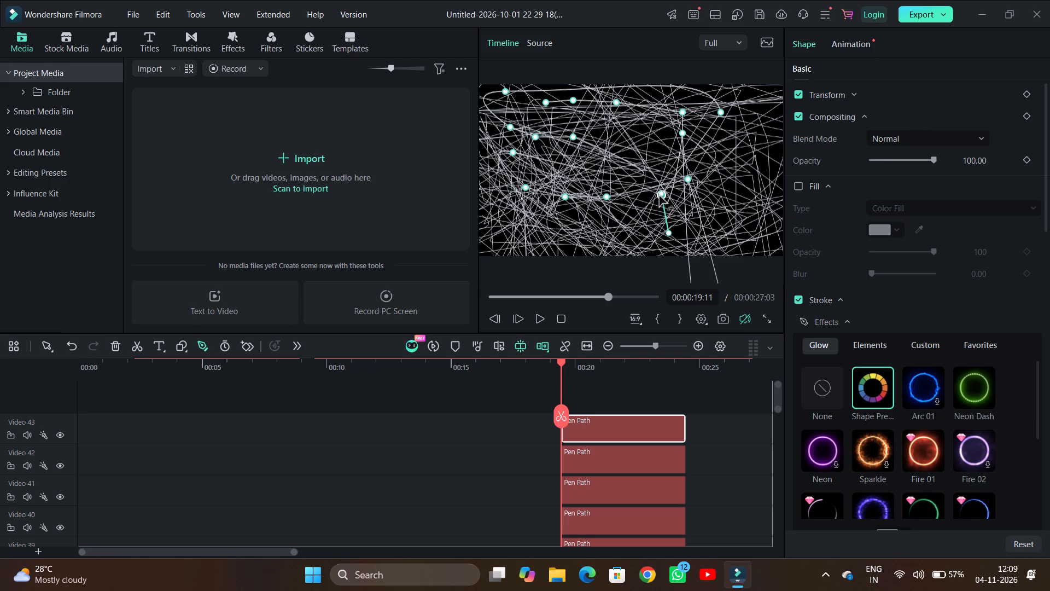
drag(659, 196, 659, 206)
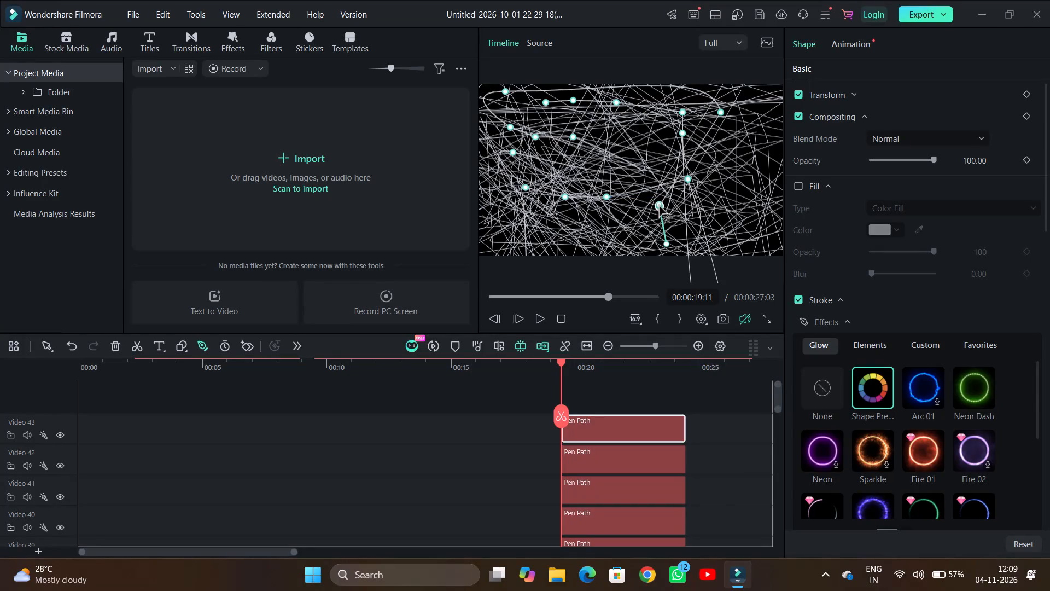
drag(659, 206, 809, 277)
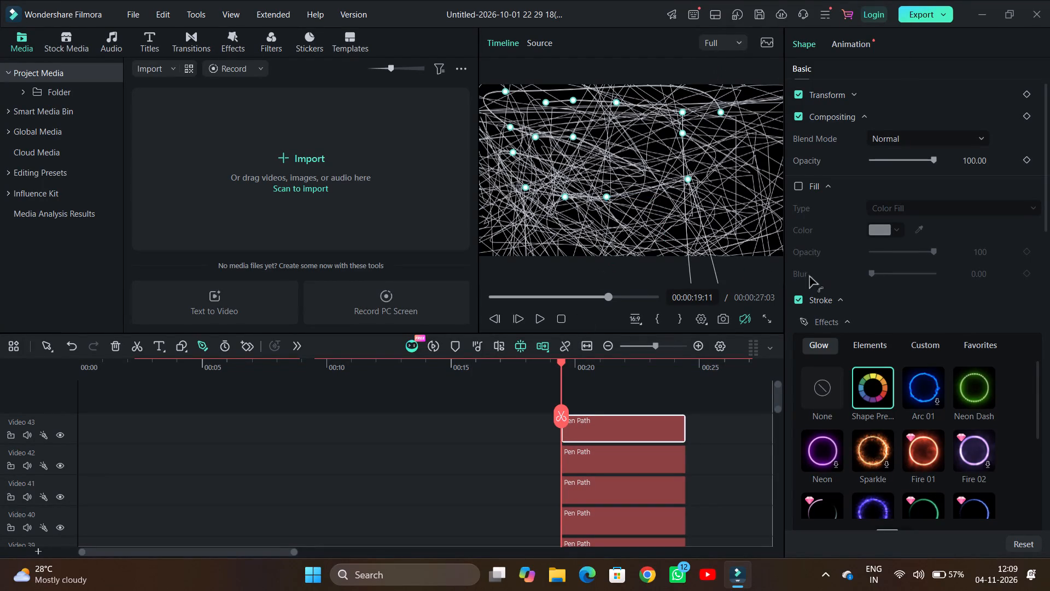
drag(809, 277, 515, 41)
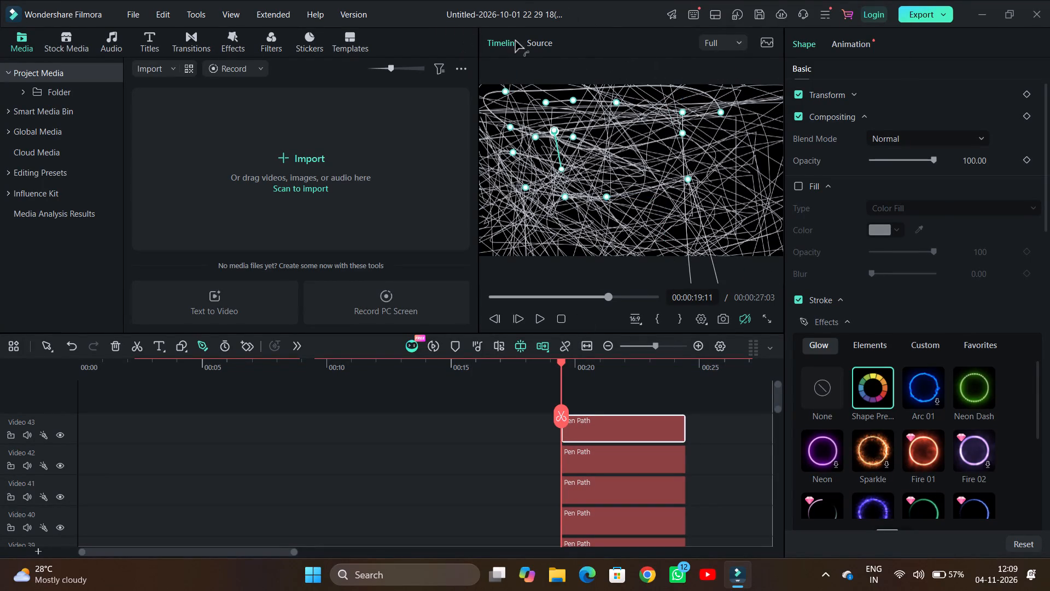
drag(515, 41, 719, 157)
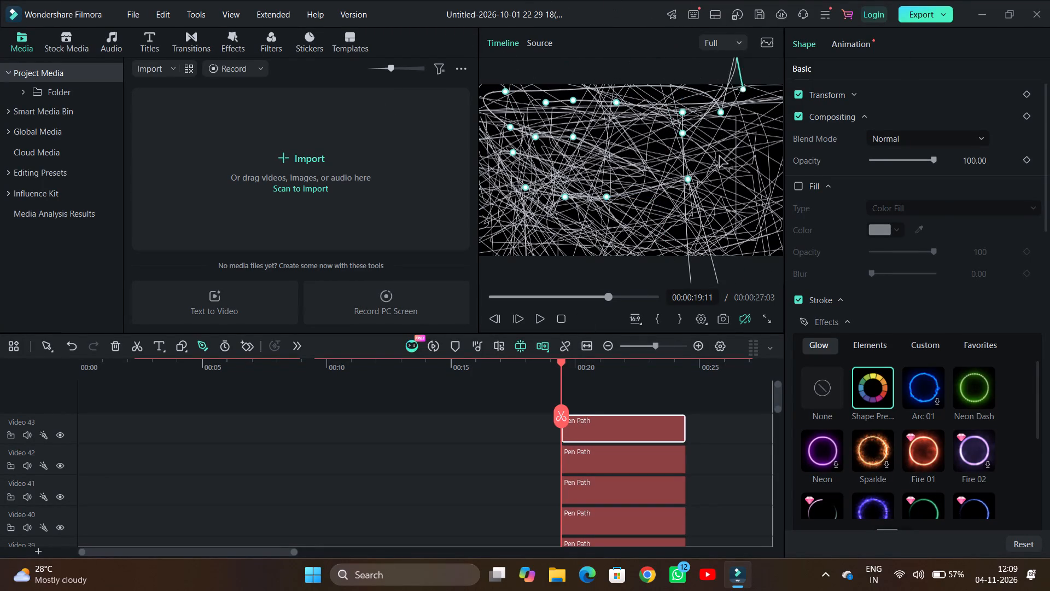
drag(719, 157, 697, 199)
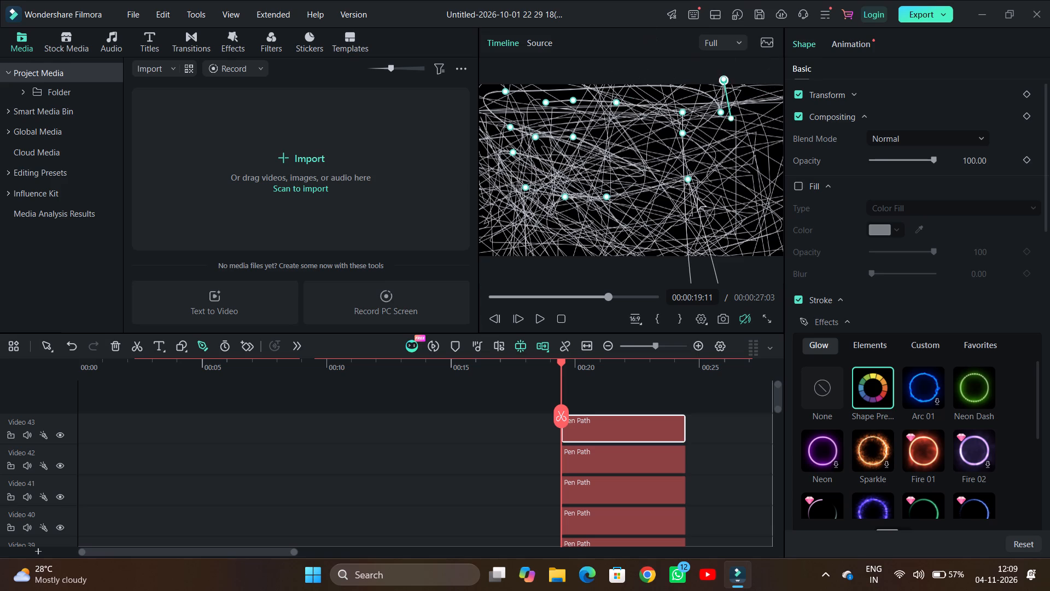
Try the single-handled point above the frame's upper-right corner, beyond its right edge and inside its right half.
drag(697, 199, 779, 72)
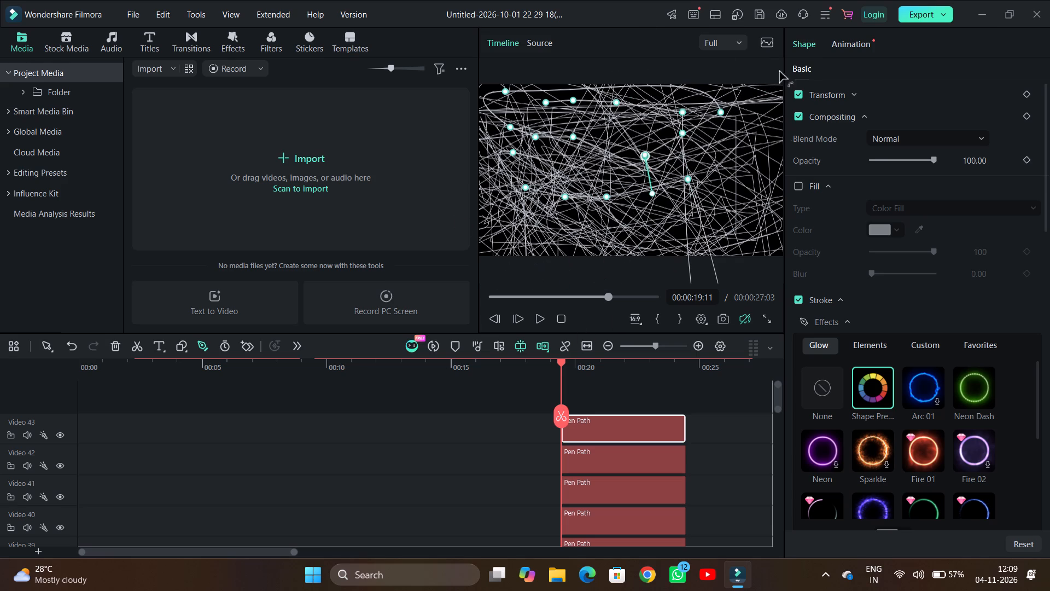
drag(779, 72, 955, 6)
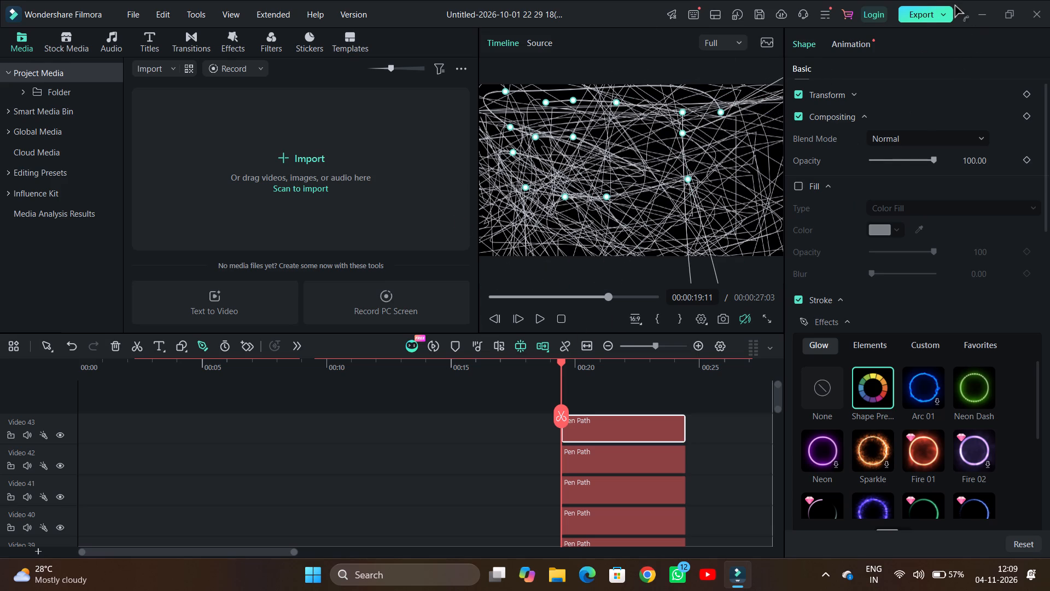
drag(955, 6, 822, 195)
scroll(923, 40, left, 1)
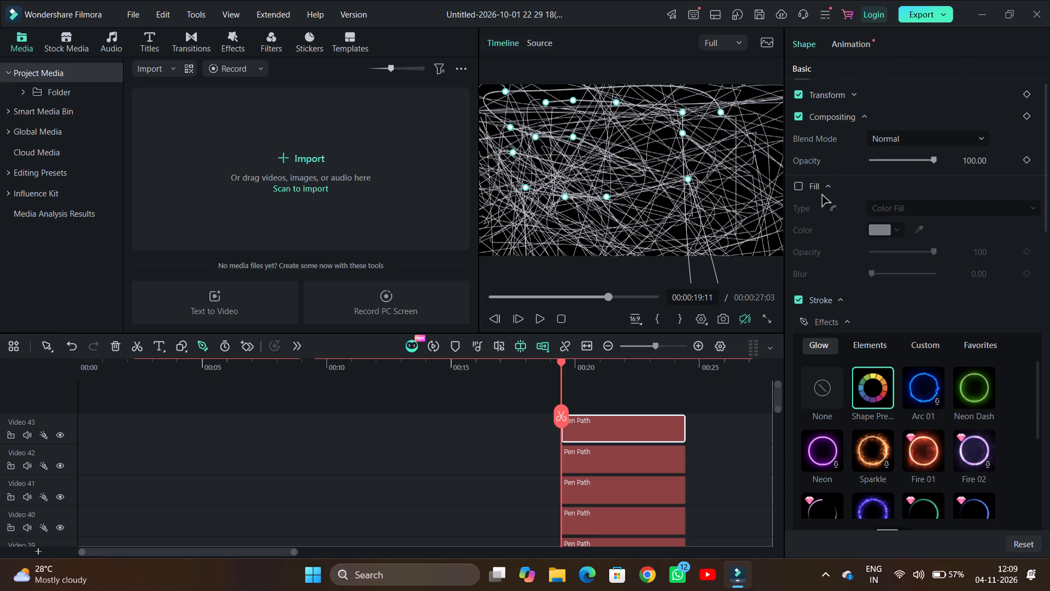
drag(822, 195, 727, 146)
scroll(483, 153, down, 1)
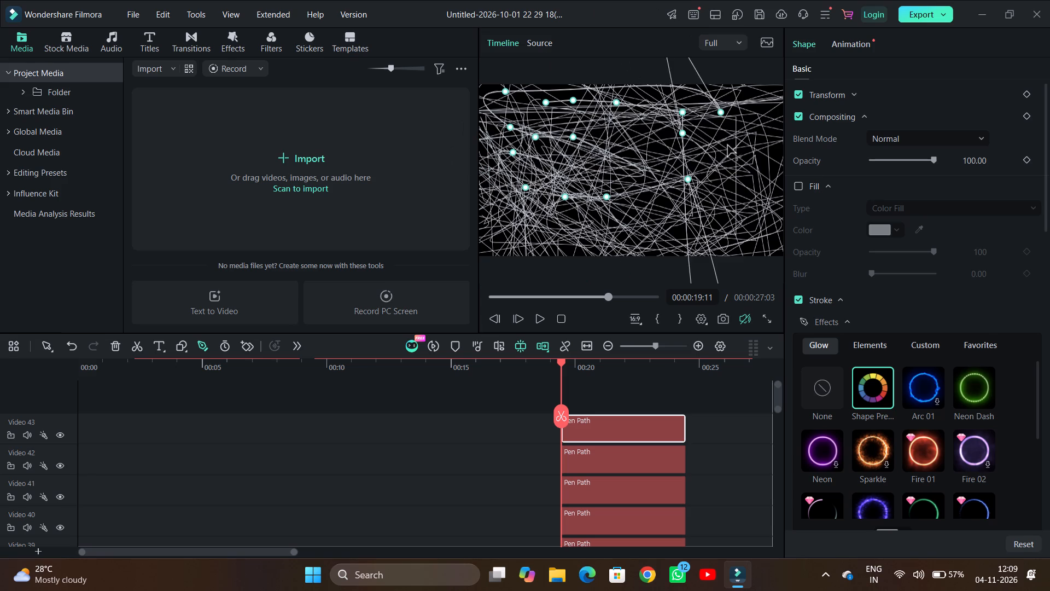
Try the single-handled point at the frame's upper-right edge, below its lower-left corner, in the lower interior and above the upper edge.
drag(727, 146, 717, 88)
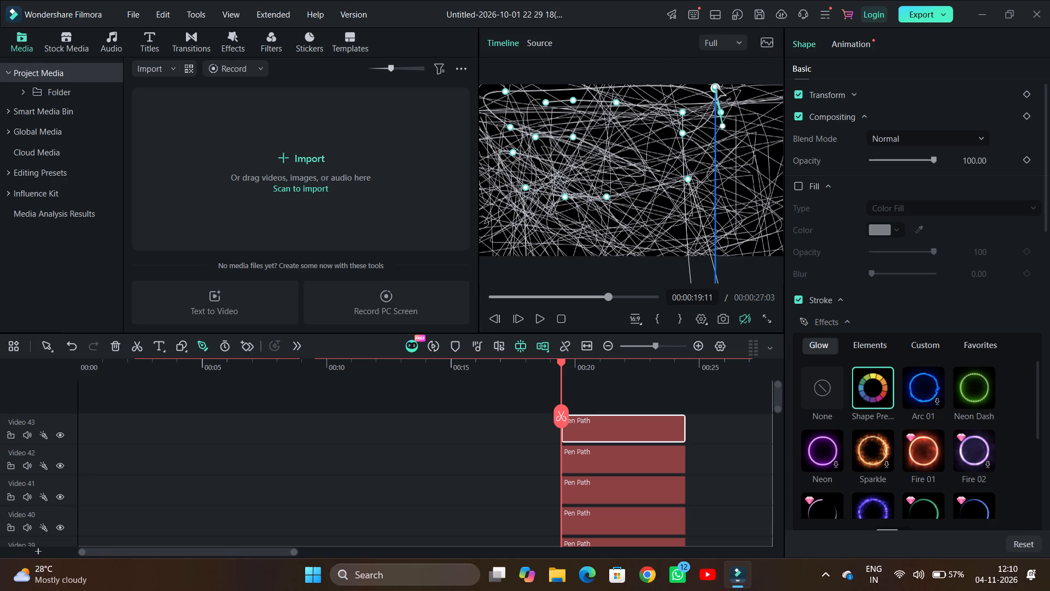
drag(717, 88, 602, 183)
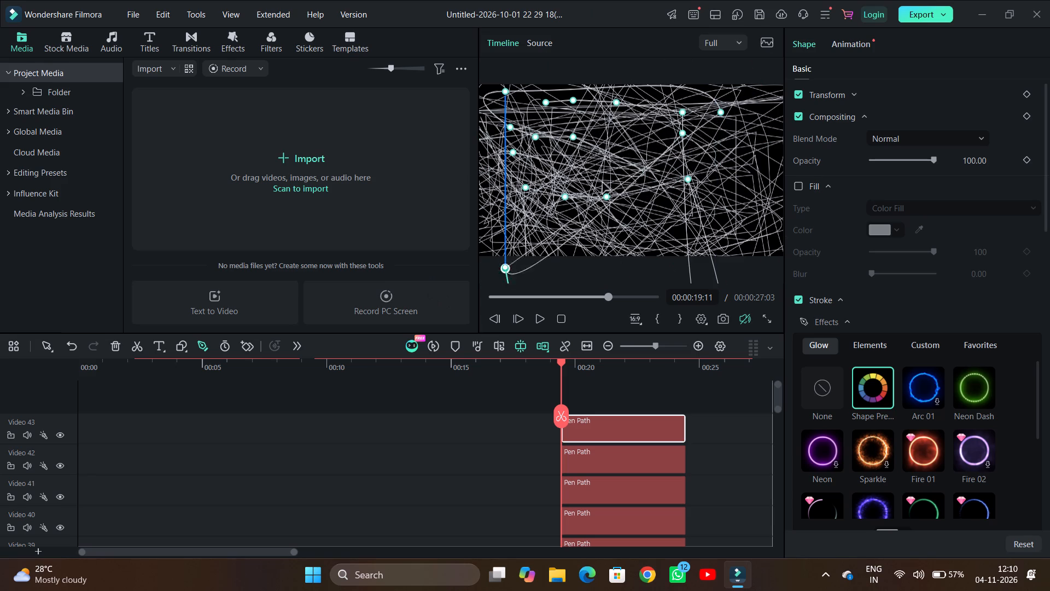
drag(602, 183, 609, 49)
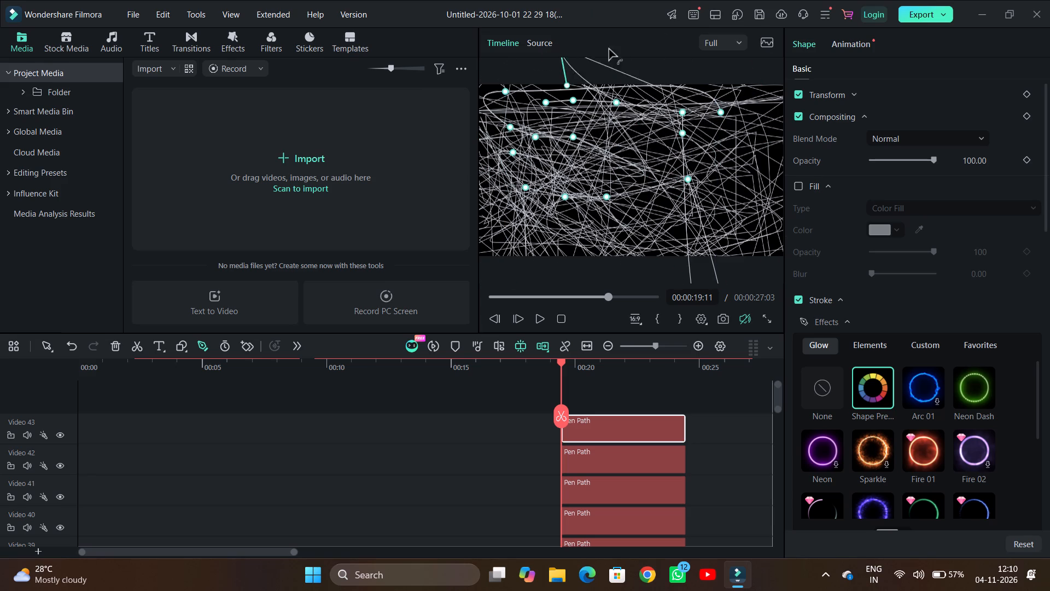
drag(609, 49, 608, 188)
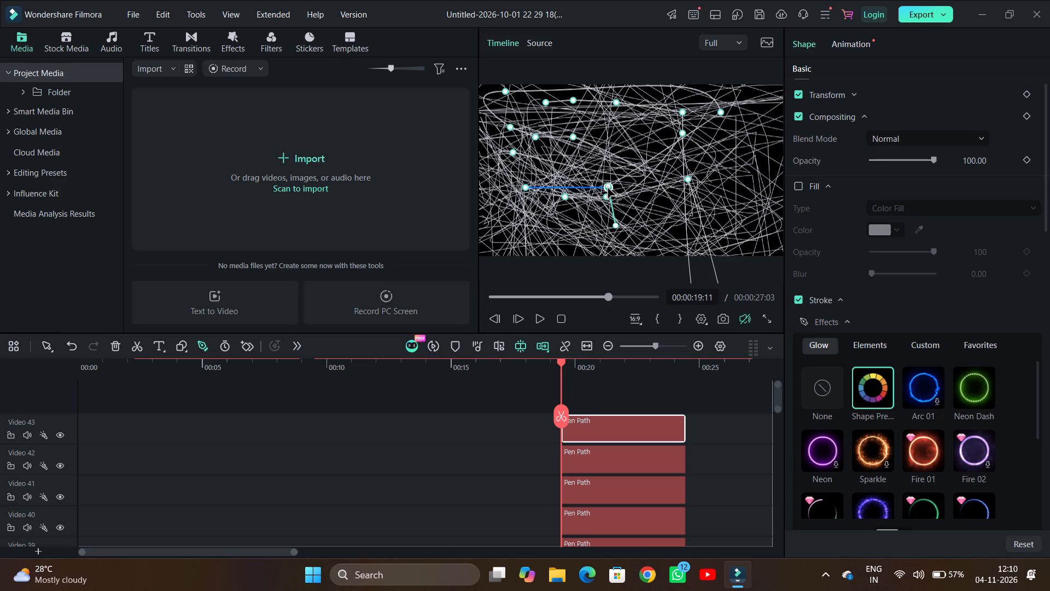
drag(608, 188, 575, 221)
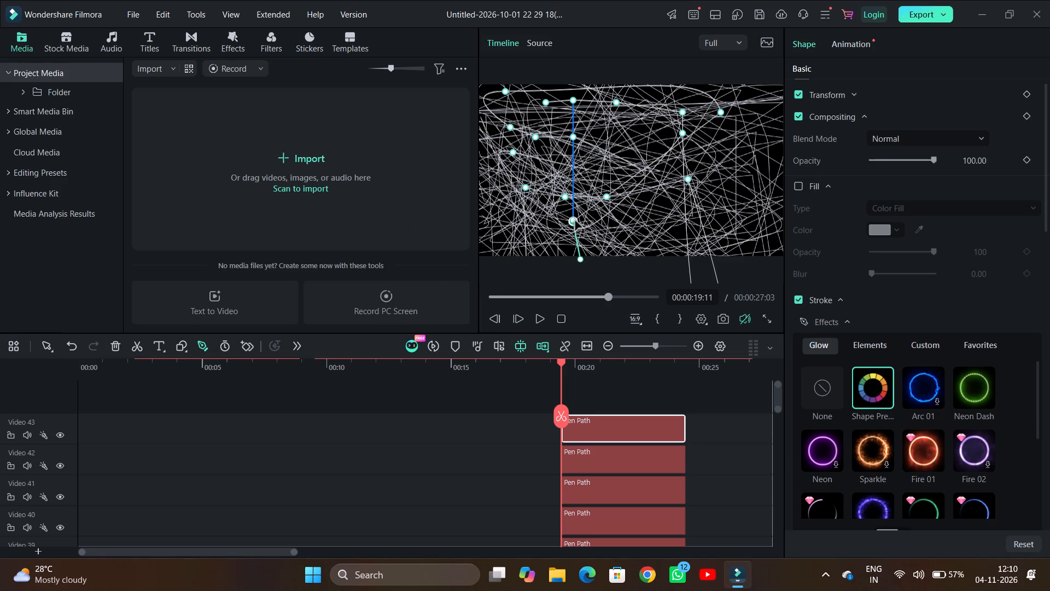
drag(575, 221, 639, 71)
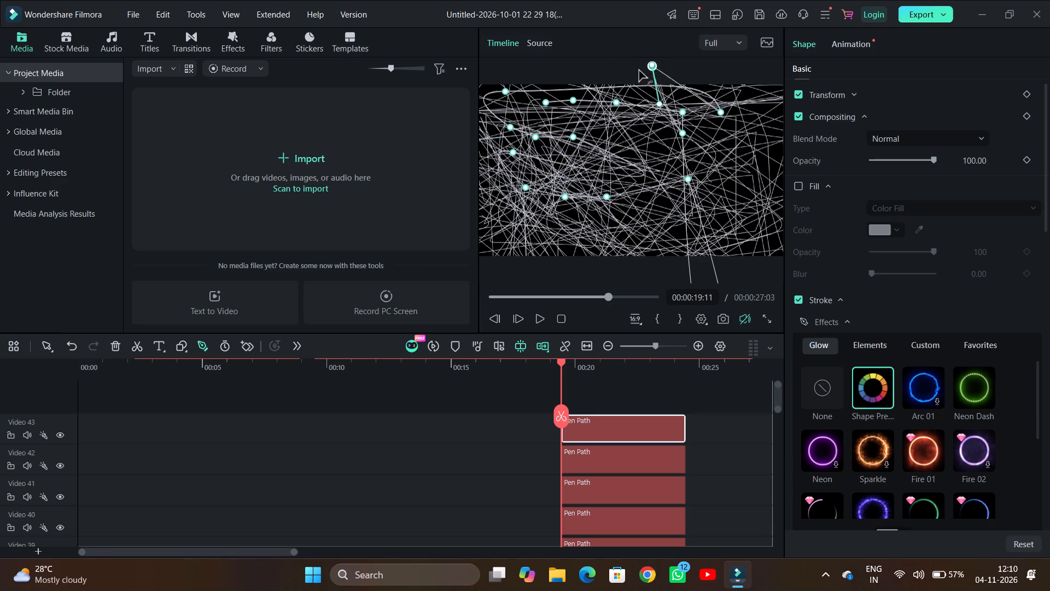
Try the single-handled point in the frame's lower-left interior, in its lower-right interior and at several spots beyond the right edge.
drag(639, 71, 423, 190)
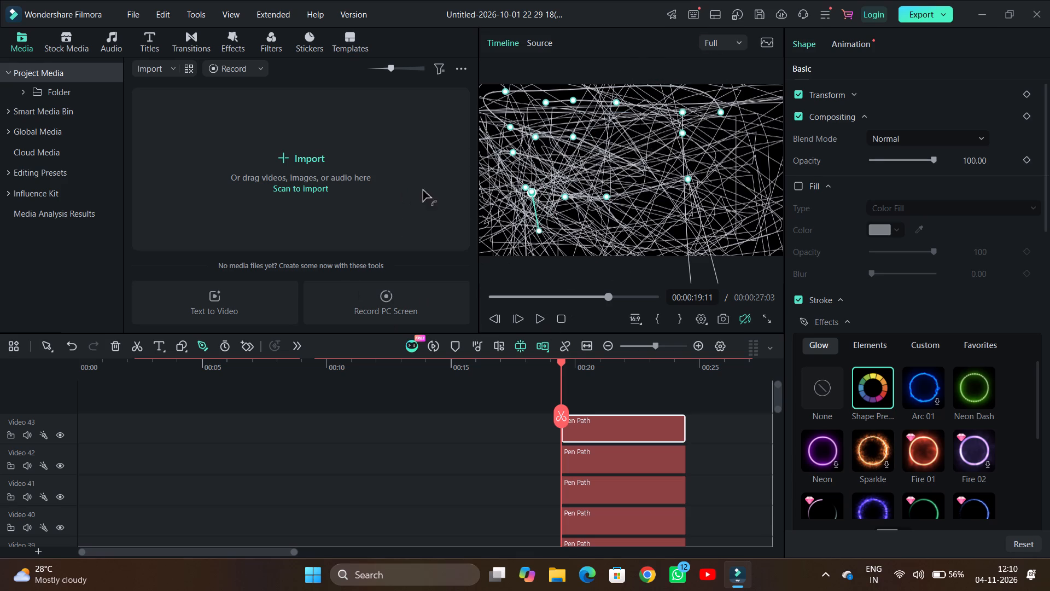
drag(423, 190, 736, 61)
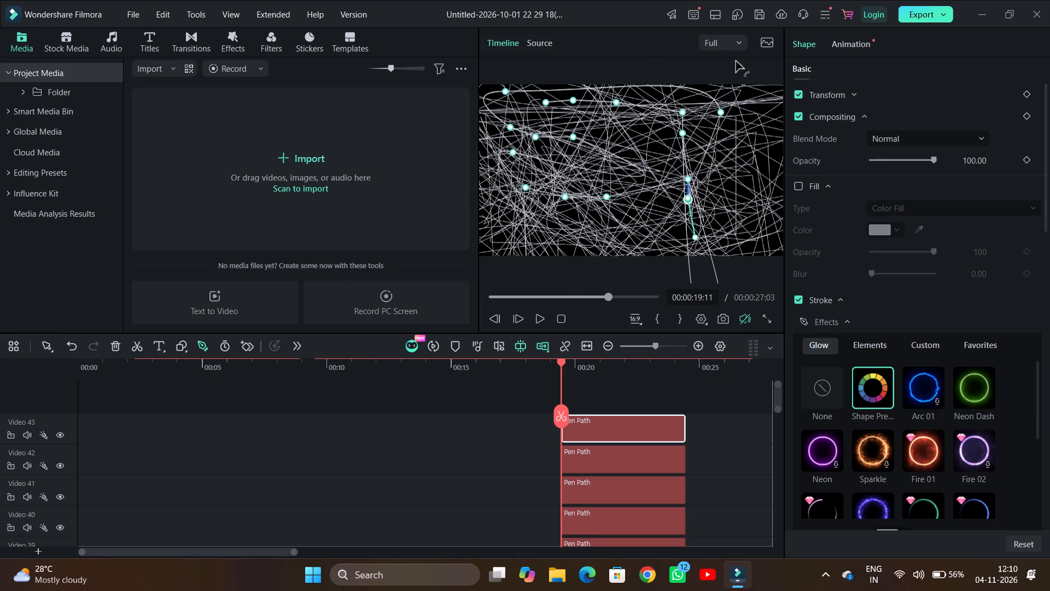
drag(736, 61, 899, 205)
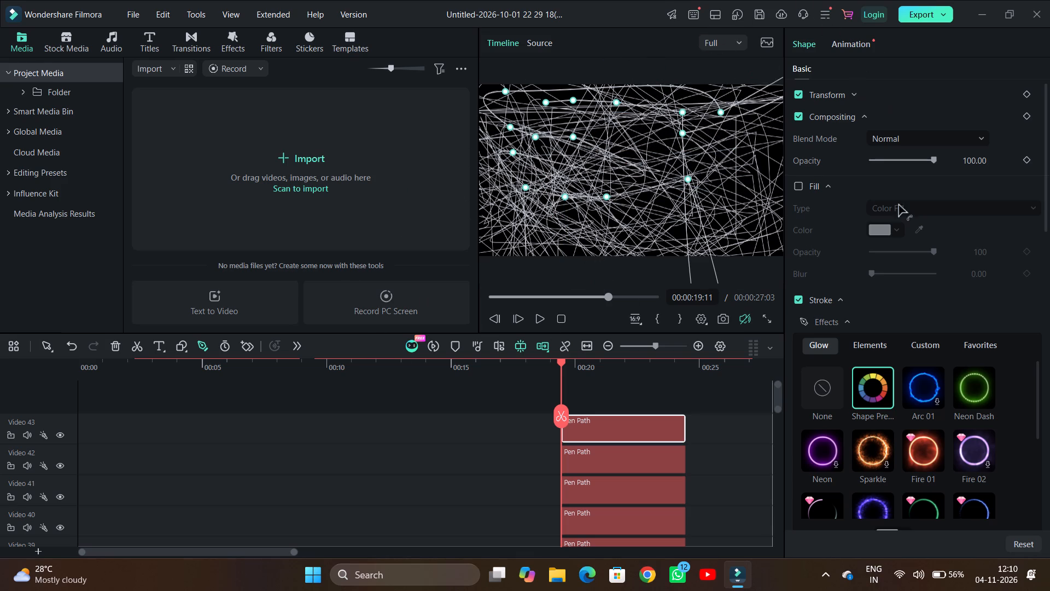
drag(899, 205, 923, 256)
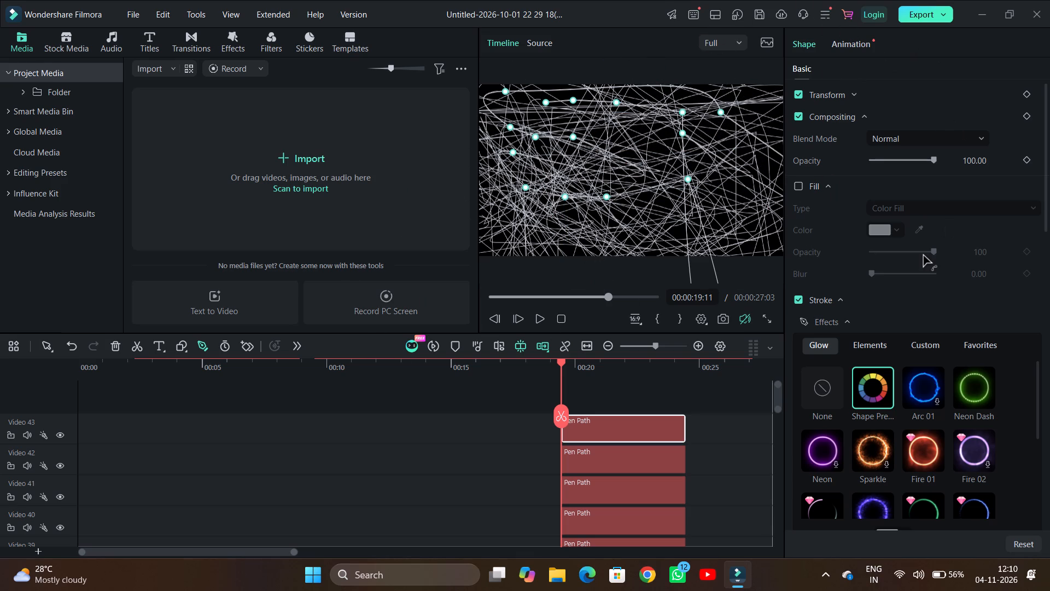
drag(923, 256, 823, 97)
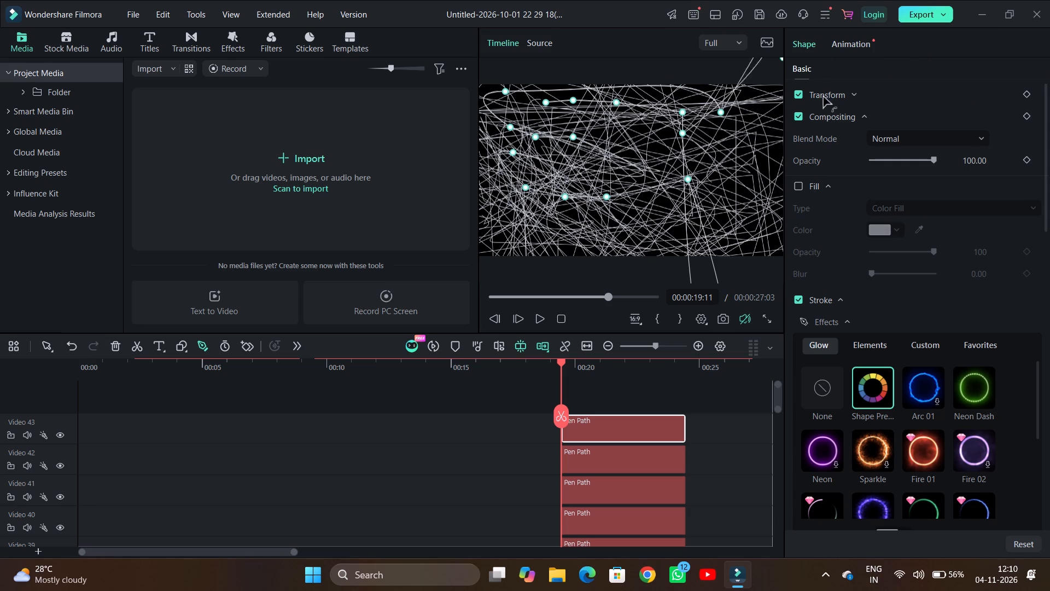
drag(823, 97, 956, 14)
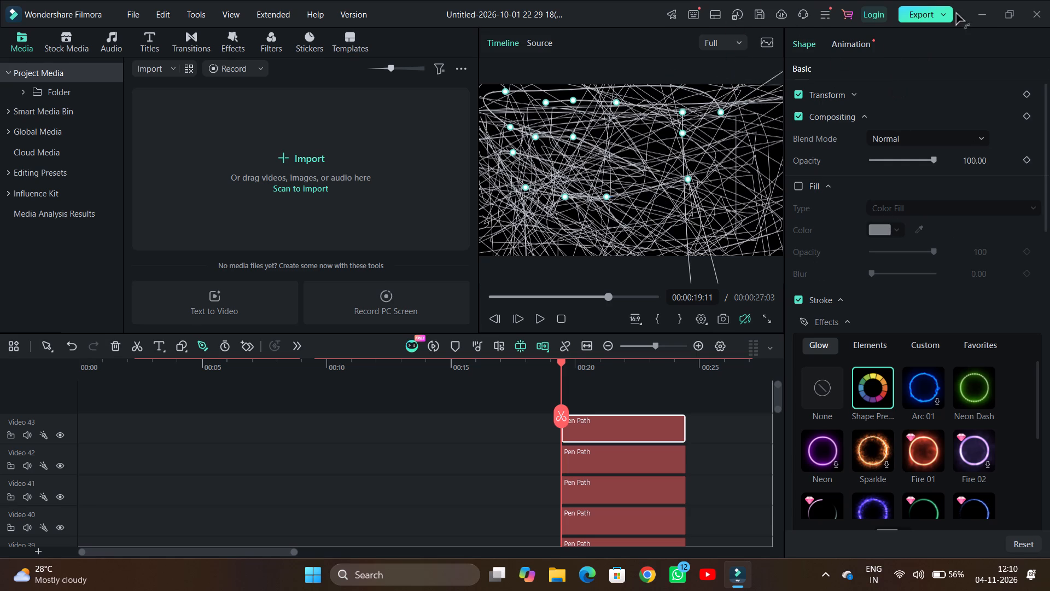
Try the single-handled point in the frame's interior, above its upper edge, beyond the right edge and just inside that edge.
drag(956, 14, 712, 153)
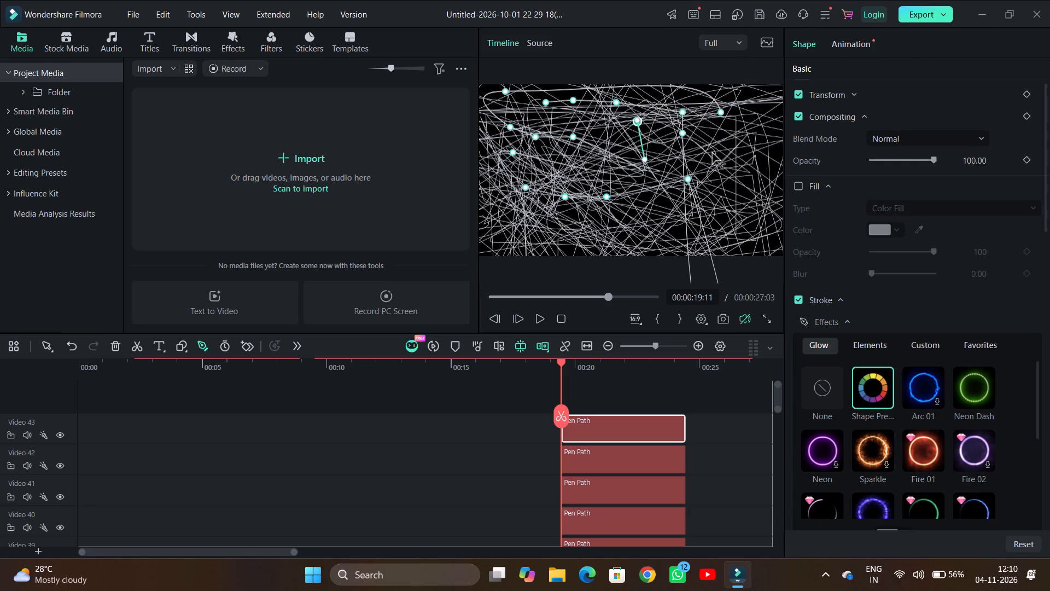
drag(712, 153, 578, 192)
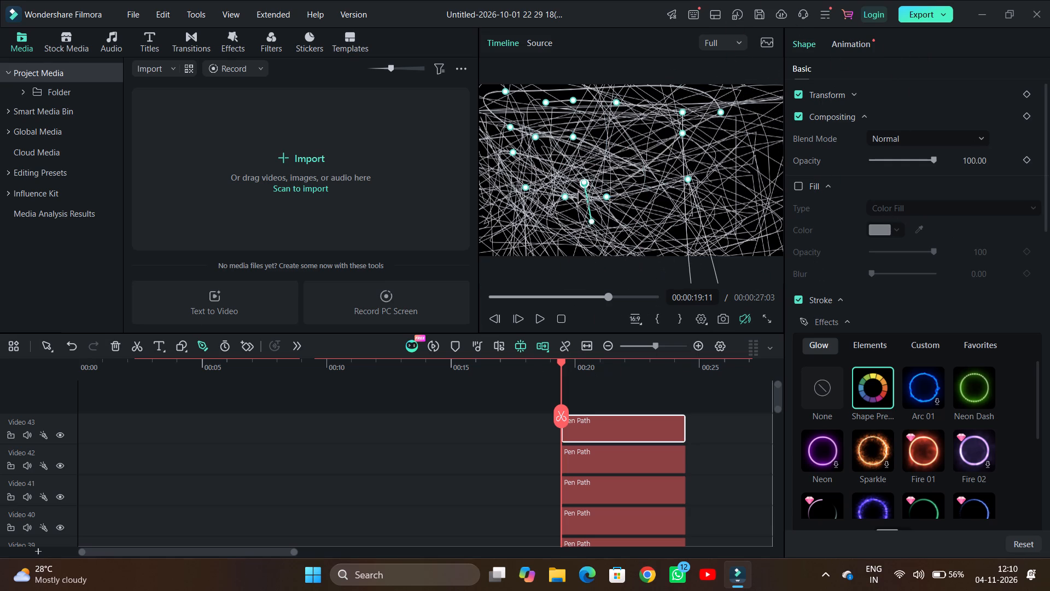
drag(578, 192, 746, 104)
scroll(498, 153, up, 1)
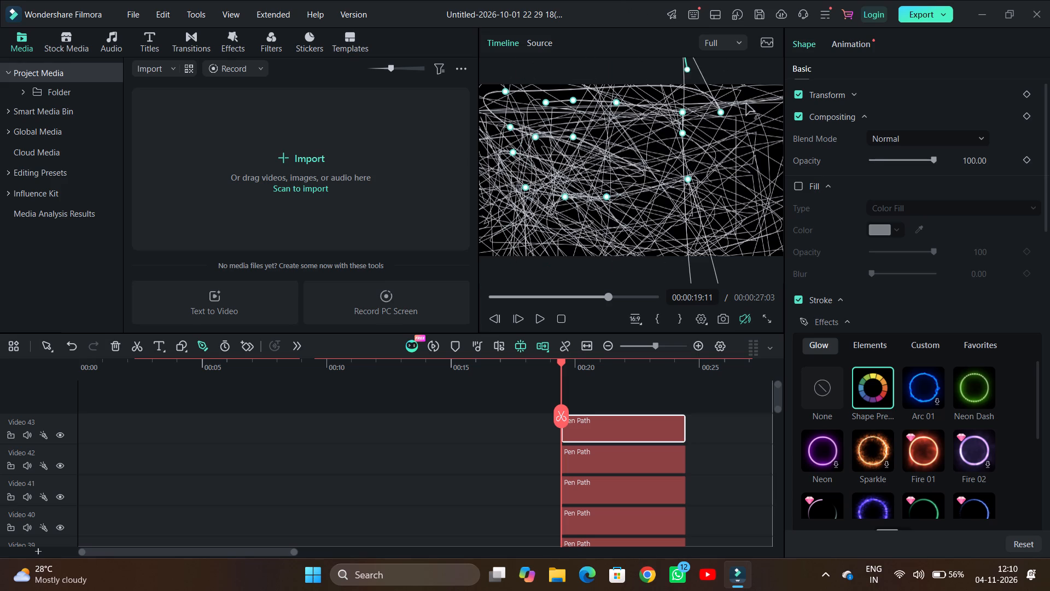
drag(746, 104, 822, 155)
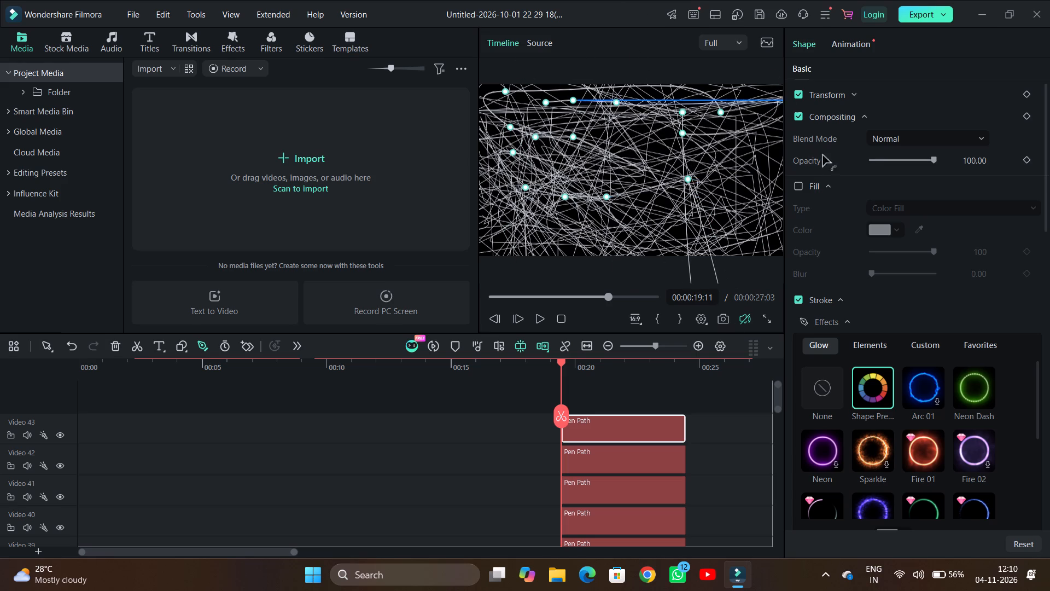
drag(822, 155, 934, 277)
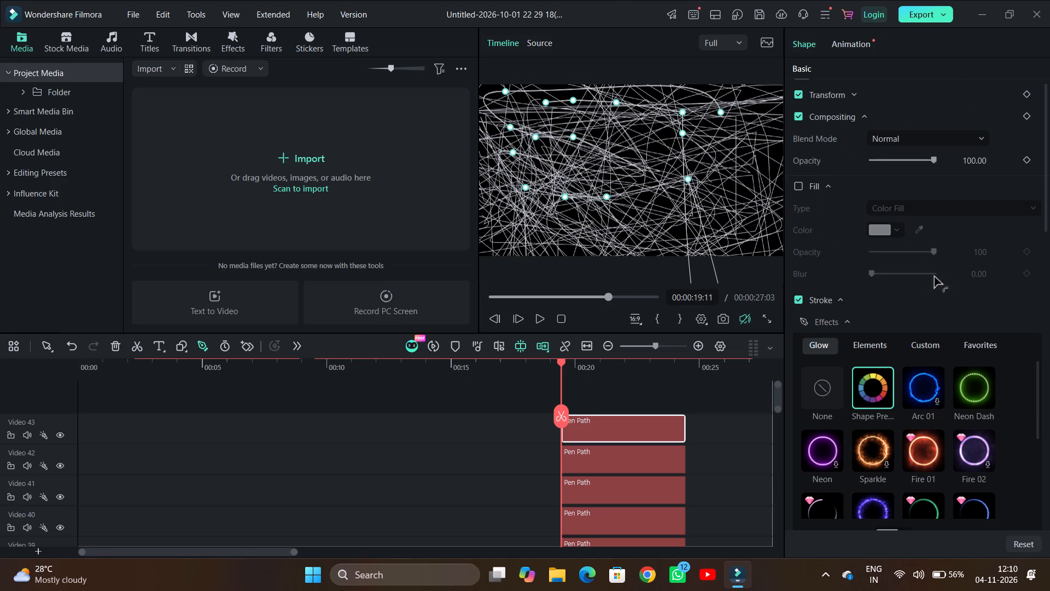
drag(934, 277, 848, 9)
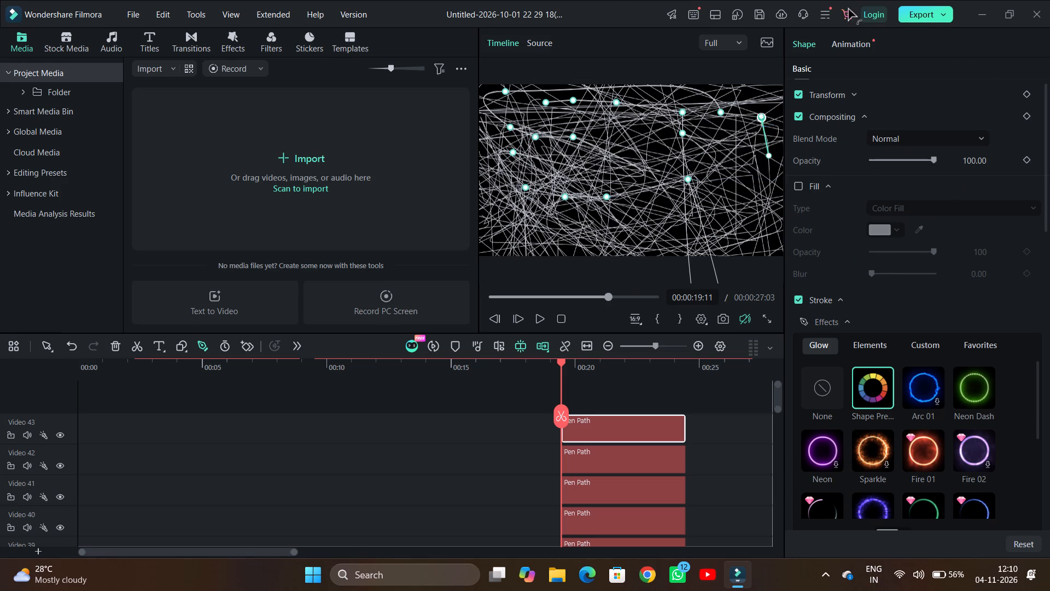
Move the single-handled point across the frame's interior to its left edge, and place it above the upper edge near the middle.
drag(848, 9, 497, 200)
scroll(600, 124, left, 2)
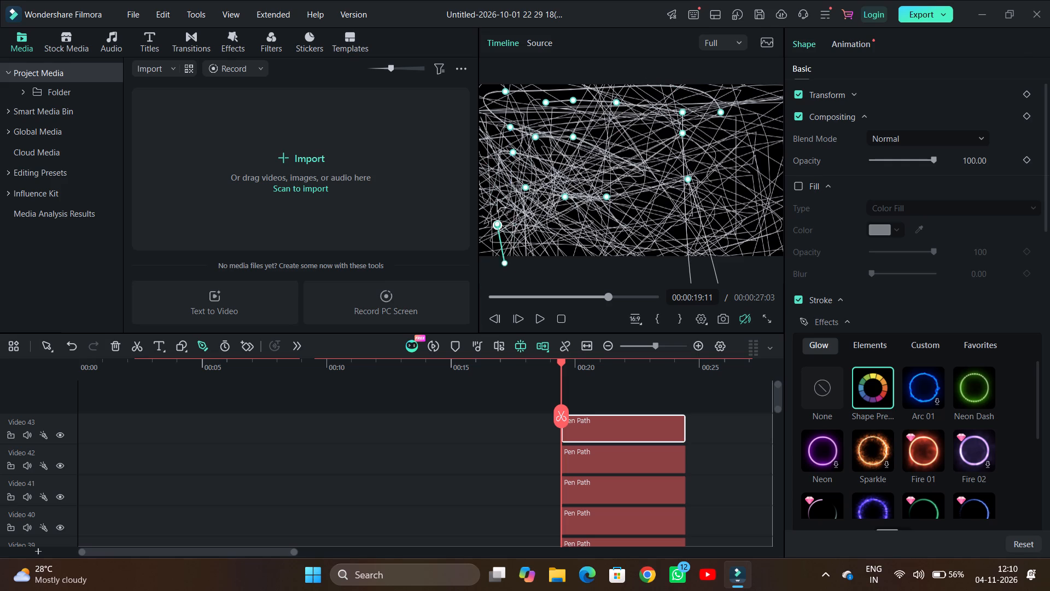
drag(497, 200, 637, 90)
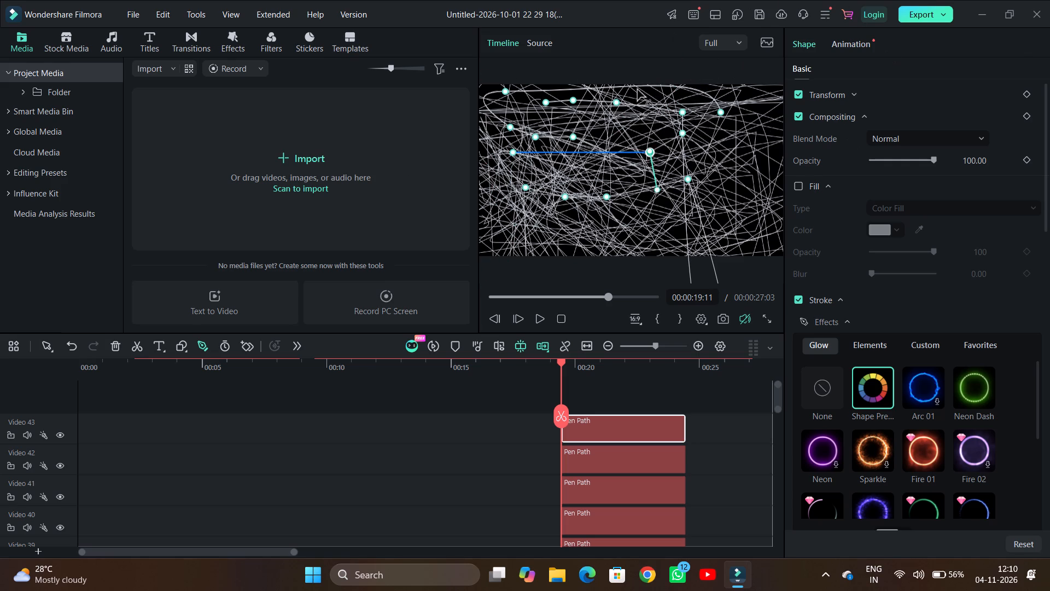
drag(637, 90, 657, 168)
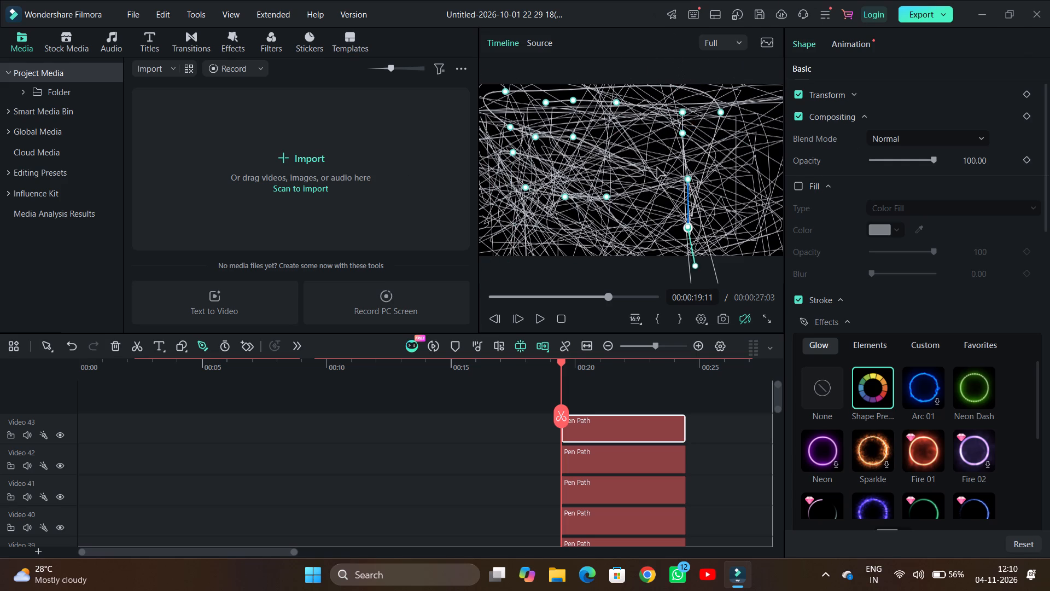
drag(657, 168, 494, 164)
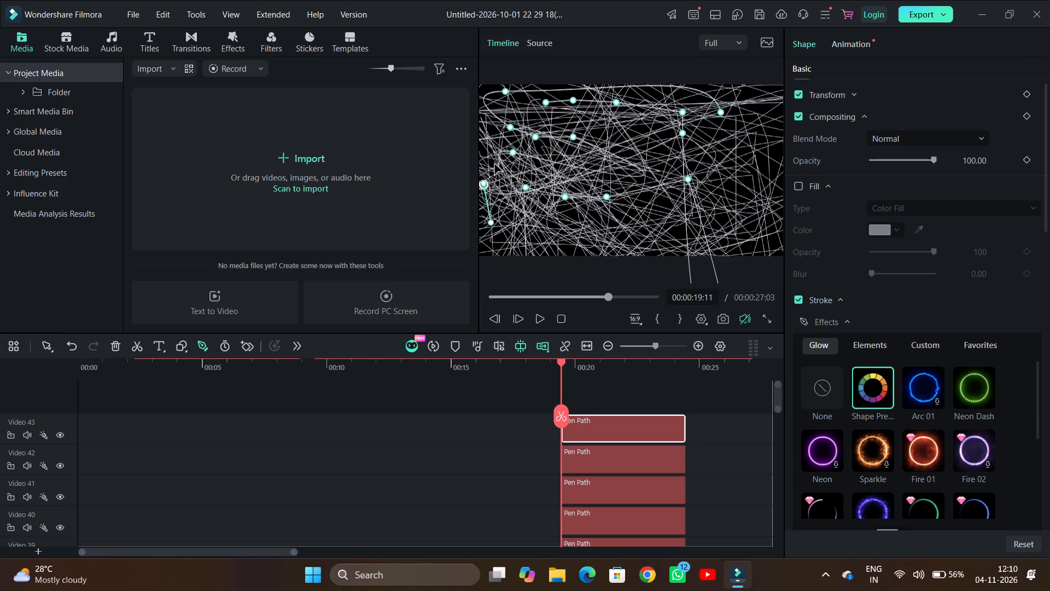
drag(494, 164, 606, 42)
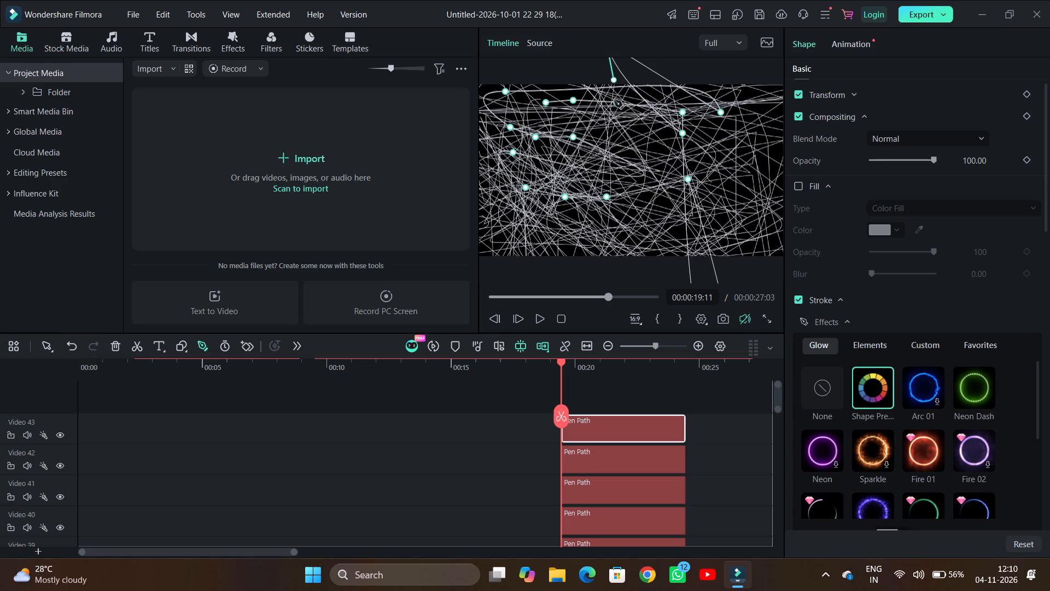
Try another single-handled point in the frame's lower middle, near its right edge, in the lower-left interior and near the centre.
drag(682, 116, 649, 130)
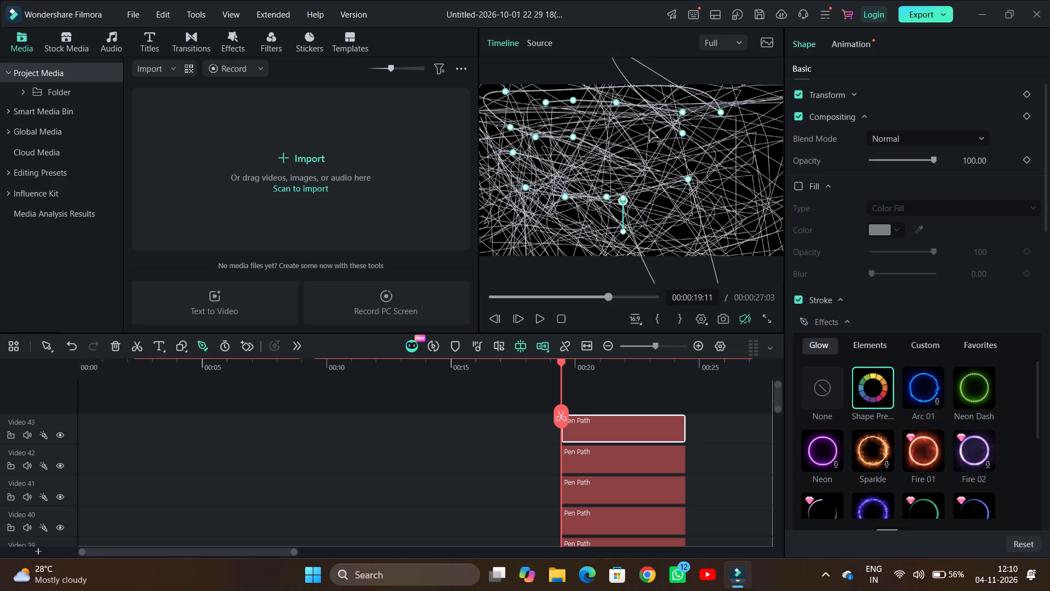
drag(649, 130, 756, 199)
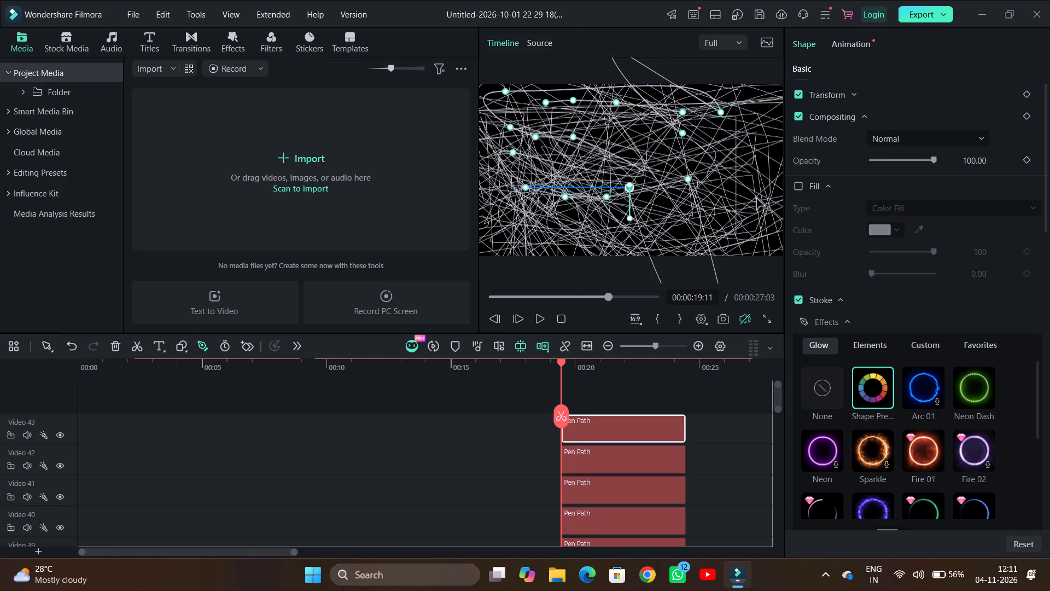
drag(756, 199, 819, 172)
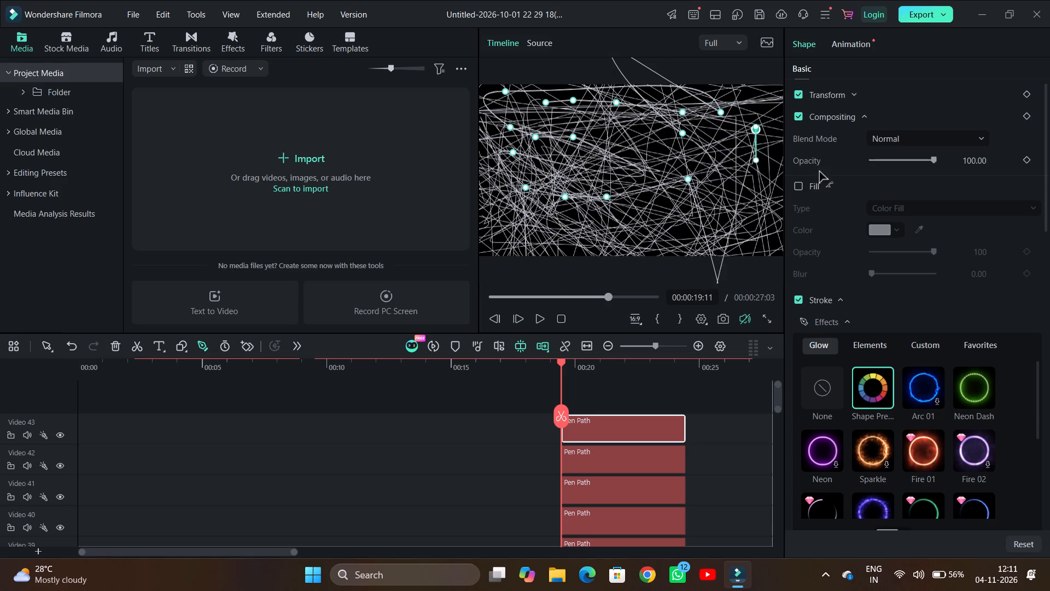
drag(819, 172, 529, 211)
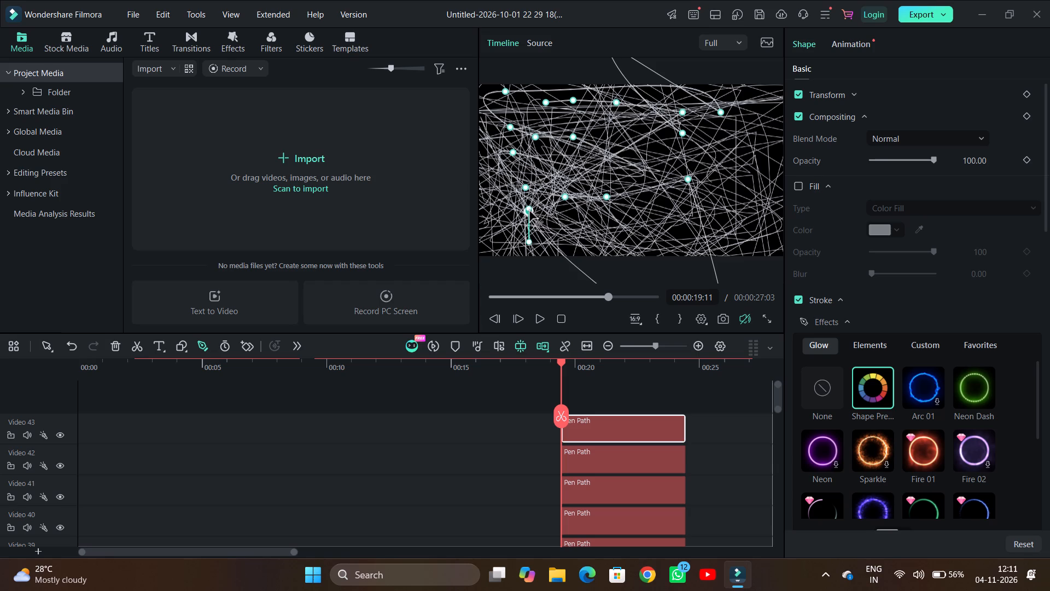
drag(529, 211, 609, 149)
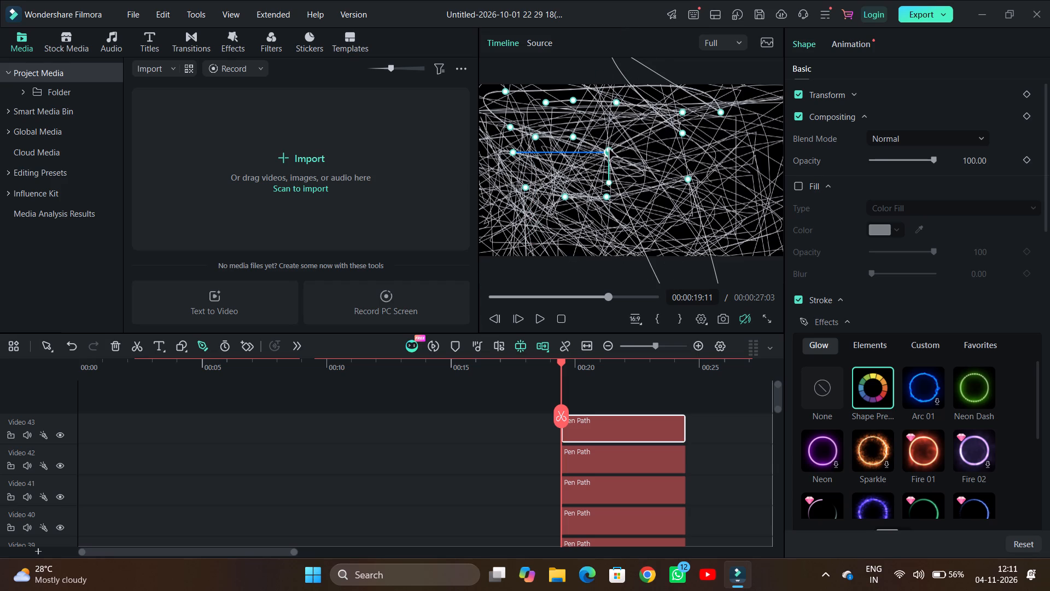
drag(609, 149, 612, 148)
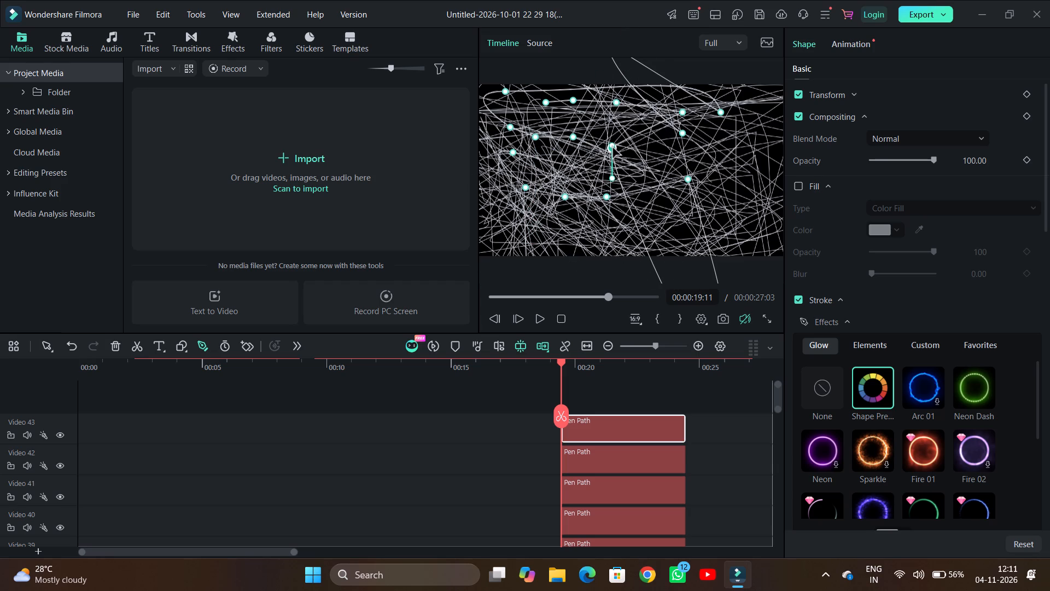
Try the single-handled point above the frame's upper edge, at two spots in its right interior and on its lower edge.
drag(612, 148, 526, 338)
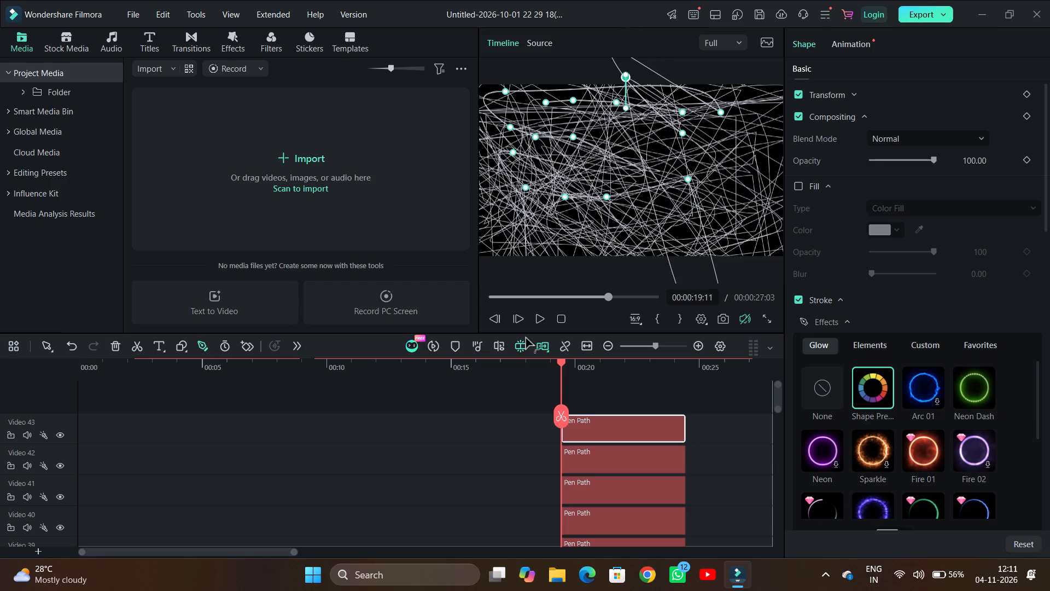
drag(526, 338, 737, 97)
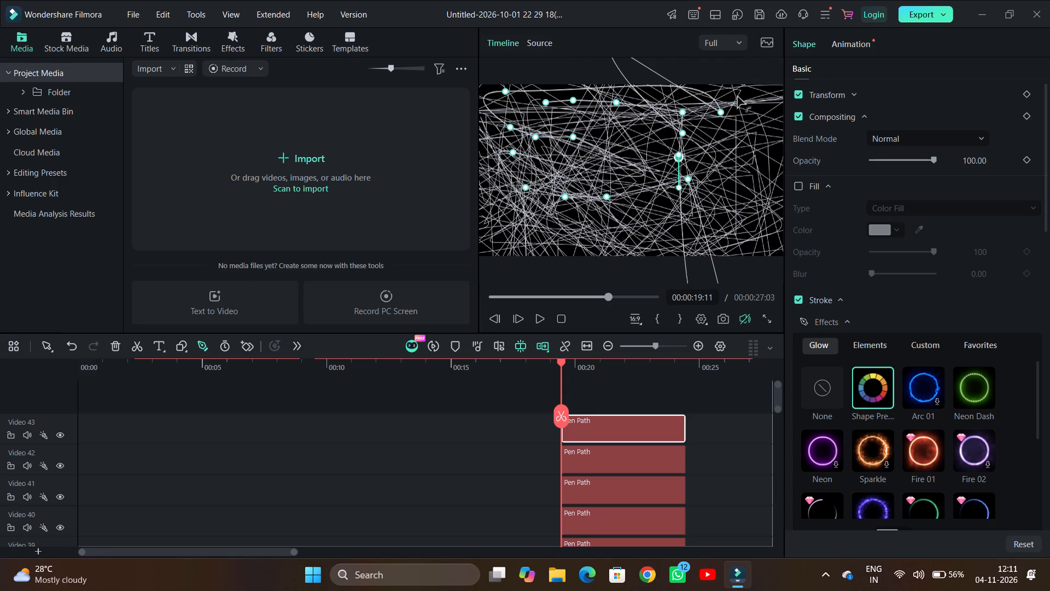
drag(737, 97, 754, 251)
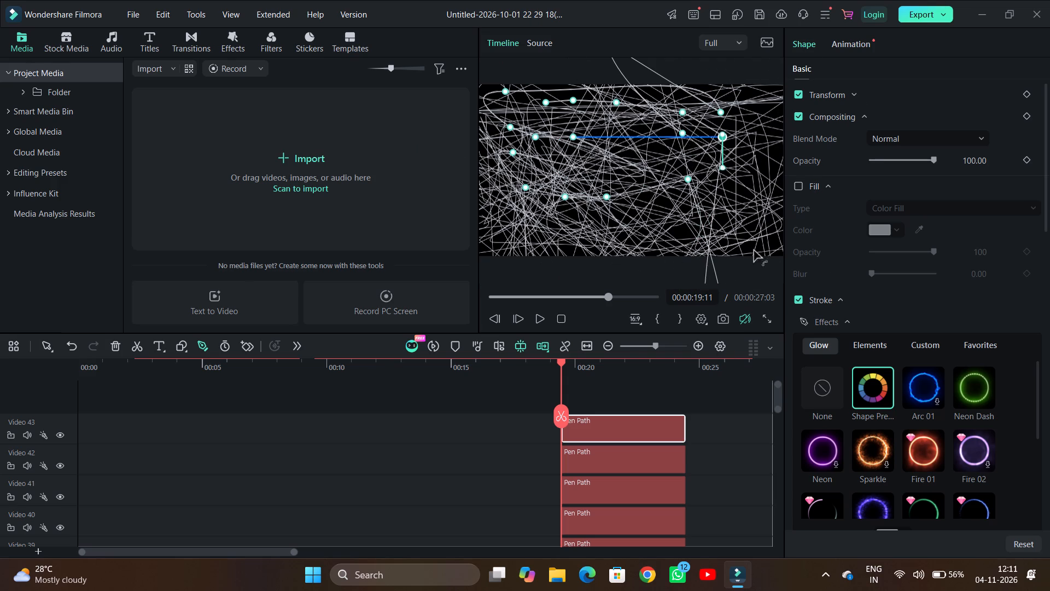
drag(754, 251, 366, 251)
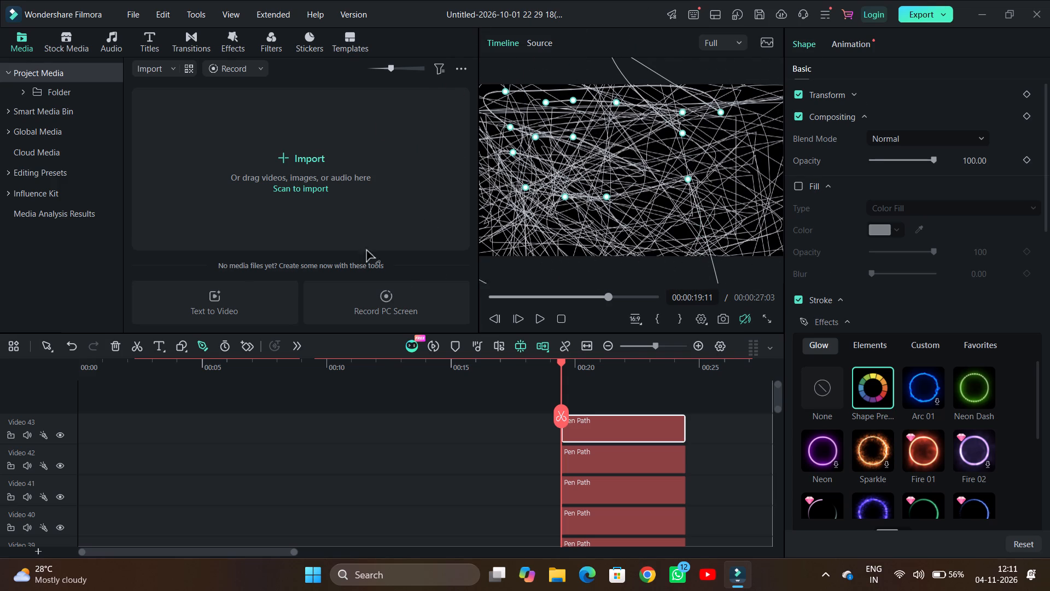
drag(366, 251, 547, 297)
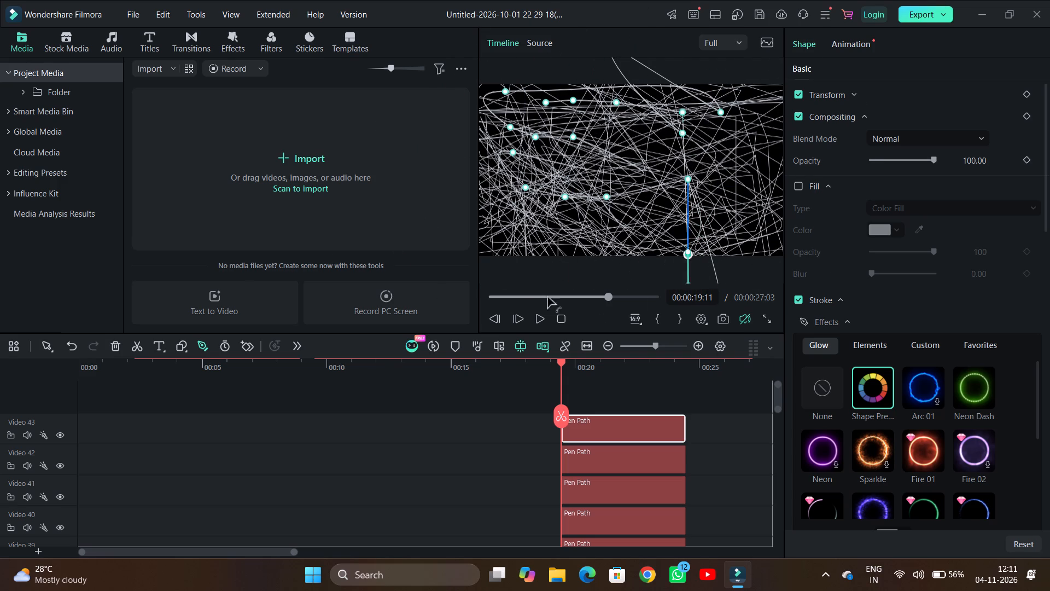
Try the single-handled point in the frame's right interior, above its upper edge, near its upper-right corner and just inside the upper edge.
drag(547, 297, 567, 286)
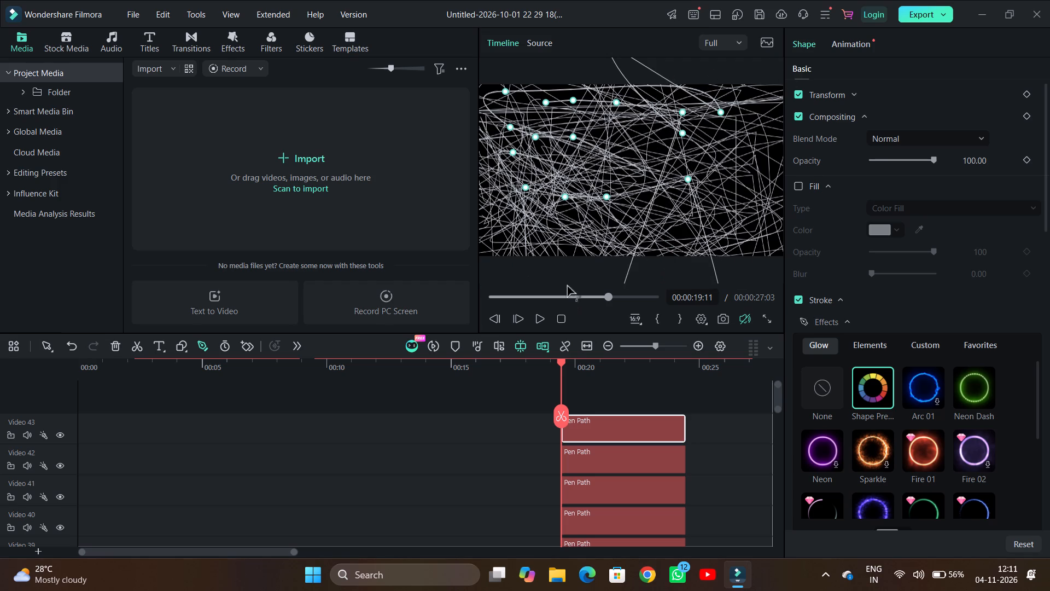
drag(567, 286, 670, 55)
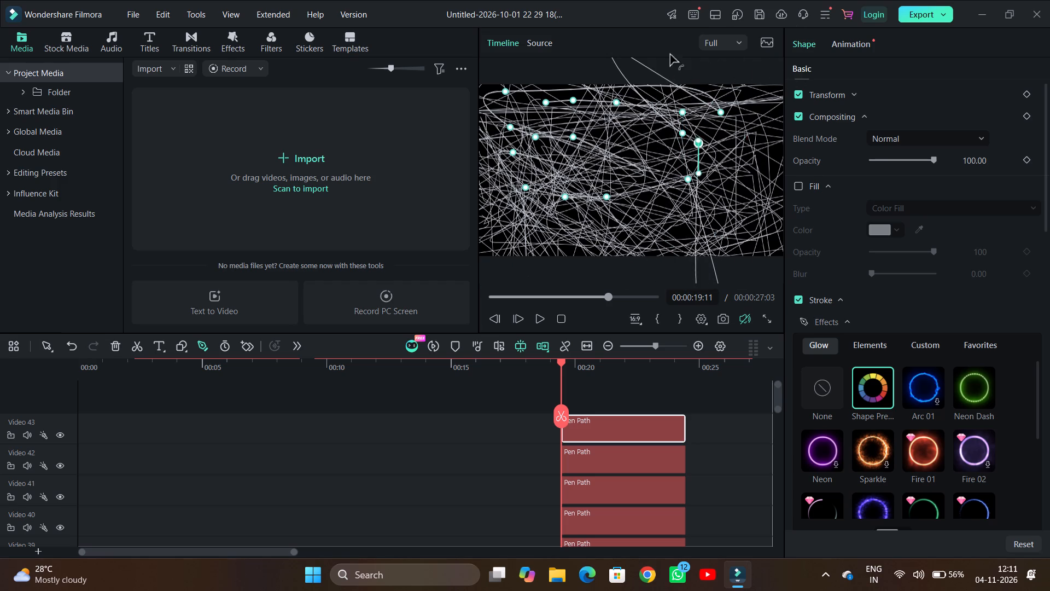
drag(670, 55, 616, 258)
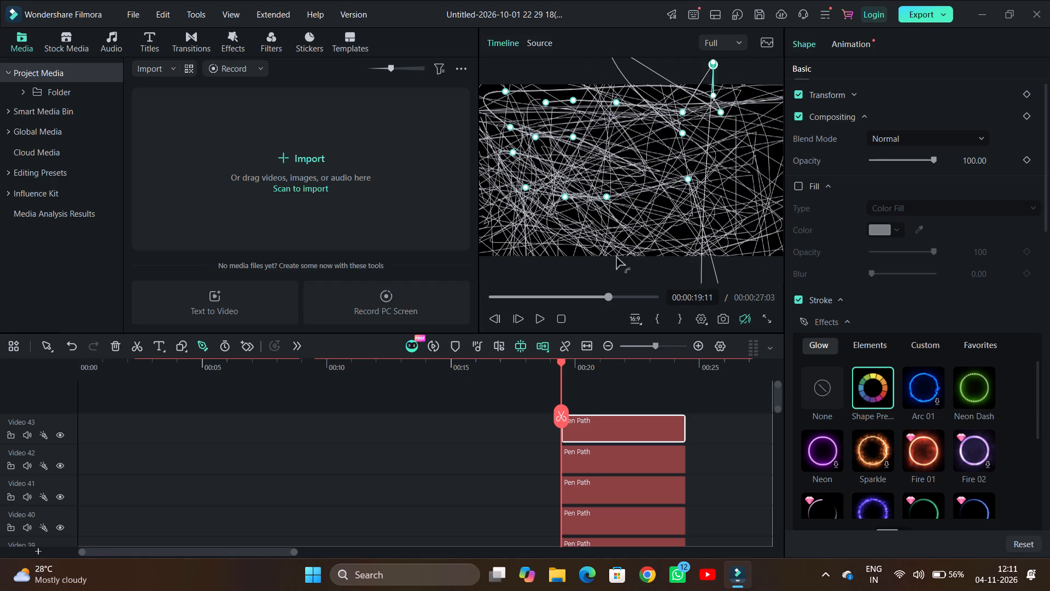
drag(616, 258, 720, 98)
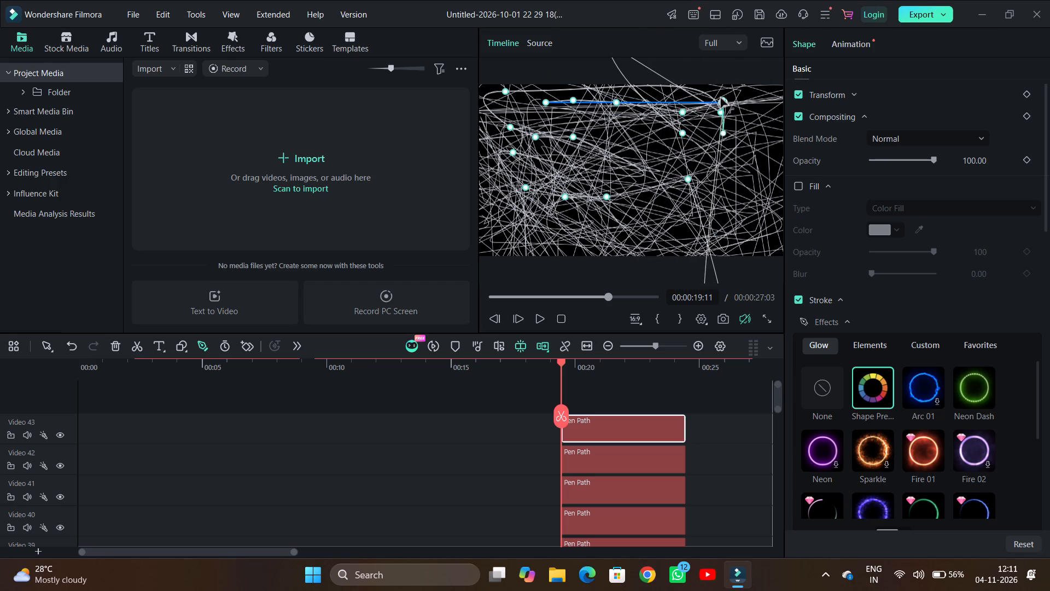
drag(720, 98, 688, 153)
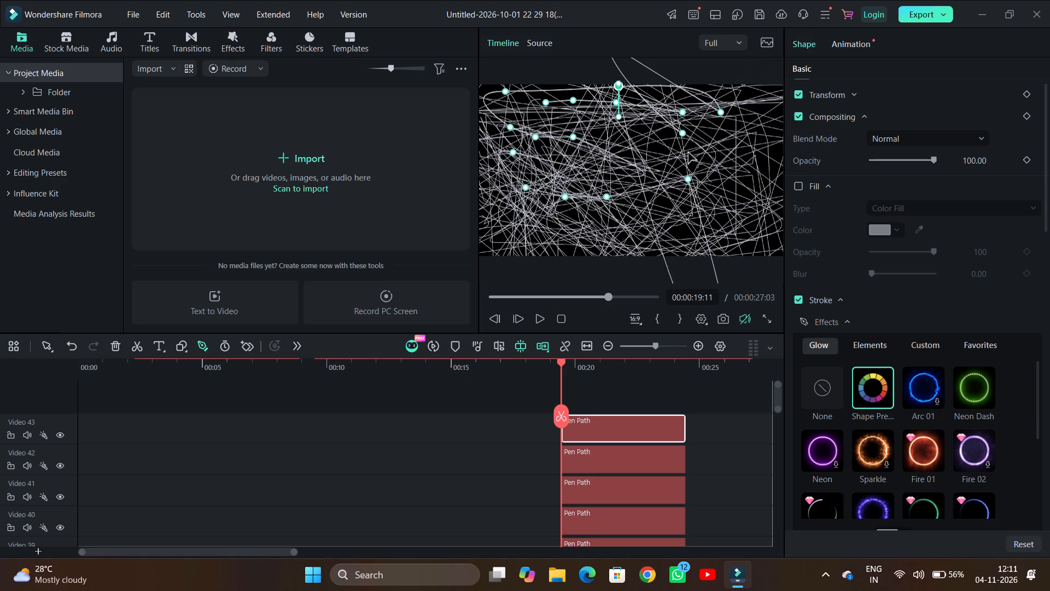
Place the single-handled point in the frame's lower-right interior, slightly below and left of the rightmost lower path point.
drag(688, 153, 662, 190)
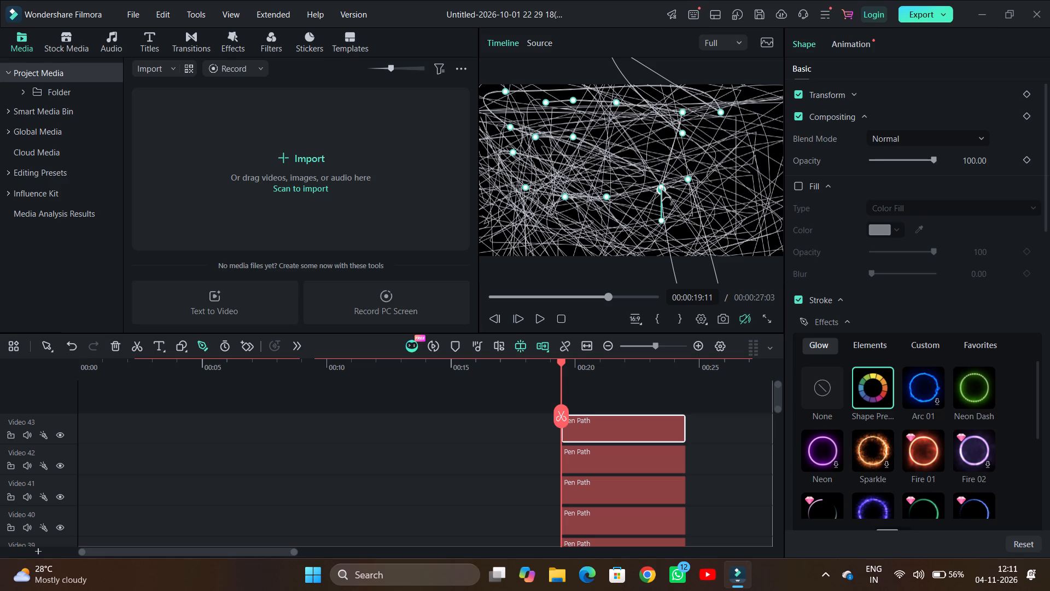
Move the path point below the upper-right pair to the frame's lower middle, just under the lowest middle point.
drag(682, 132, 544, 235)
drag(544, 235, 611, 216)
triple_click(611, 216)
Add two path points in the frame's right interior and a curved point with horizontal handles near the lower-right edge.
click(689, 170)
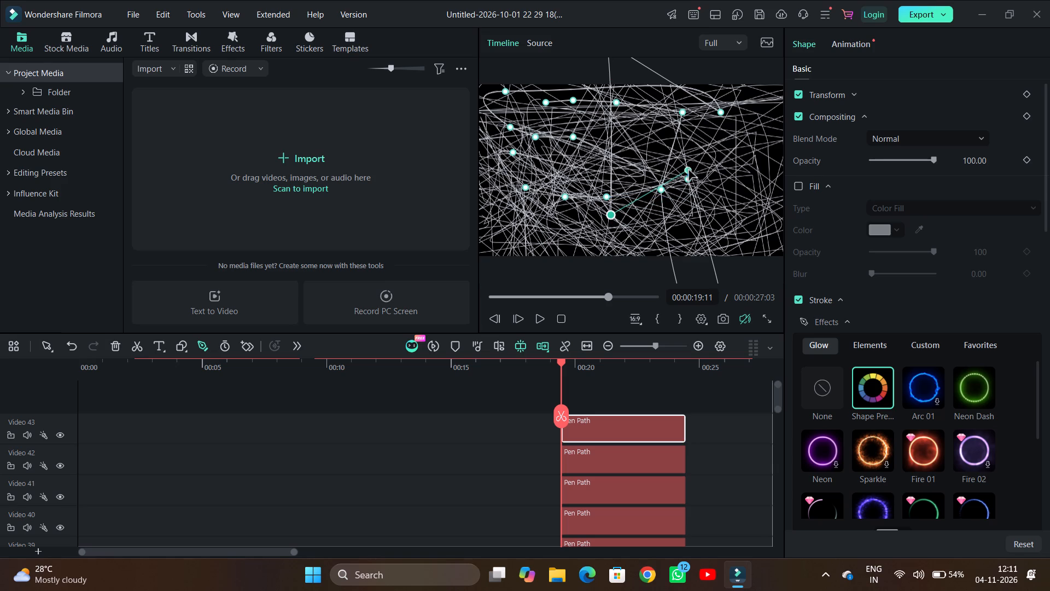
click(715, 169)
drag(713, 235, 666, 235)
click(666, 235)
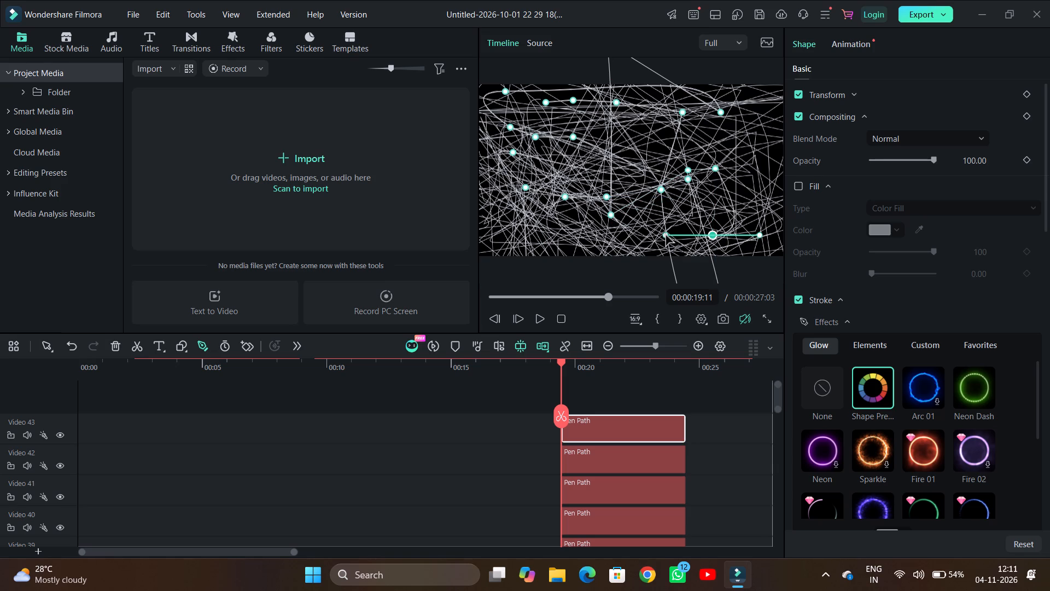
Add a path point at the lower middle, move it up toward the centre, and add another in the upper-right interior.
click(622, 237)
drag(622, 237, 640, 182)
click(640, 182)
click(678, 134)
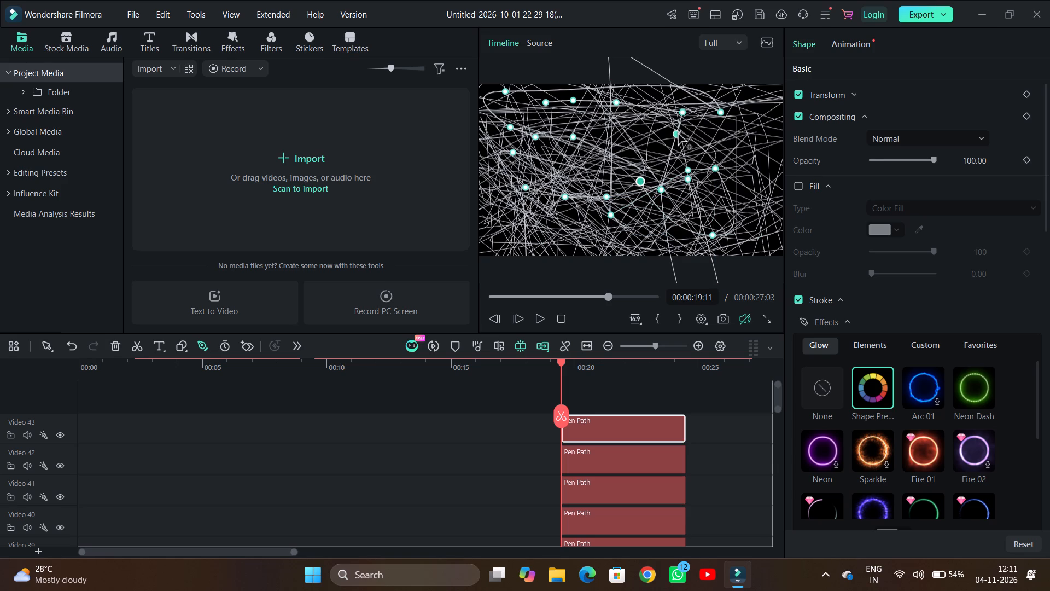
click(711, 141)
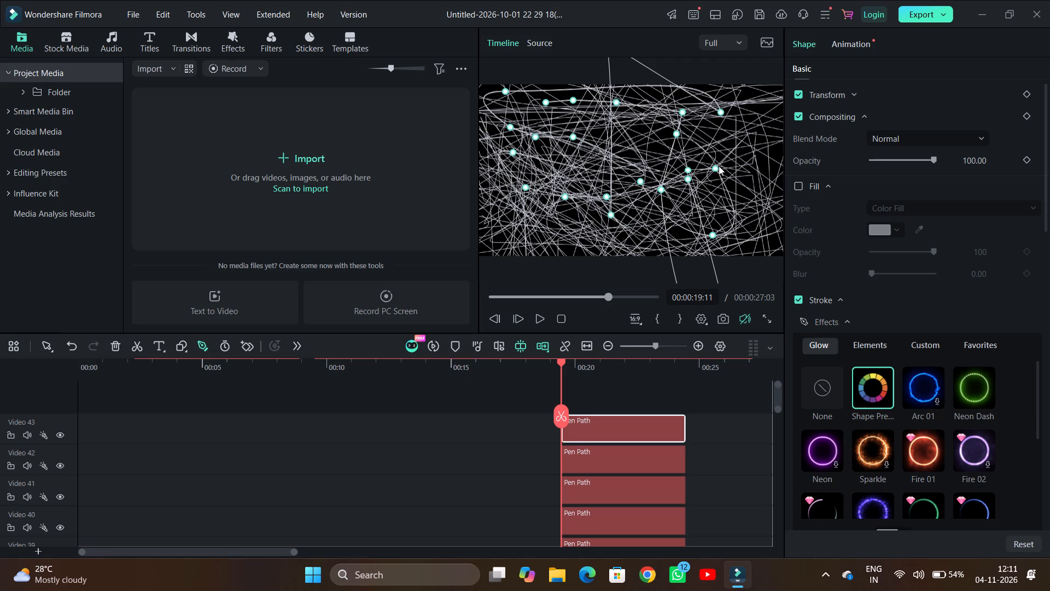
Move the rightmost mid-height path point out of the frame's right interior to beyond its lower edge.
click(715, 166)
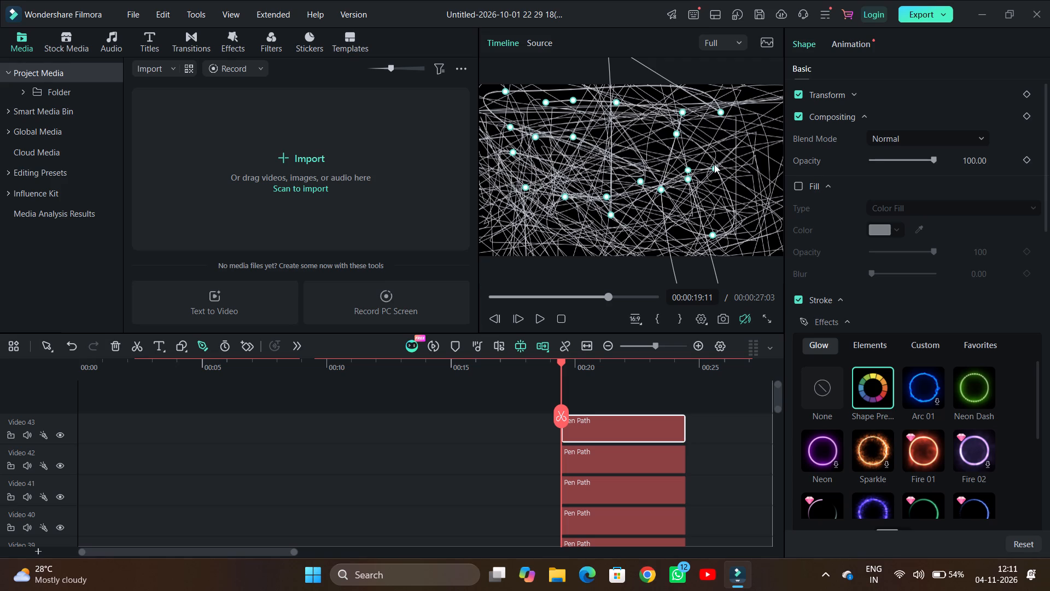
click(714, 164)
click(715, 165)
drag(715, 165, 214, 322)
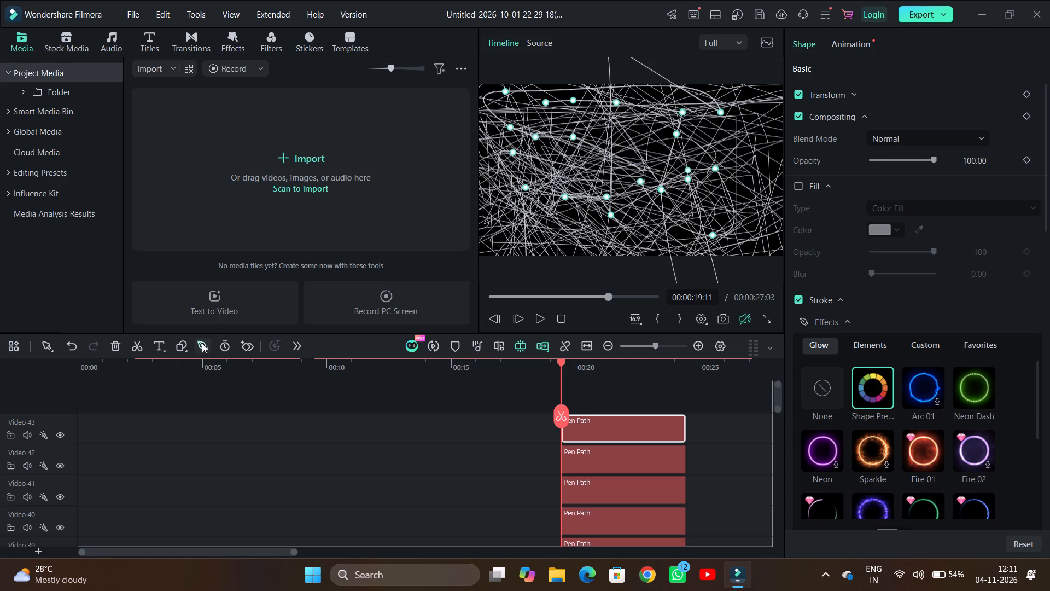
click(202, 344)
drag(714, 168, 413, 70)
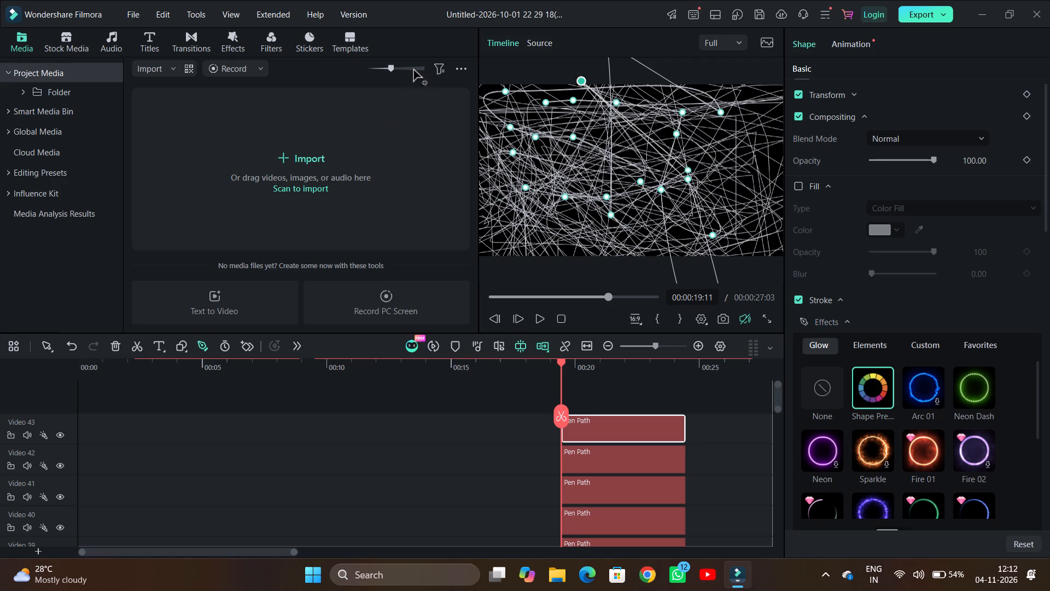
drag(413, 70, 769, 590)
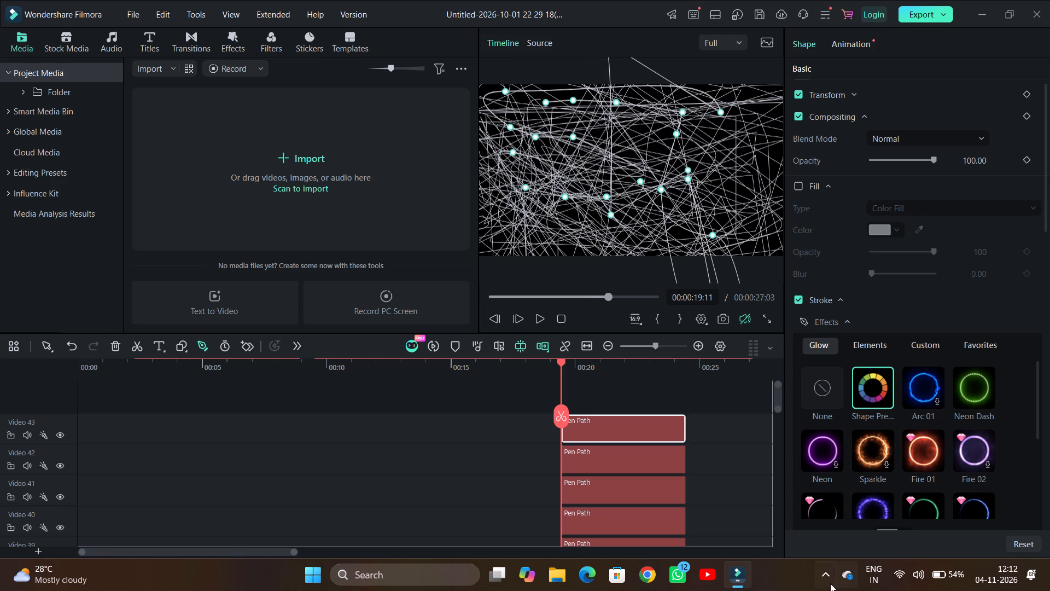
Show the hidden system tray icons.
click(825, 582)
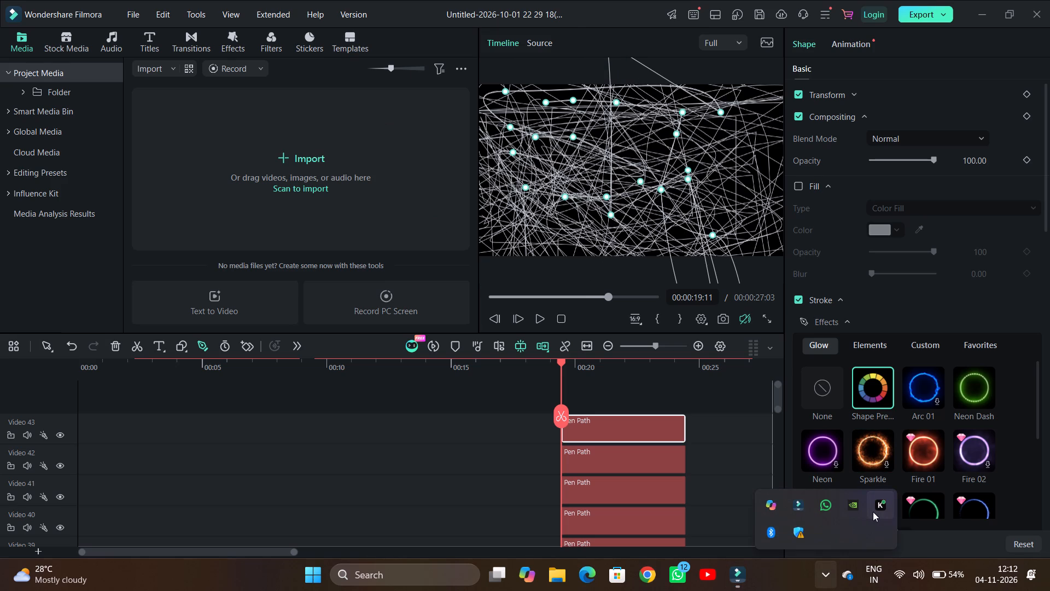
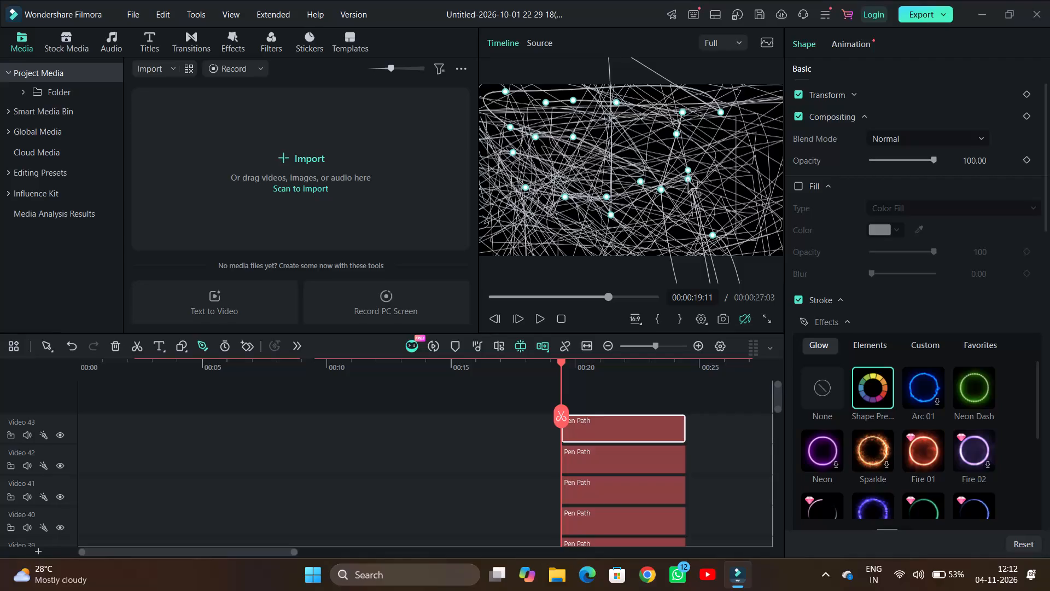
Reposition the upper of the two nearly overlapping path points in the frame's right interior, trying placements around the frame and bringing it to the upper middle.
click(688, 181)
drag(688, 171, 427, 129)
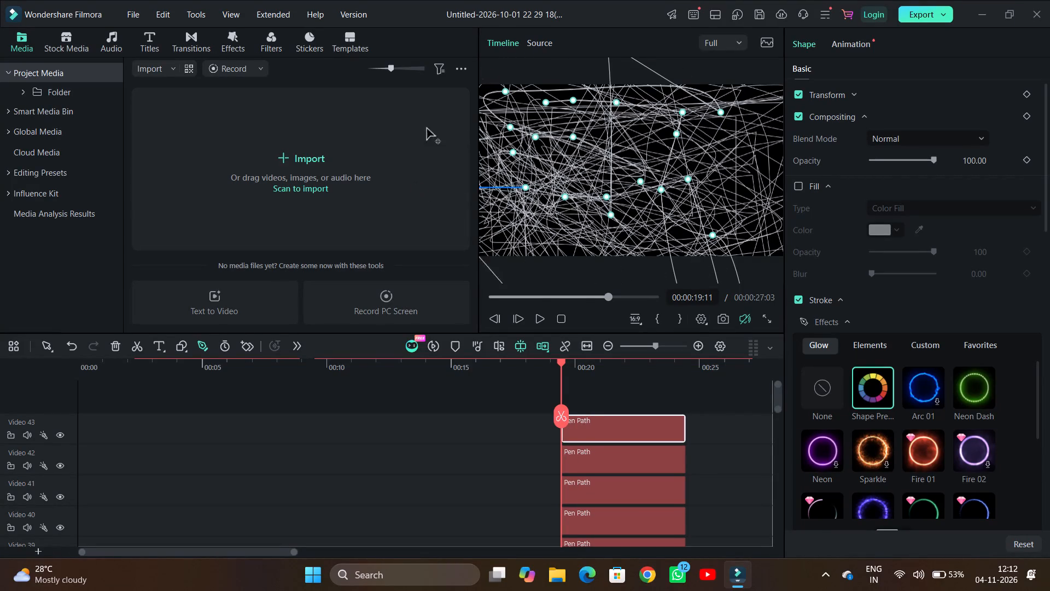
drag(427, 129, 622, 18)
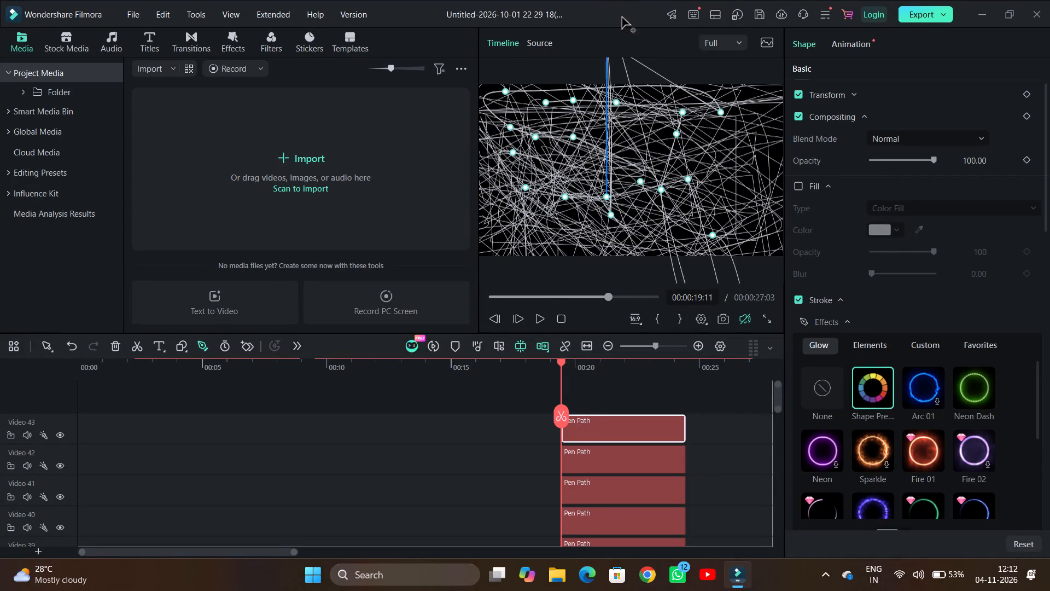
drag(622, 18, 639, 68)
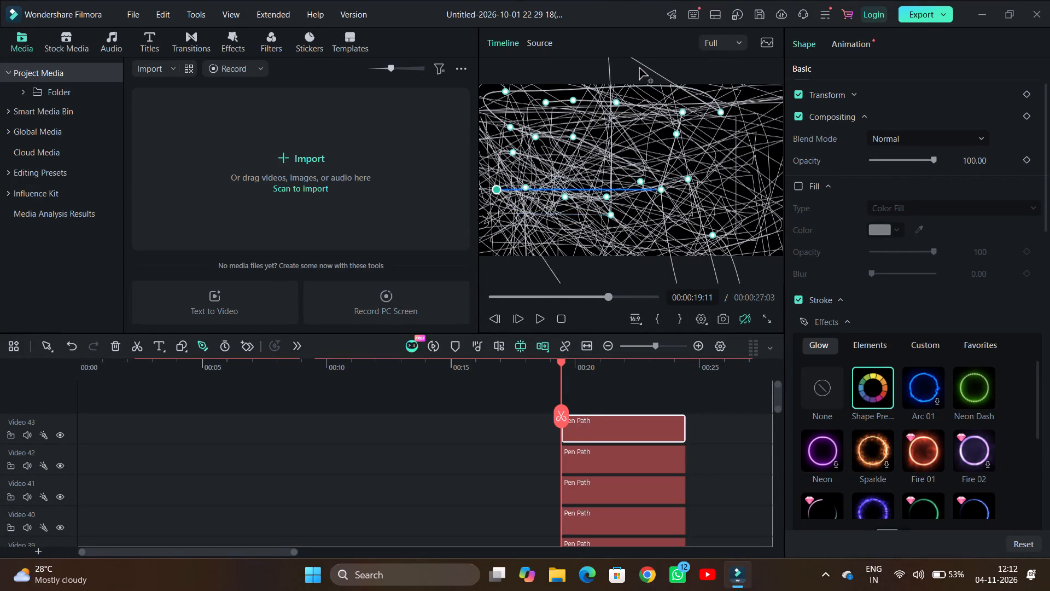
drag(639, 68, 773, 69)
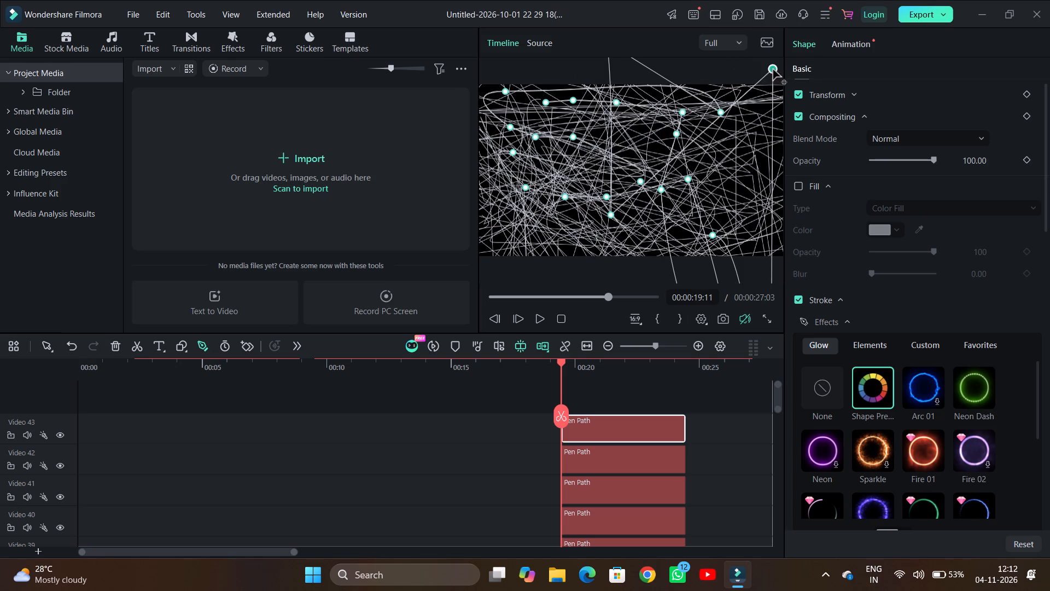
drag(773, 69, 667, 277)
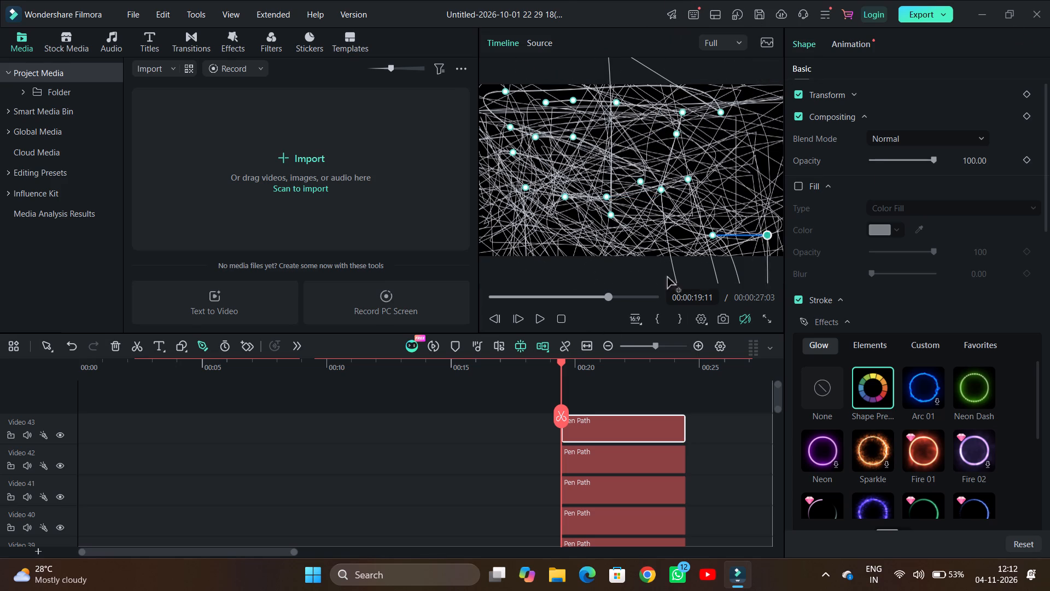
drag(667, 277, 1007, 165)
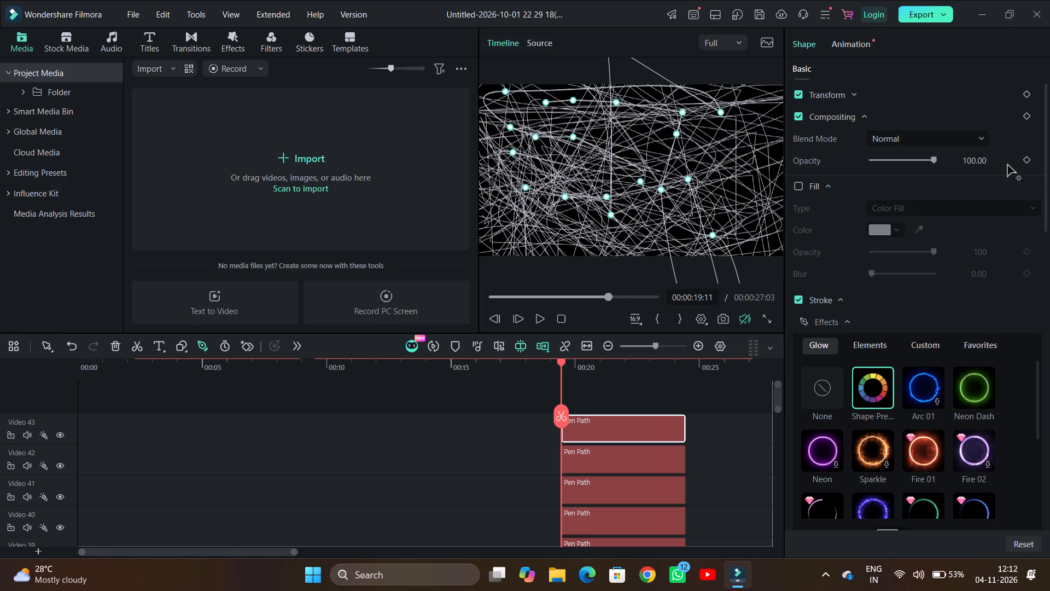
drag(1007, 165, 679, 105)
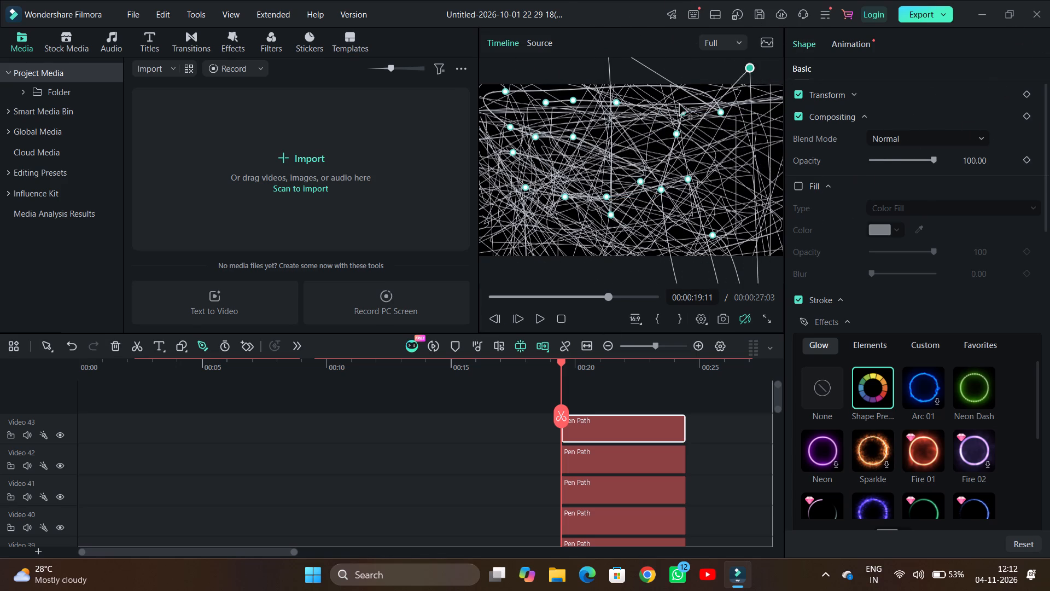
drag(679, 105, 635, 72)
scroll(672, 127, left, 1)
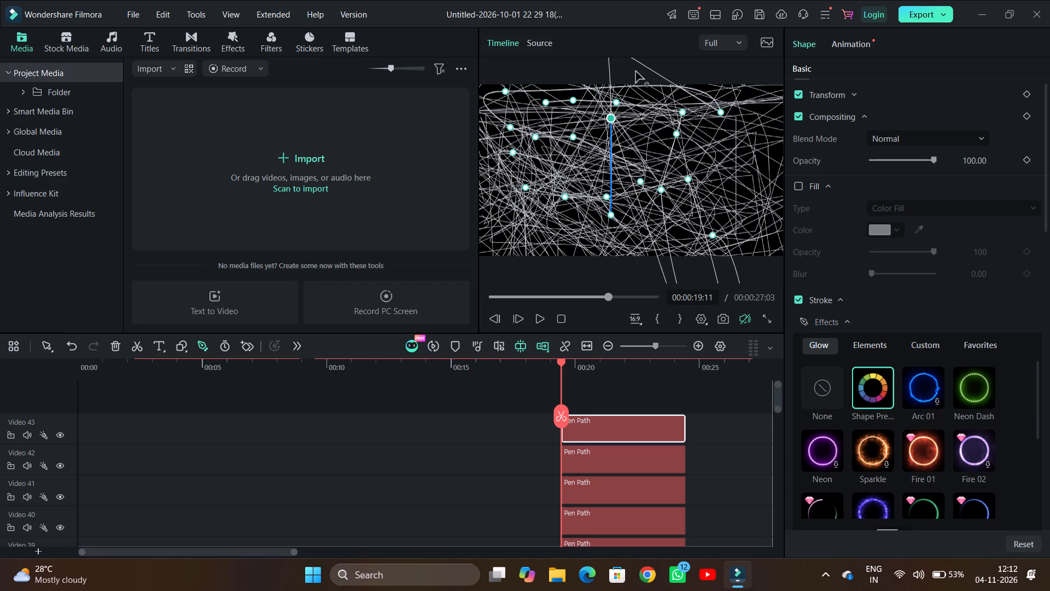
drag(635, 72, 557, 132)
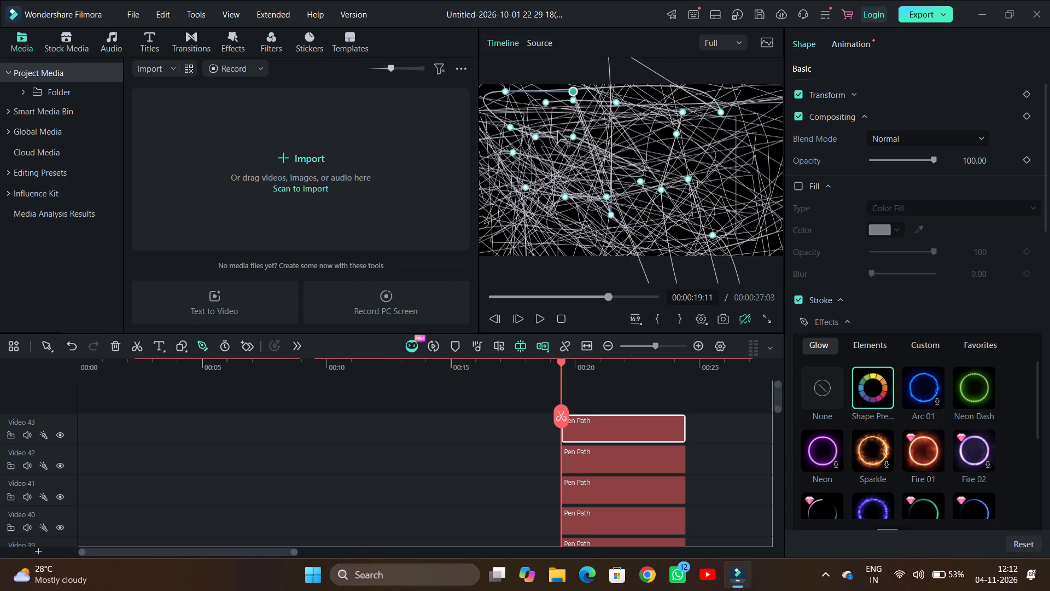
drag(557, 132, 556, 72)
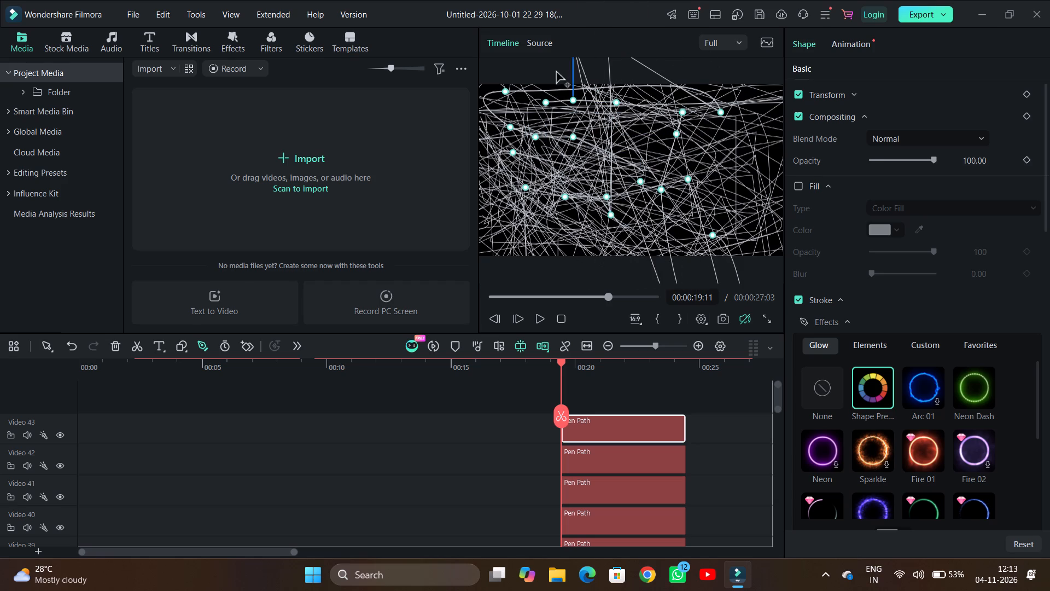
drag(556, 72, 640, 142)
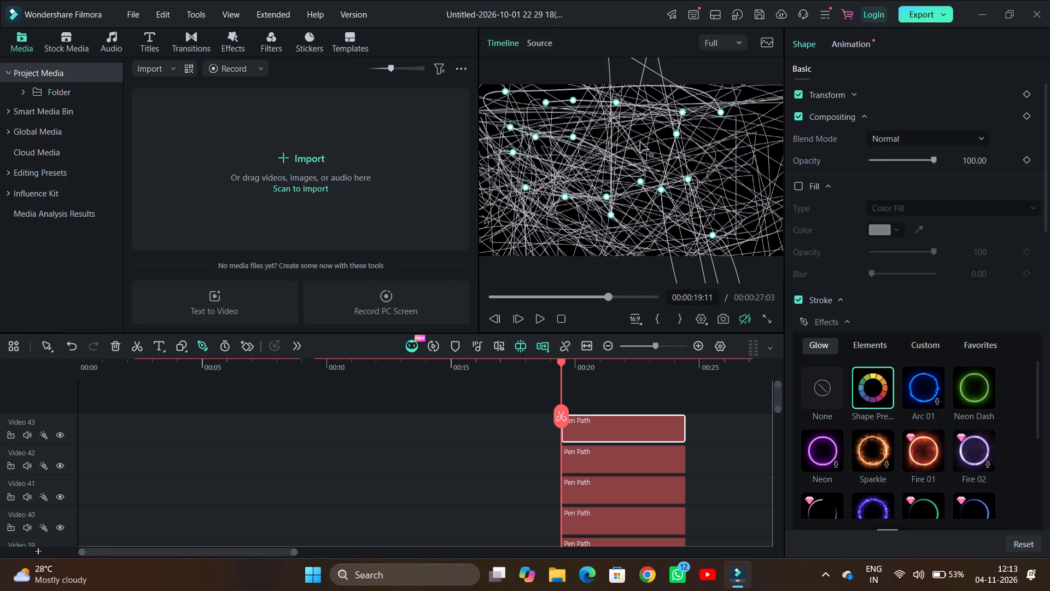
drag(640, 142, 738, 171)
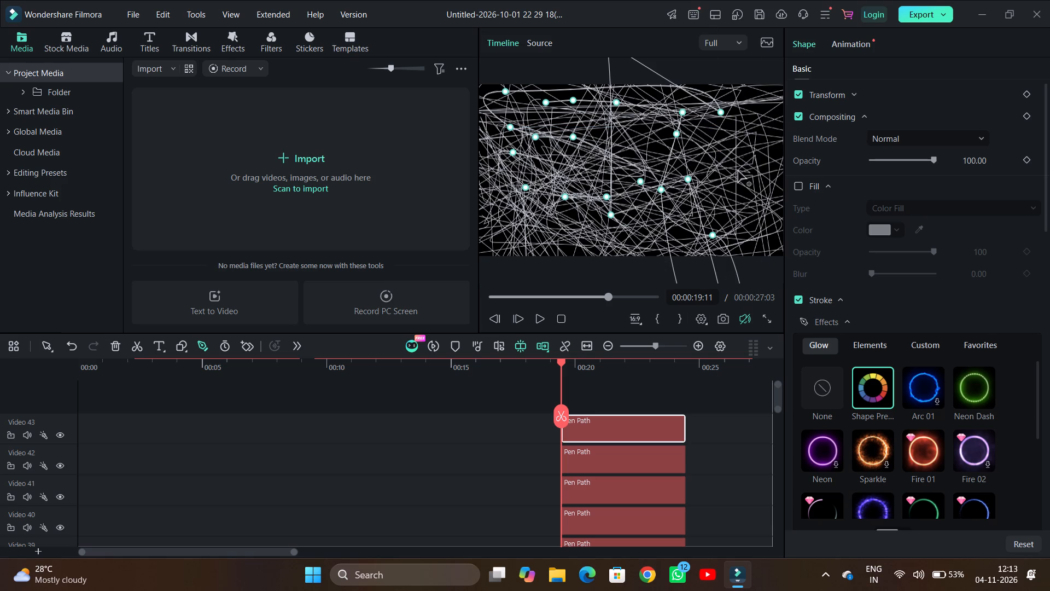
drag(738, 171, 532, 0)
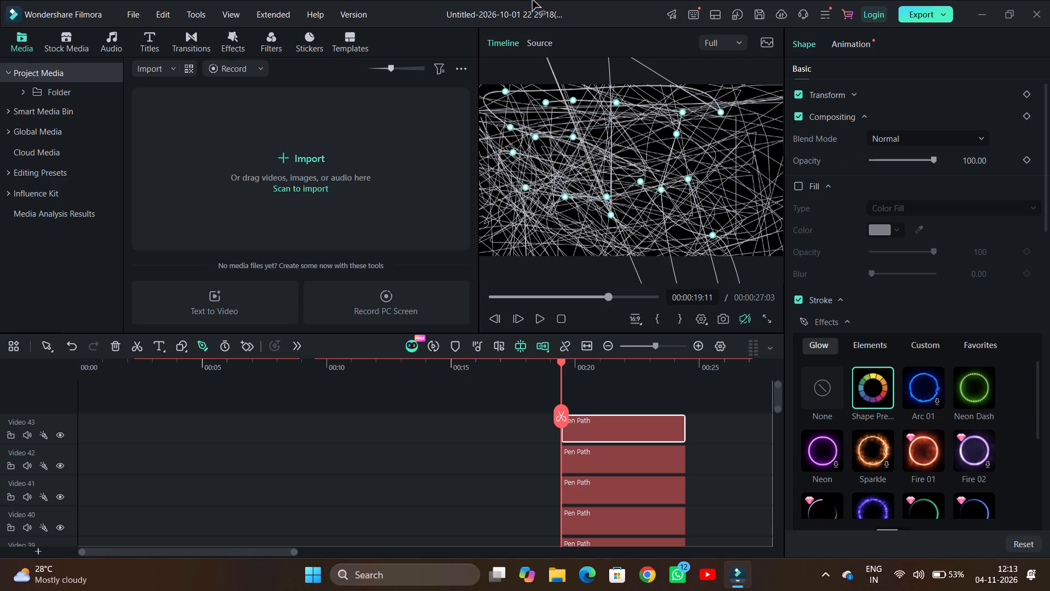
drag(532, 0, 512, 67)
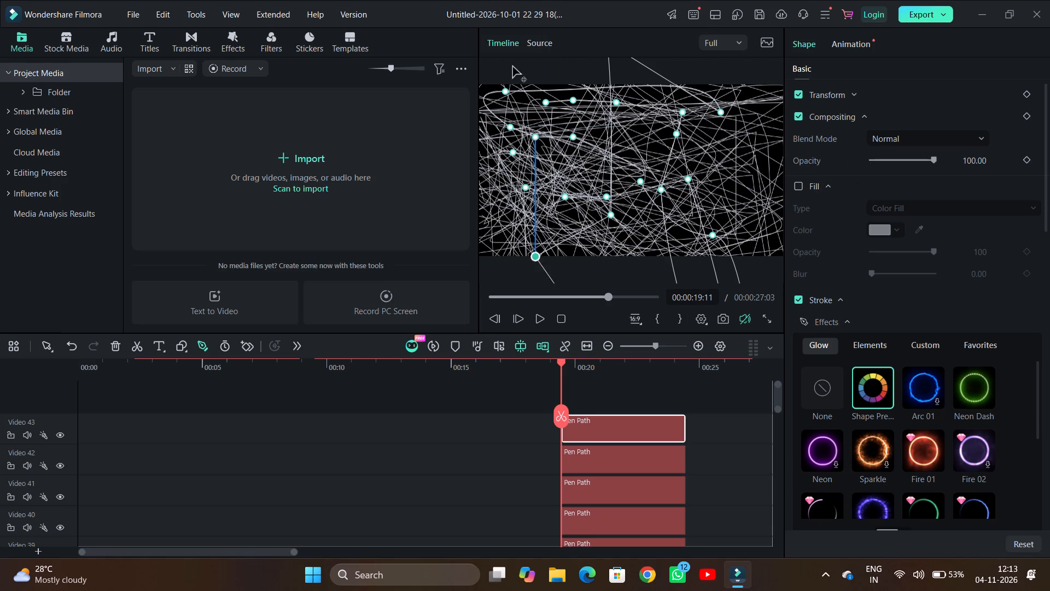
drag(512, 67, 616, 111)
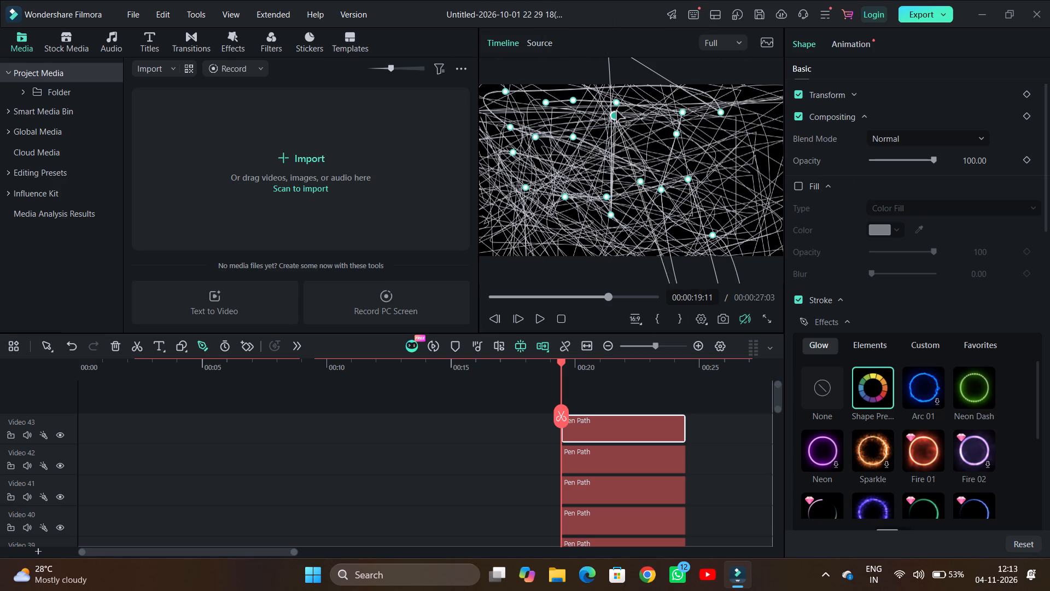
drag(616, 111, 627, 109)
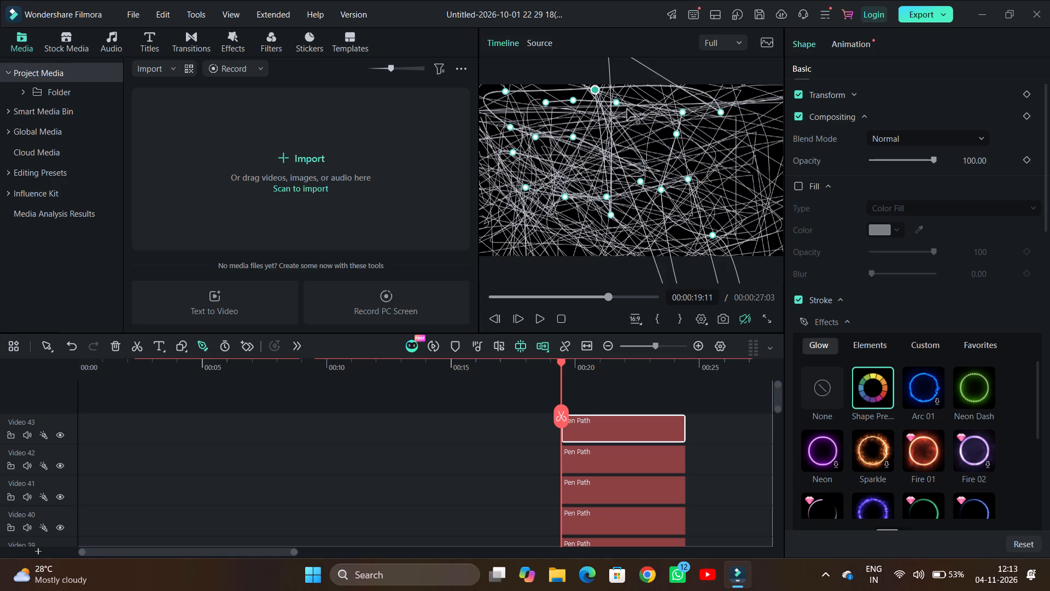
drag(627, 109, 584, 142)
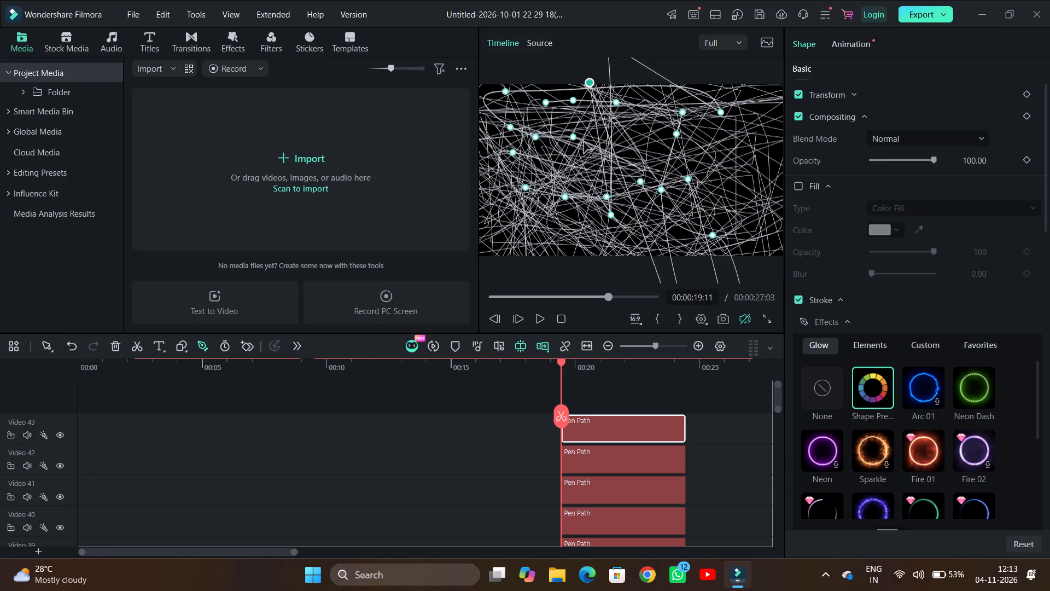
drag(584, 142, 667, 295)
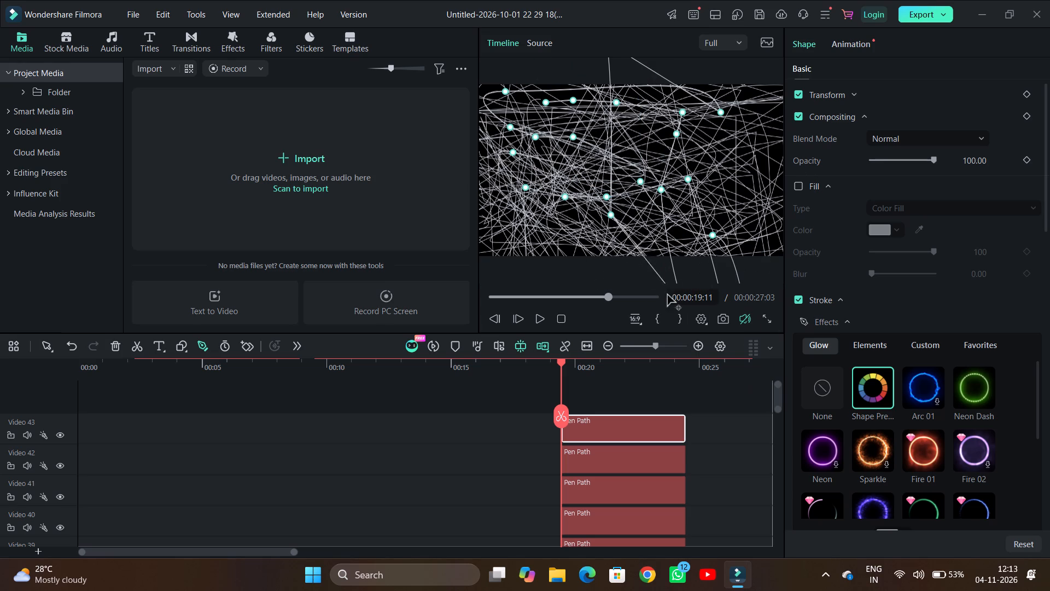
drag(667, 295, 768, 353)
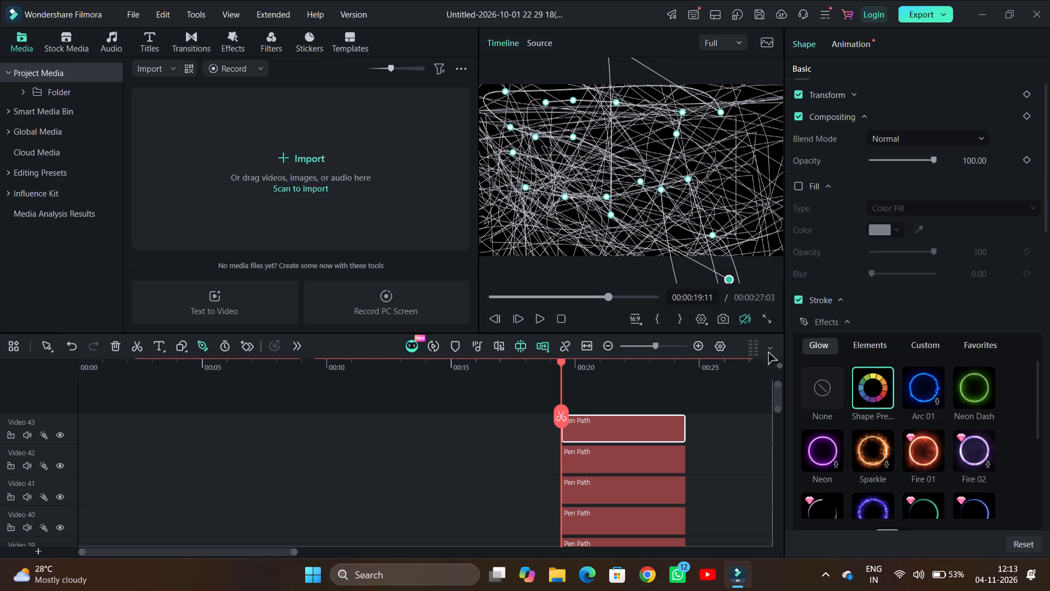
drag(768, 353, 754, 392)
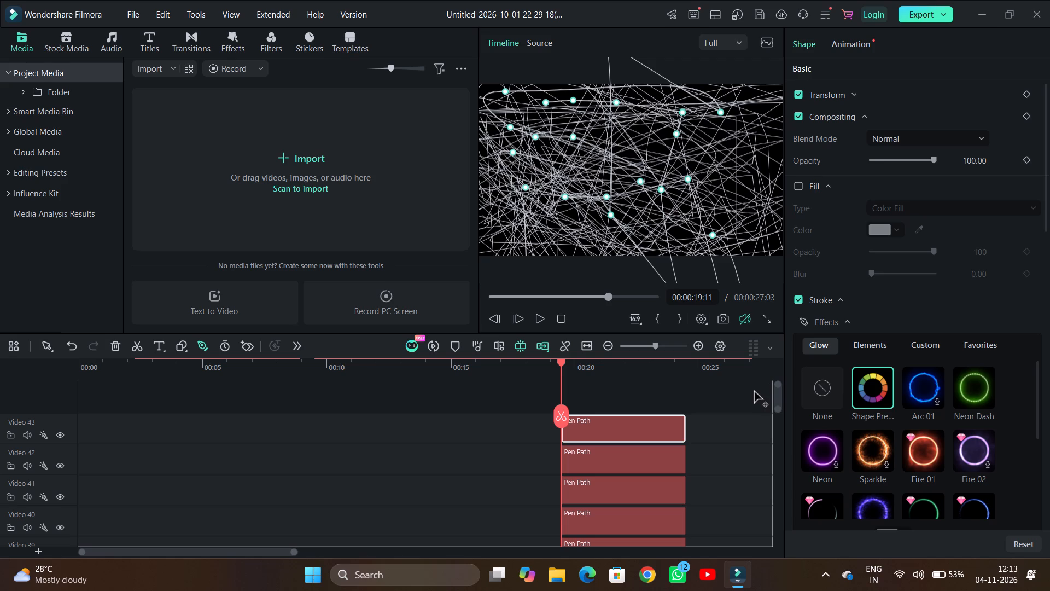
drag(754, 392, 754, 391)
drag(754, 391, 868, 263)
drag(868, 263, 571, 105)
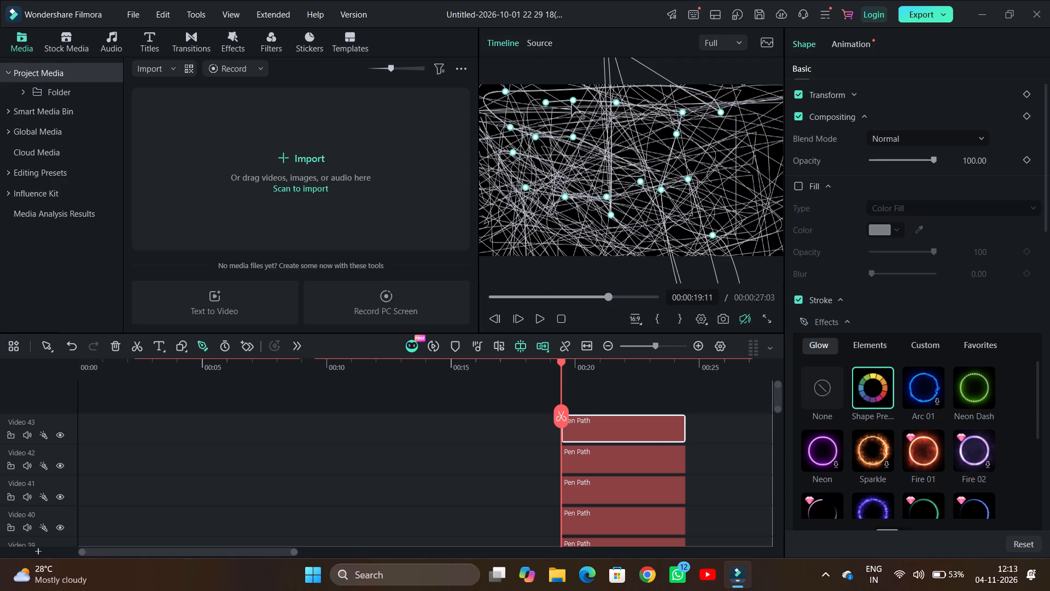
drag(571, 105, 564, 137)
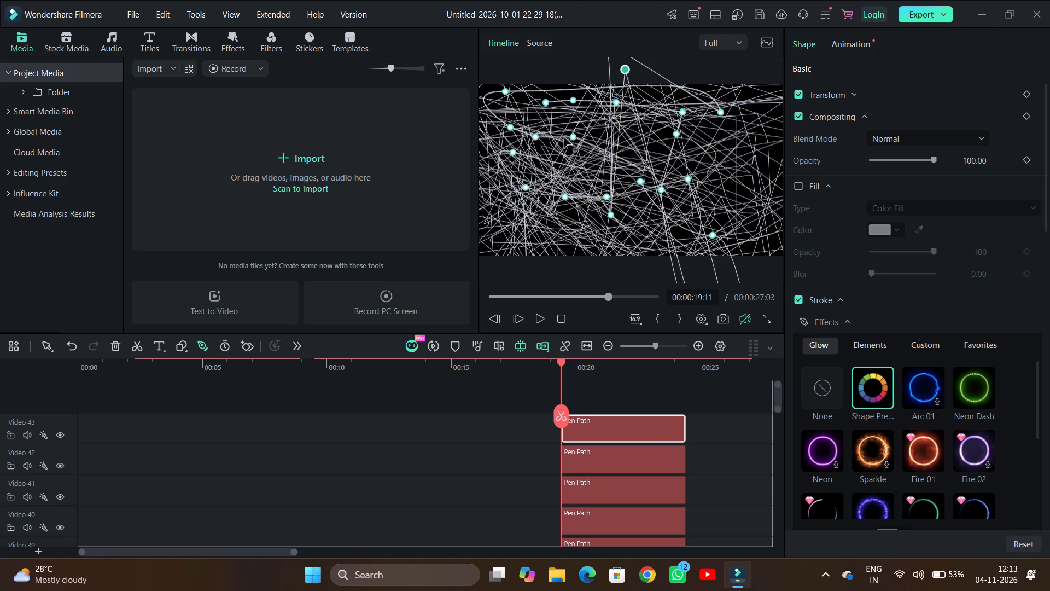
drag(564, 137, 660, 74)
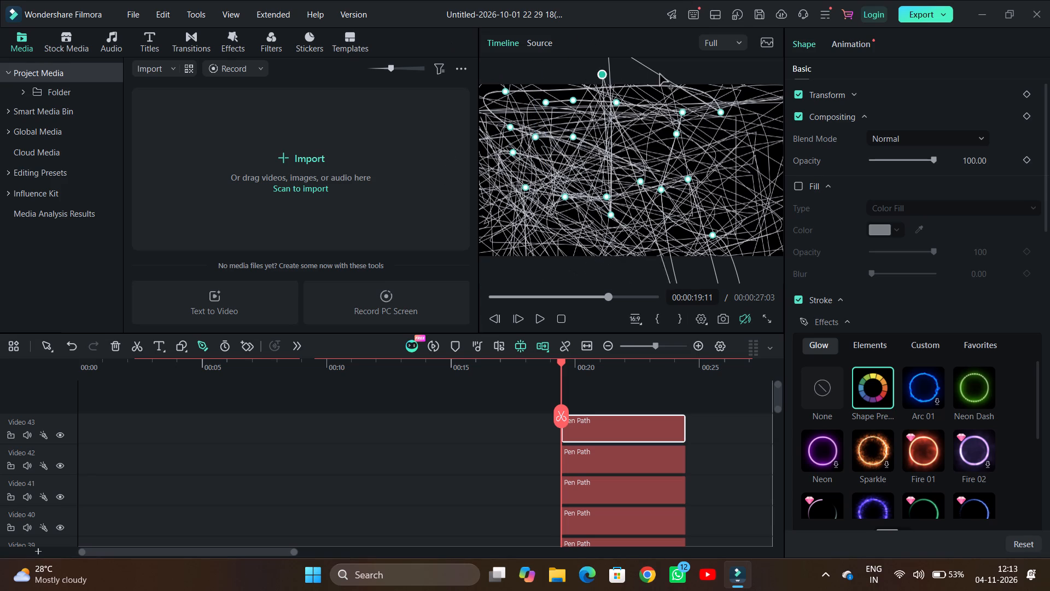
drag(660, 74, 477, 212)
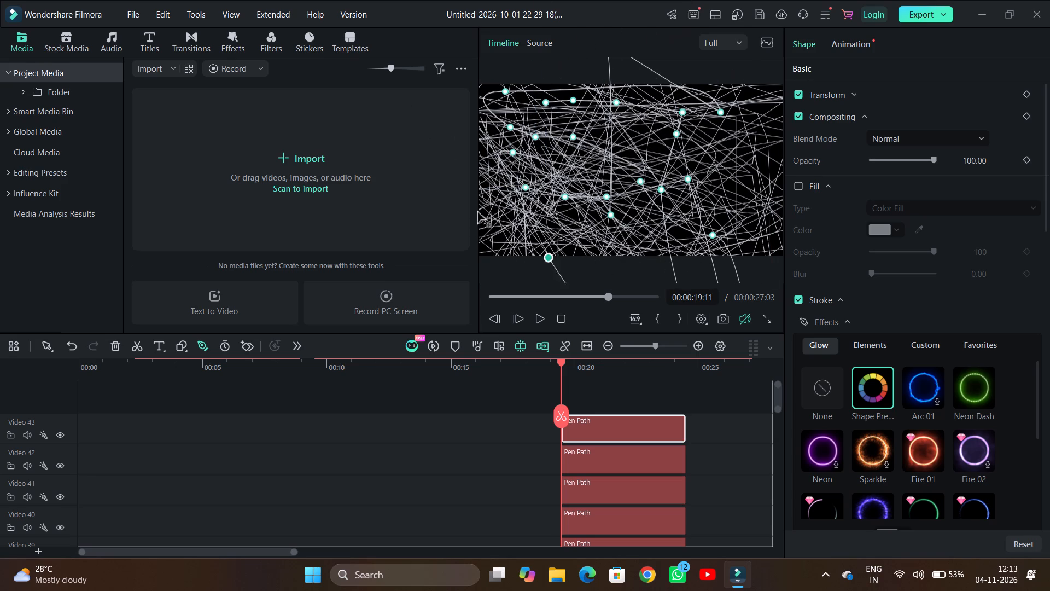
drag(477, 212, 545, 48)
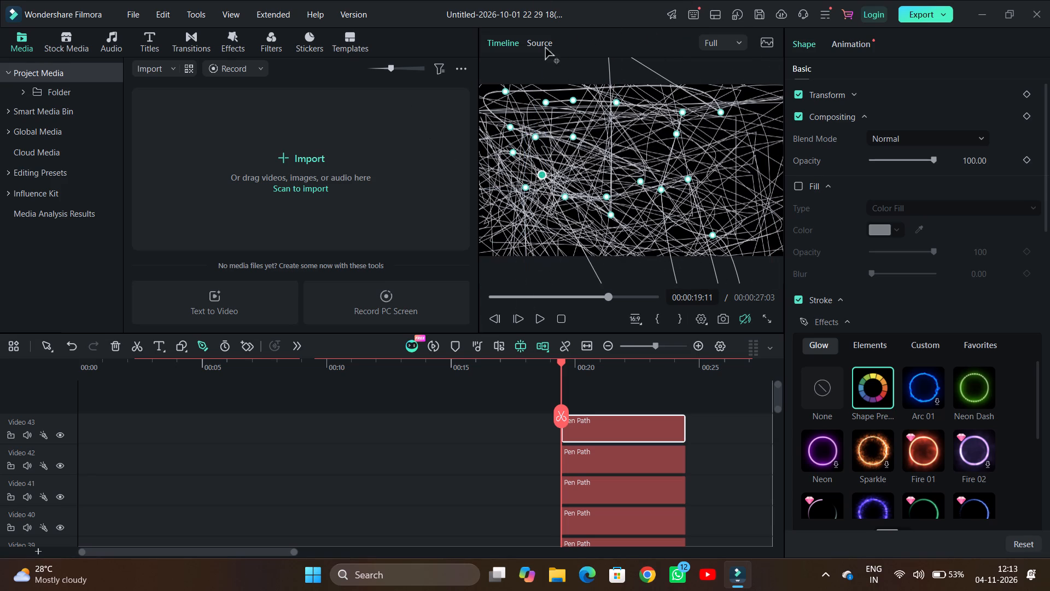
drag(545, 48, 533, 166)
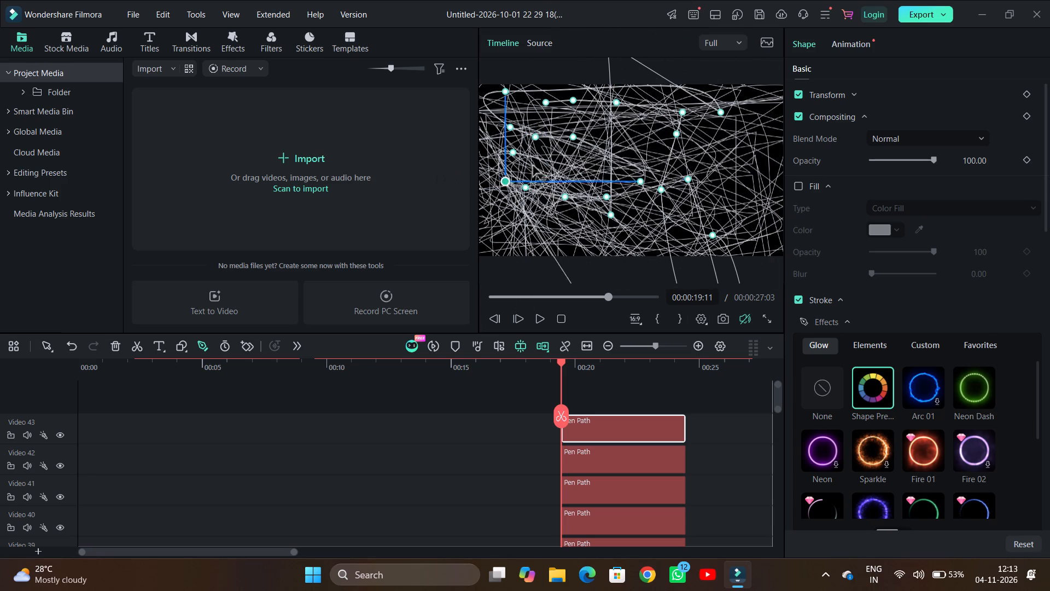
drag(533, 166, 563, 152)
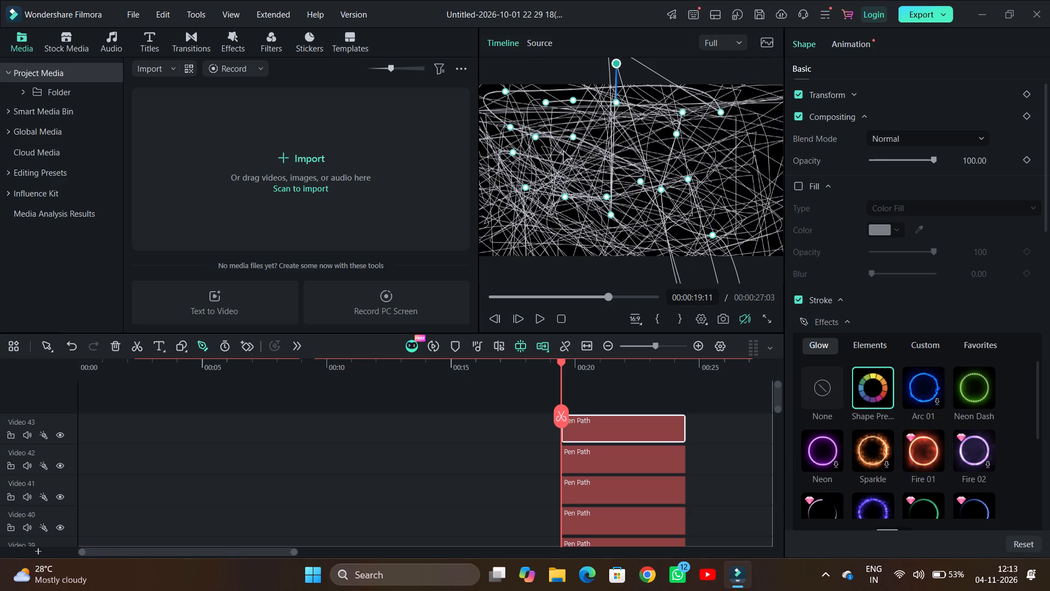
drag(563, 152, 549, 170)
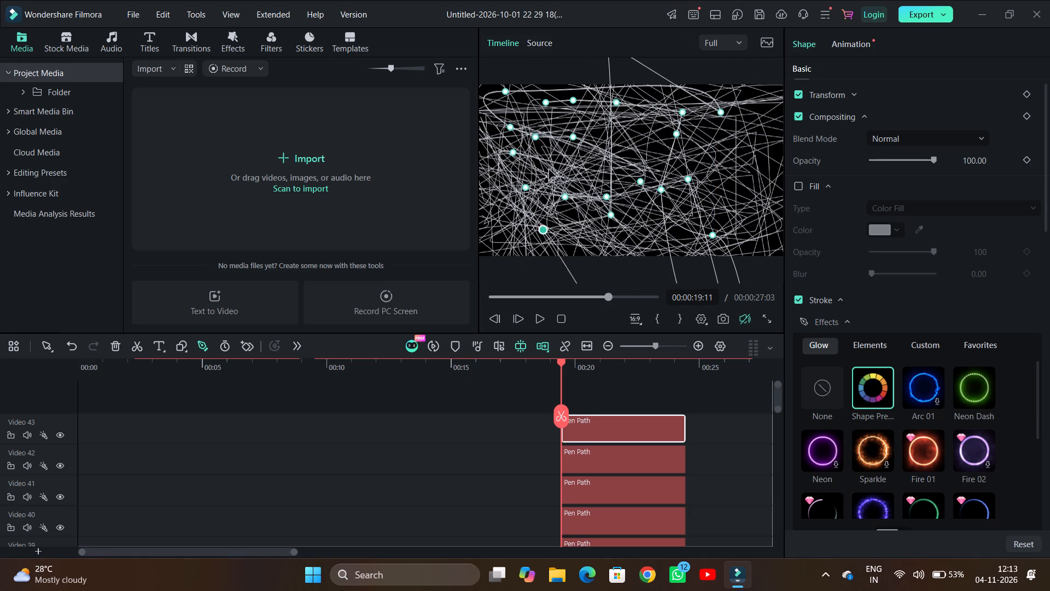
drag(549, 170, 532, 118)
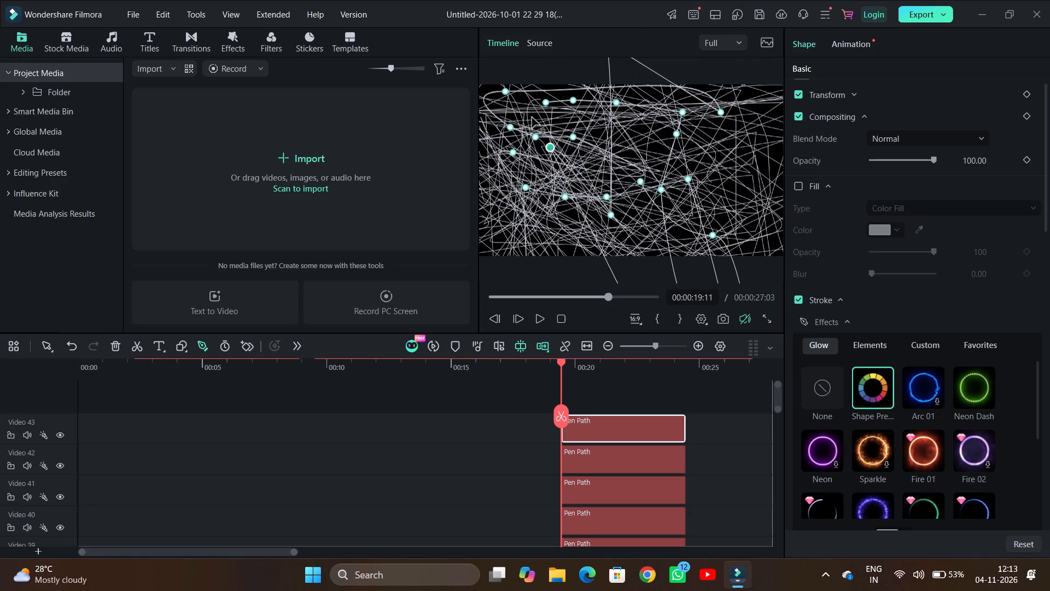
drag(532, 118, 716, 36)
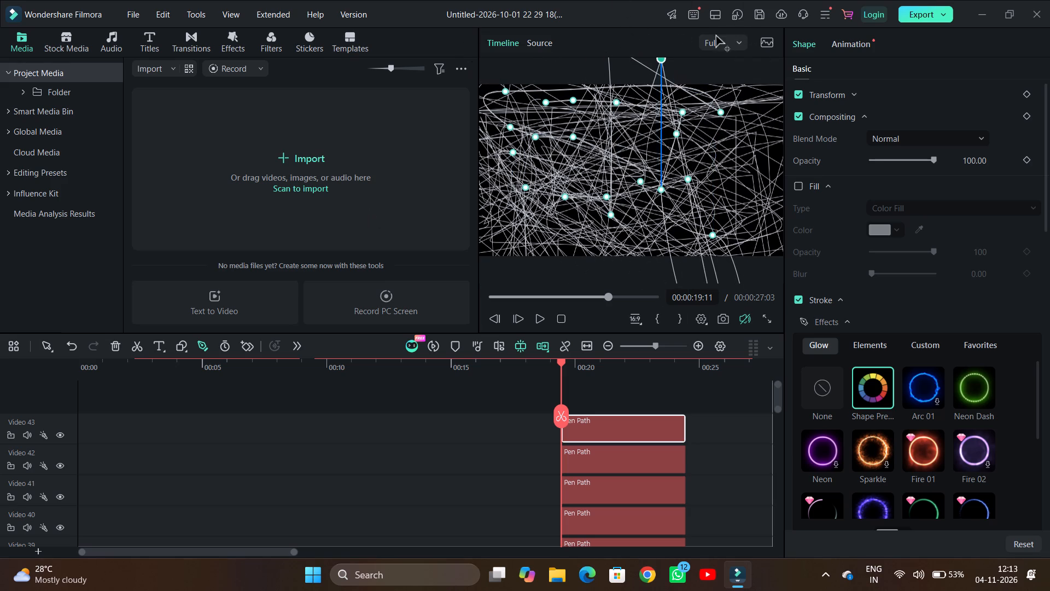
drag(716, 36, 611, 137)
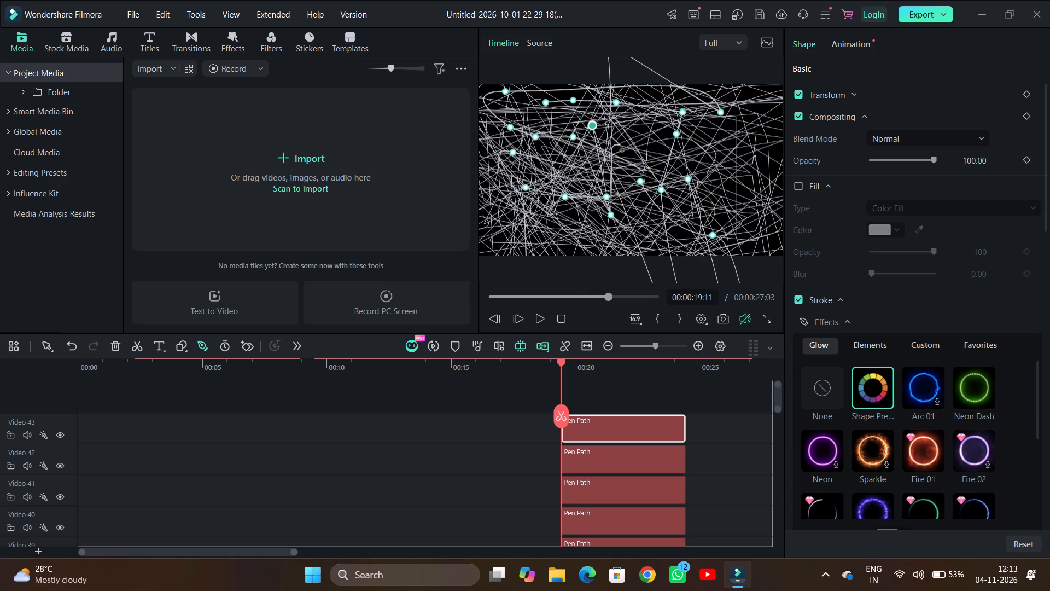
drag(611, 137, 662, 78)
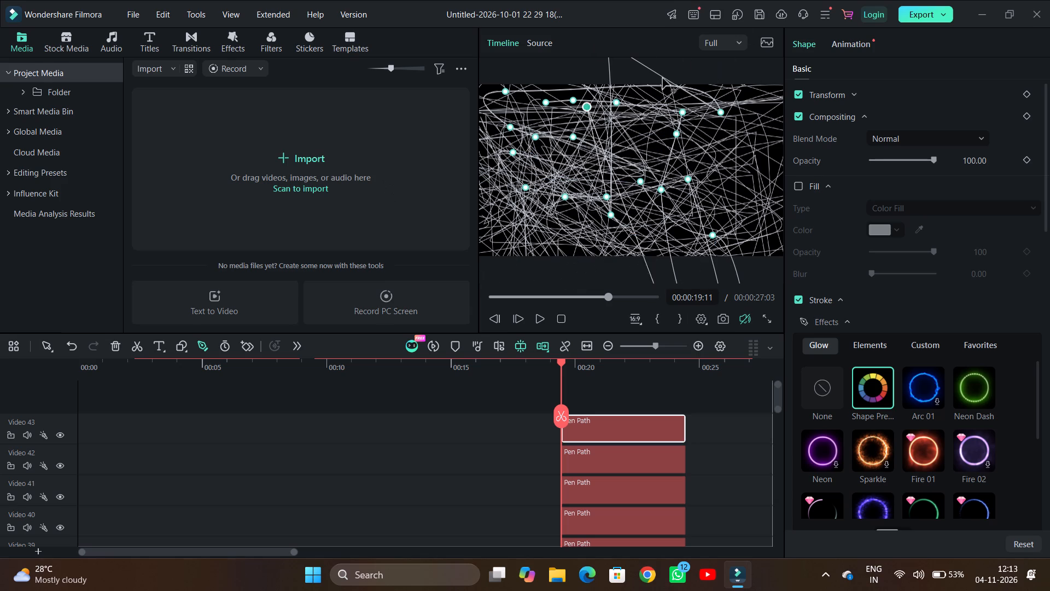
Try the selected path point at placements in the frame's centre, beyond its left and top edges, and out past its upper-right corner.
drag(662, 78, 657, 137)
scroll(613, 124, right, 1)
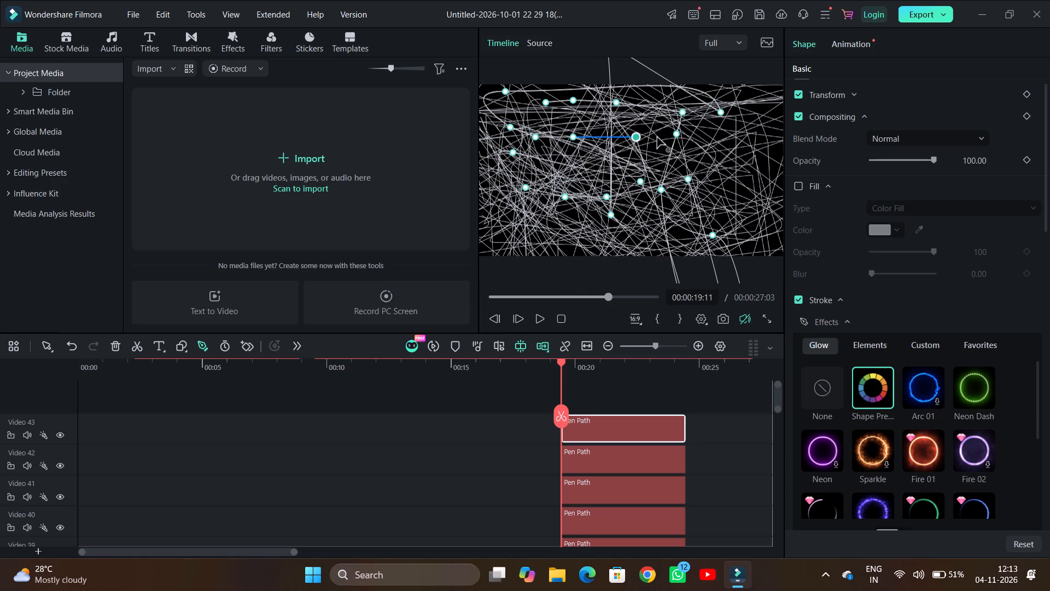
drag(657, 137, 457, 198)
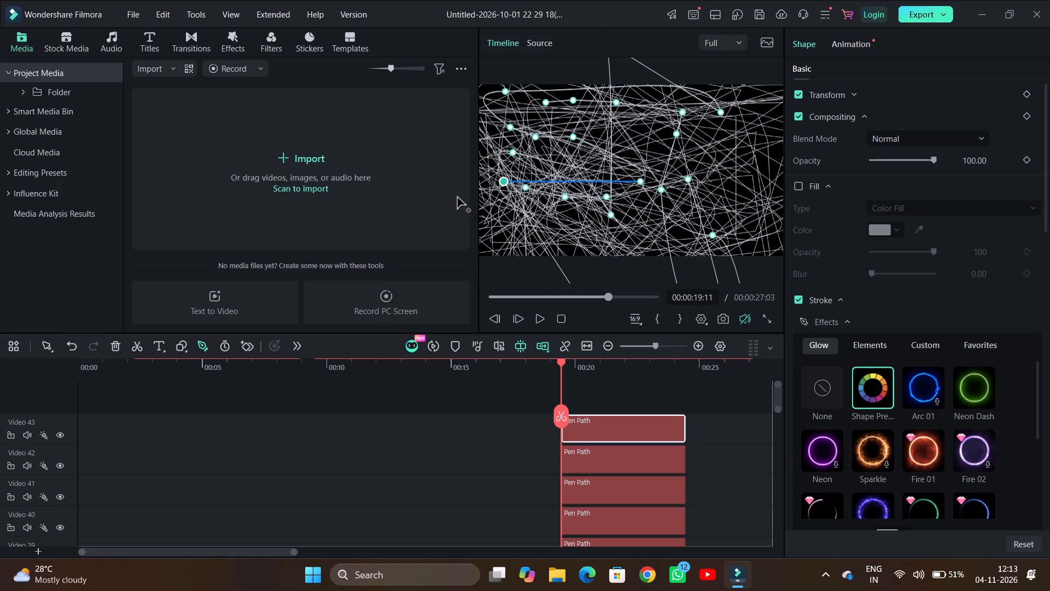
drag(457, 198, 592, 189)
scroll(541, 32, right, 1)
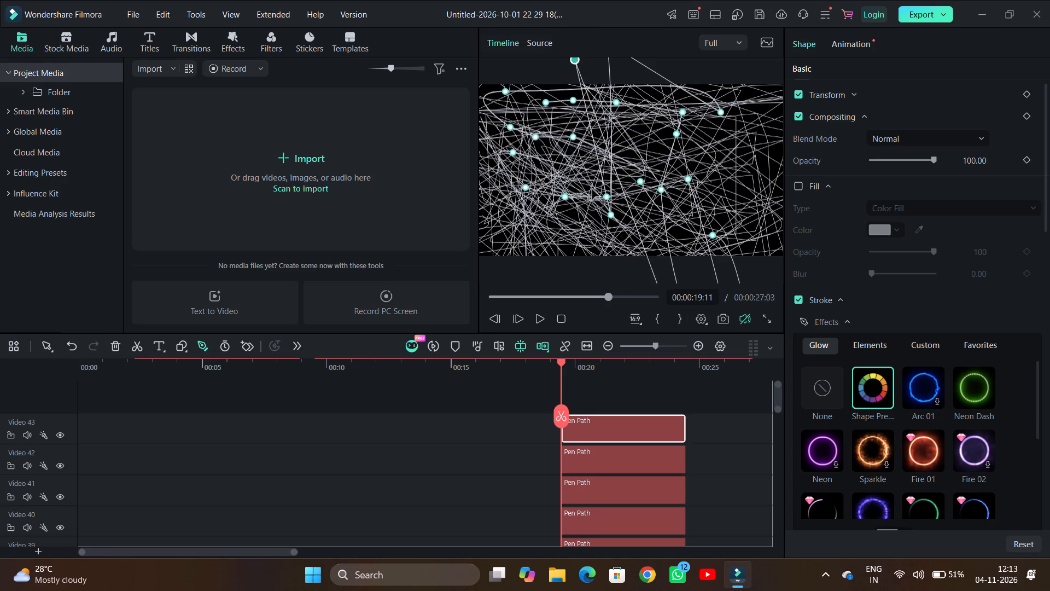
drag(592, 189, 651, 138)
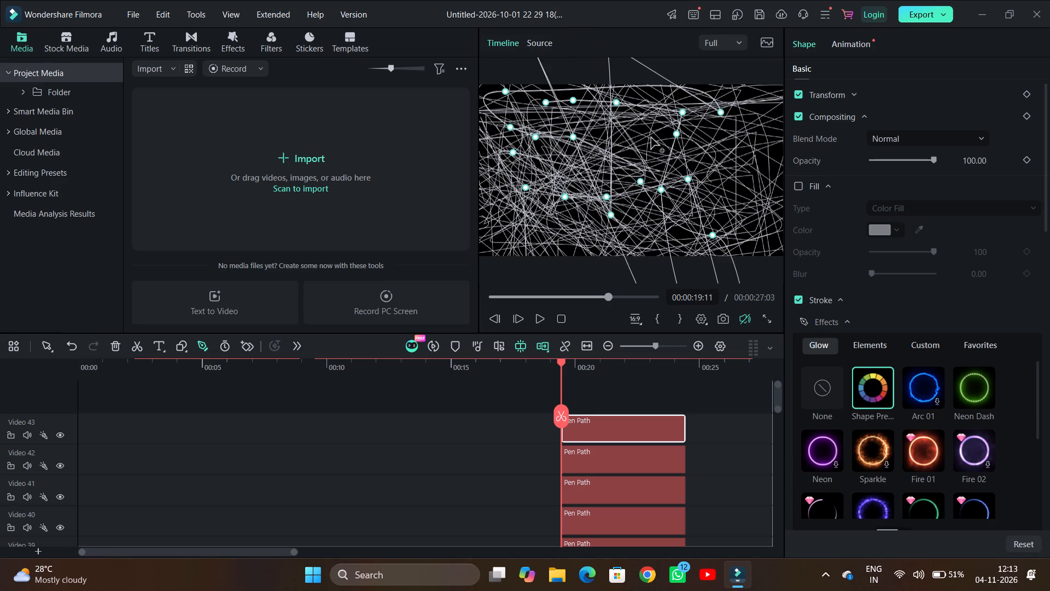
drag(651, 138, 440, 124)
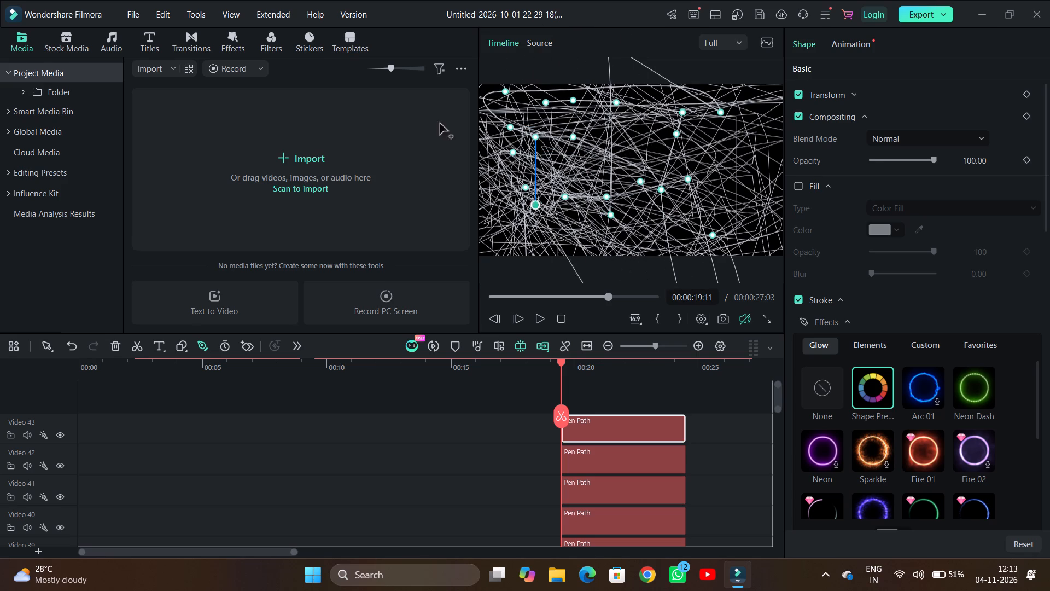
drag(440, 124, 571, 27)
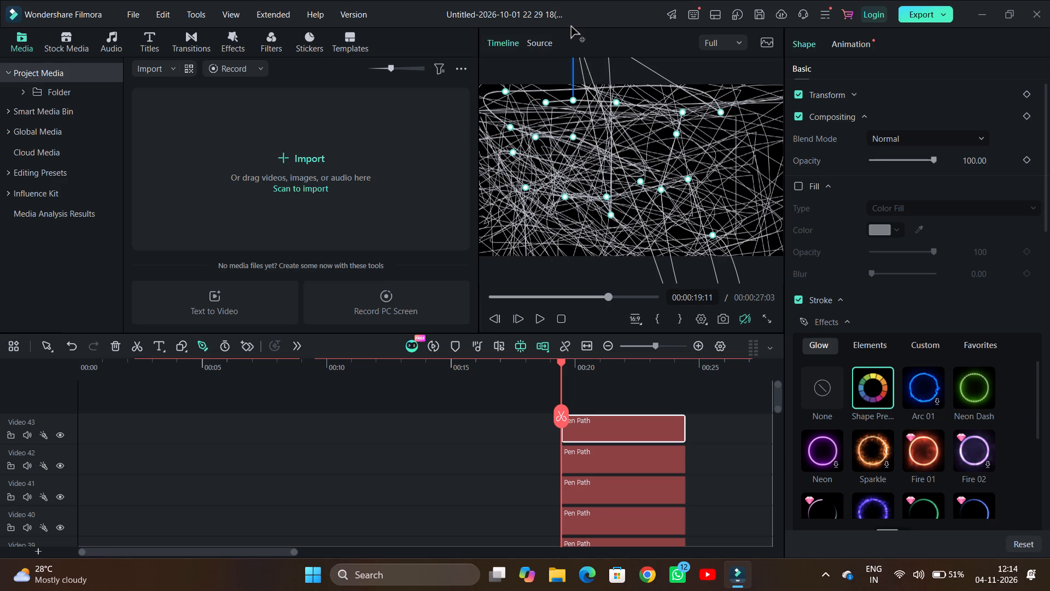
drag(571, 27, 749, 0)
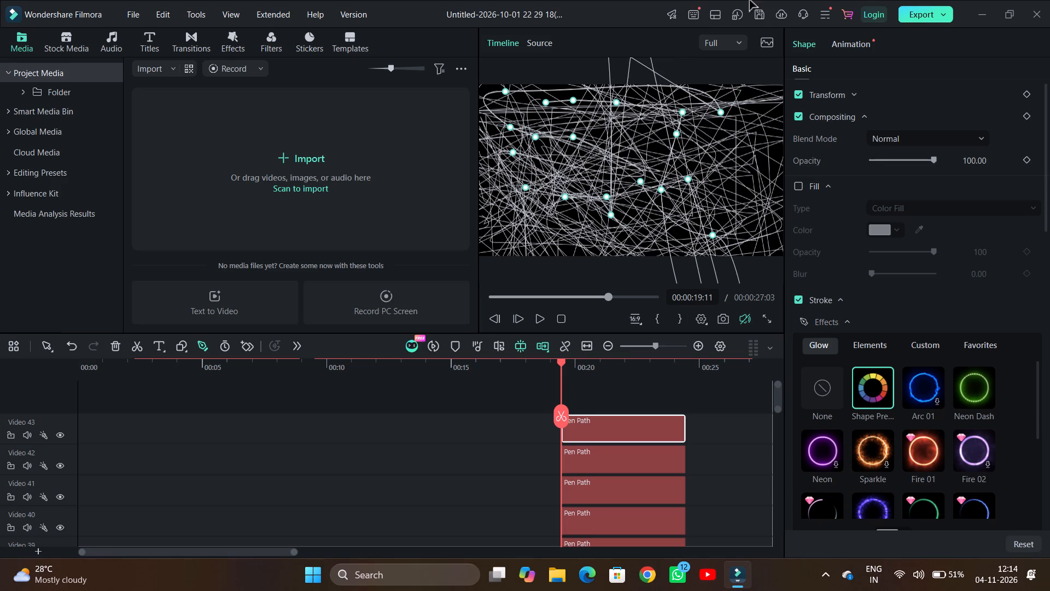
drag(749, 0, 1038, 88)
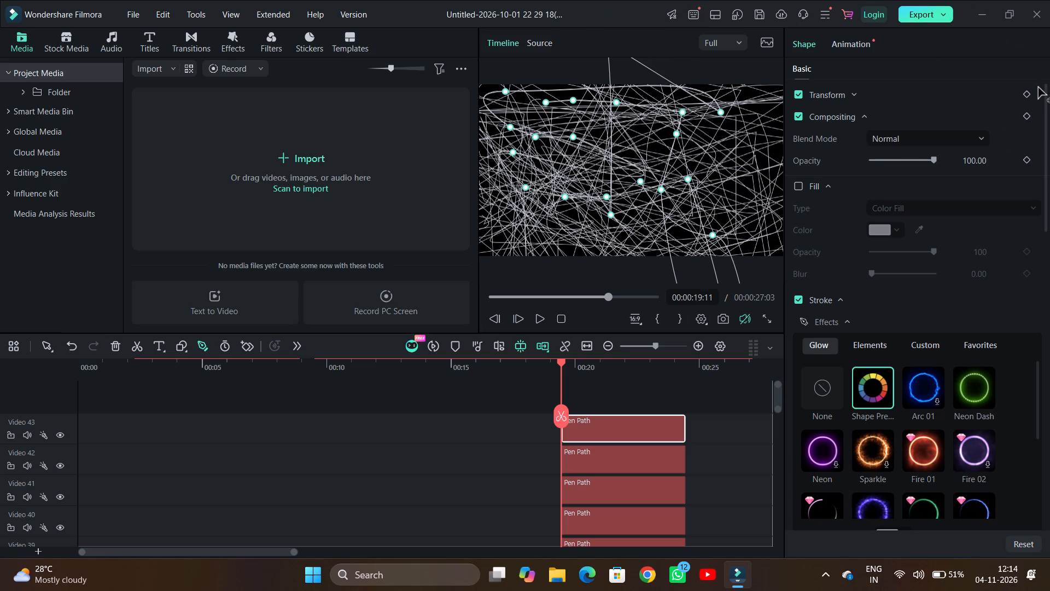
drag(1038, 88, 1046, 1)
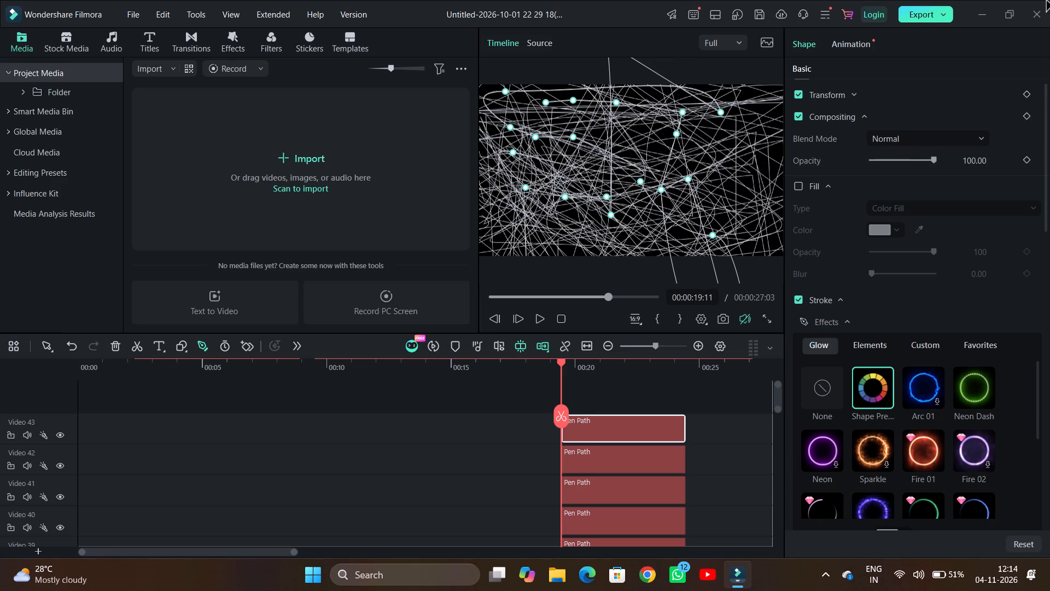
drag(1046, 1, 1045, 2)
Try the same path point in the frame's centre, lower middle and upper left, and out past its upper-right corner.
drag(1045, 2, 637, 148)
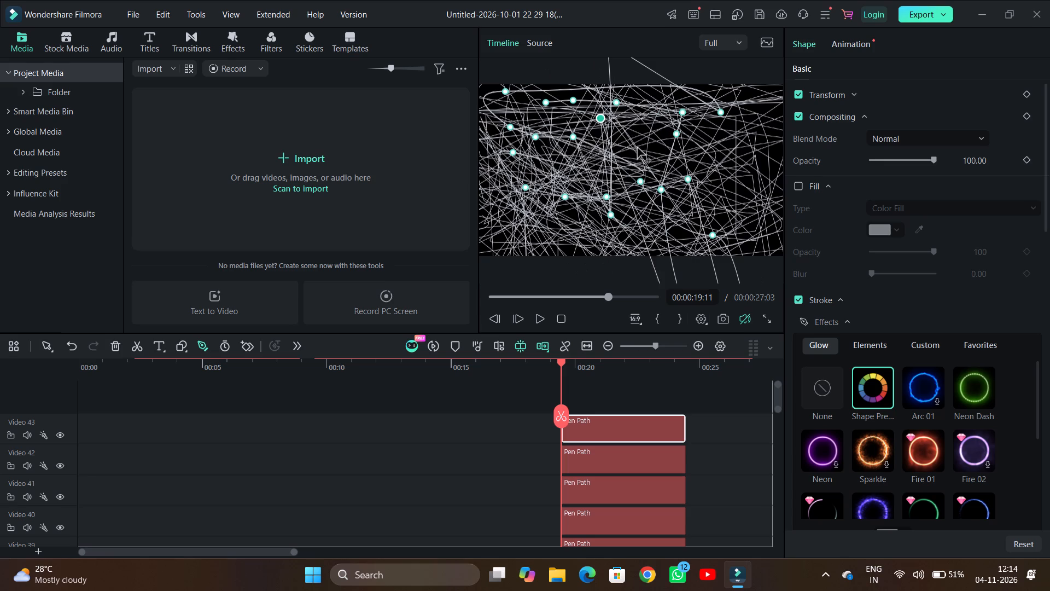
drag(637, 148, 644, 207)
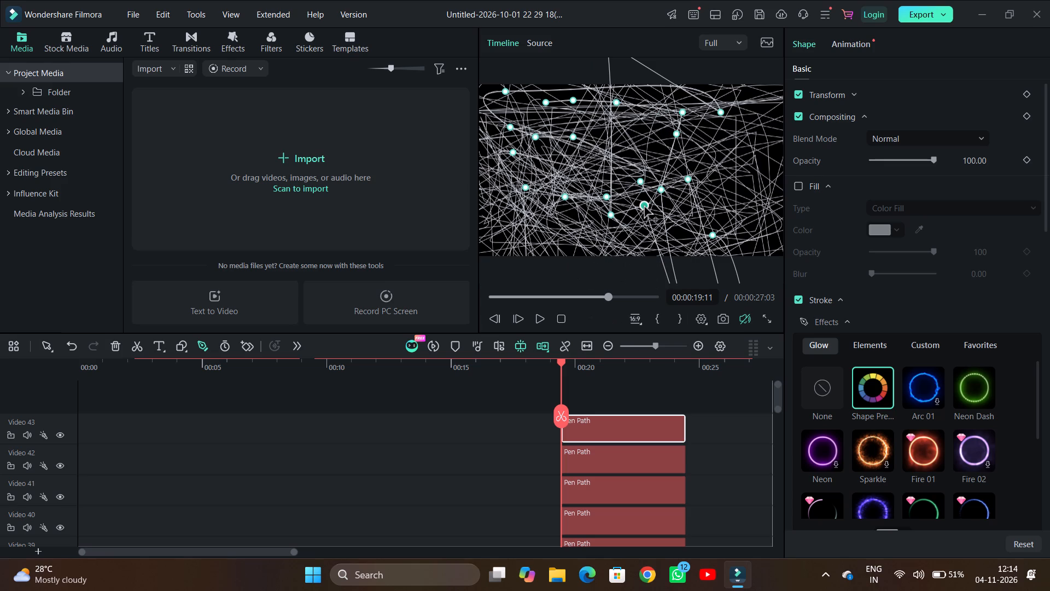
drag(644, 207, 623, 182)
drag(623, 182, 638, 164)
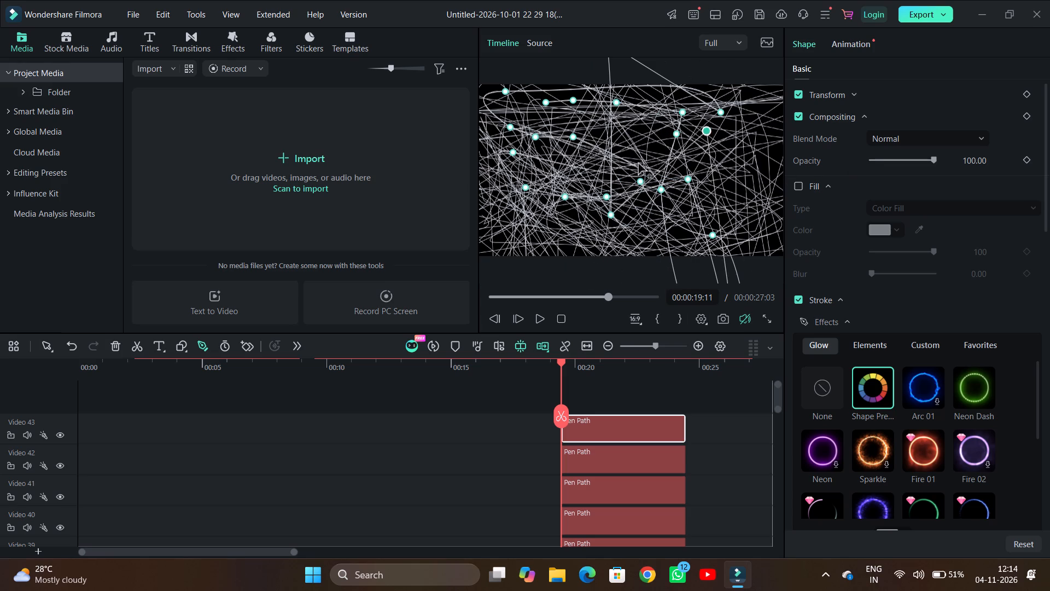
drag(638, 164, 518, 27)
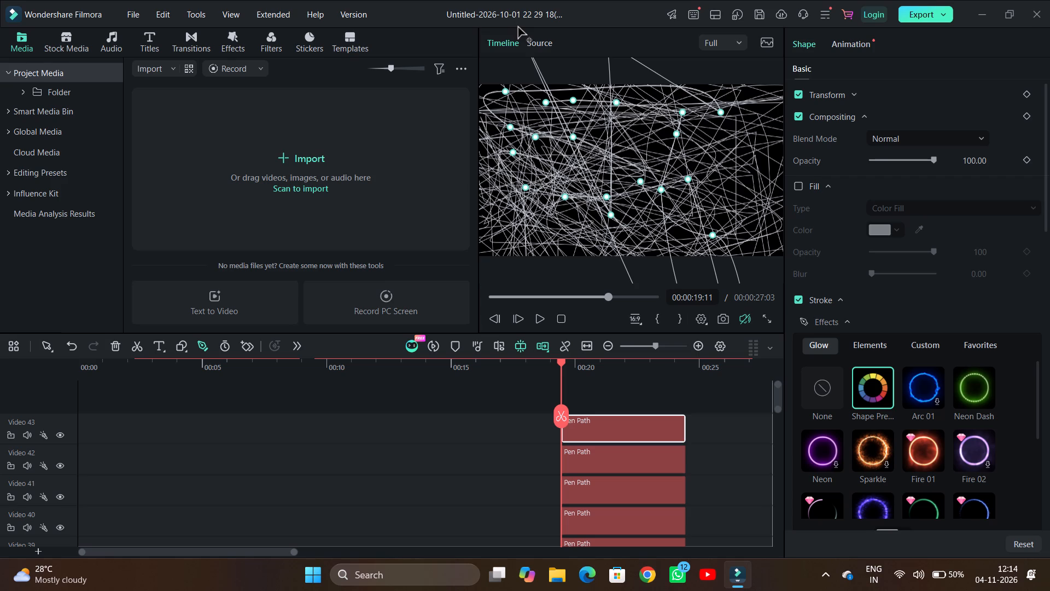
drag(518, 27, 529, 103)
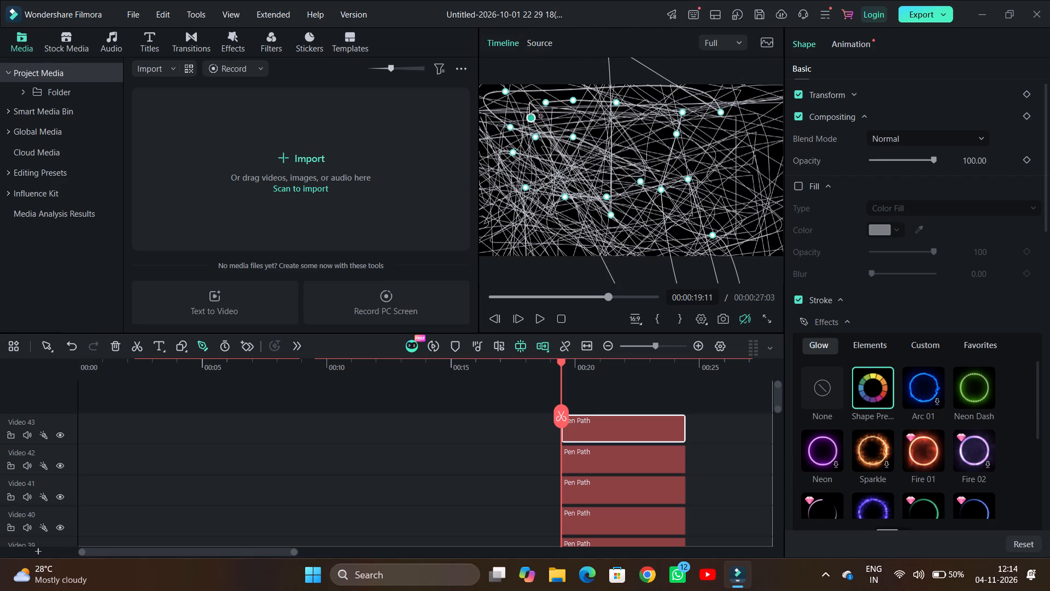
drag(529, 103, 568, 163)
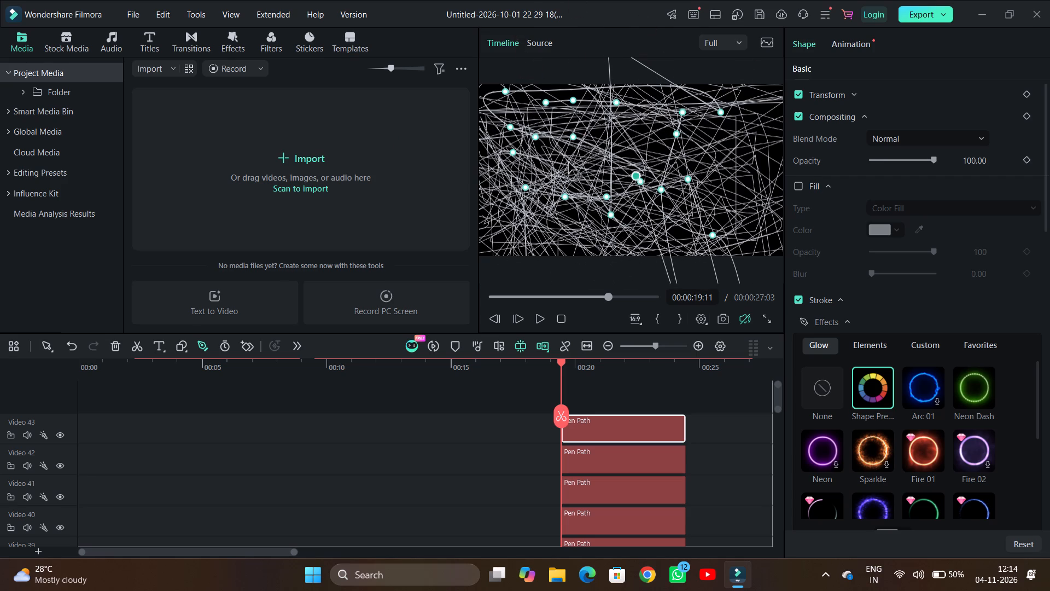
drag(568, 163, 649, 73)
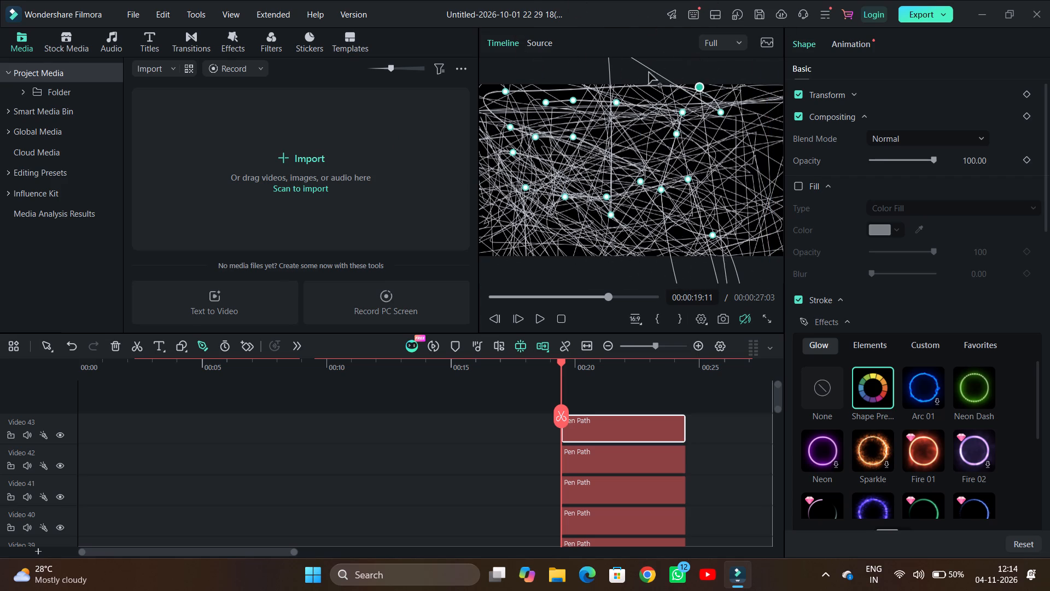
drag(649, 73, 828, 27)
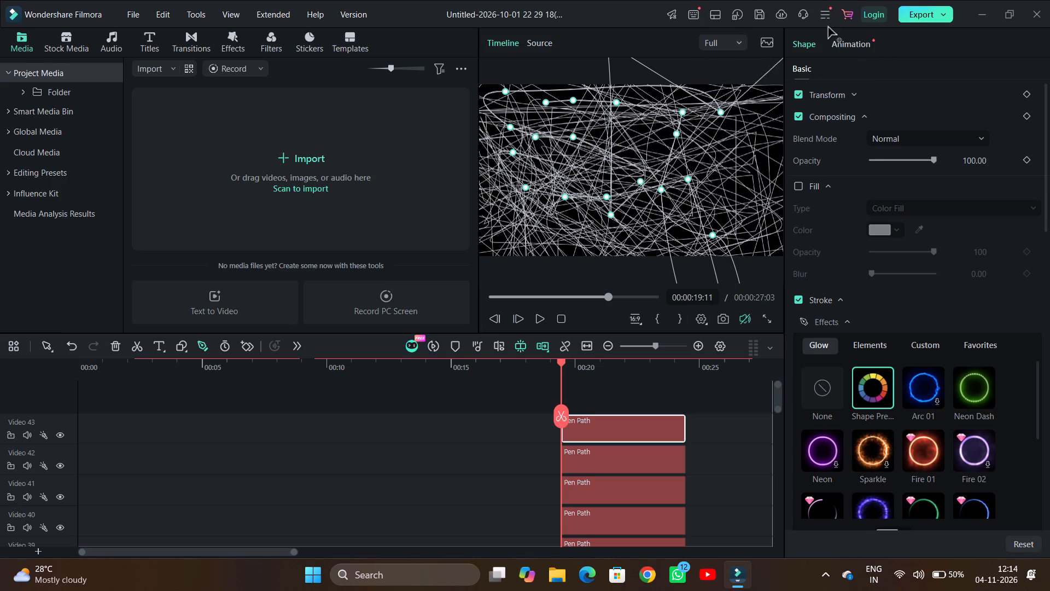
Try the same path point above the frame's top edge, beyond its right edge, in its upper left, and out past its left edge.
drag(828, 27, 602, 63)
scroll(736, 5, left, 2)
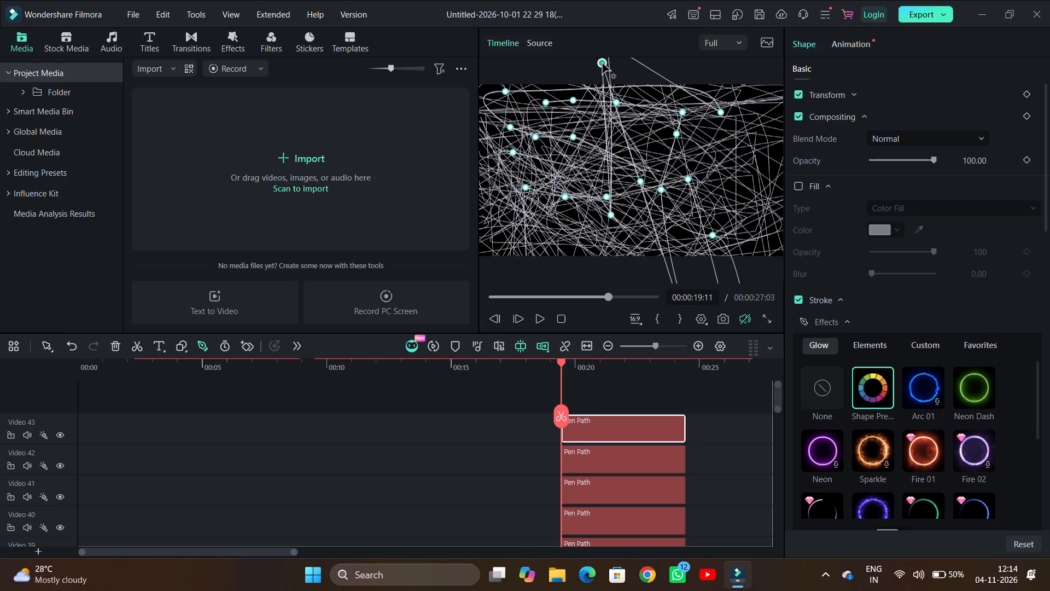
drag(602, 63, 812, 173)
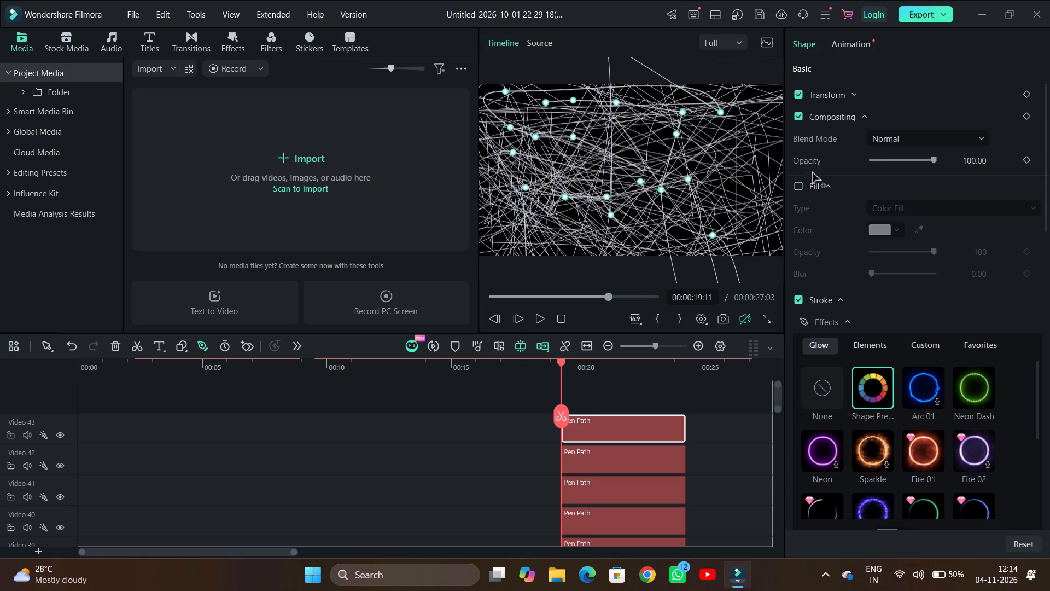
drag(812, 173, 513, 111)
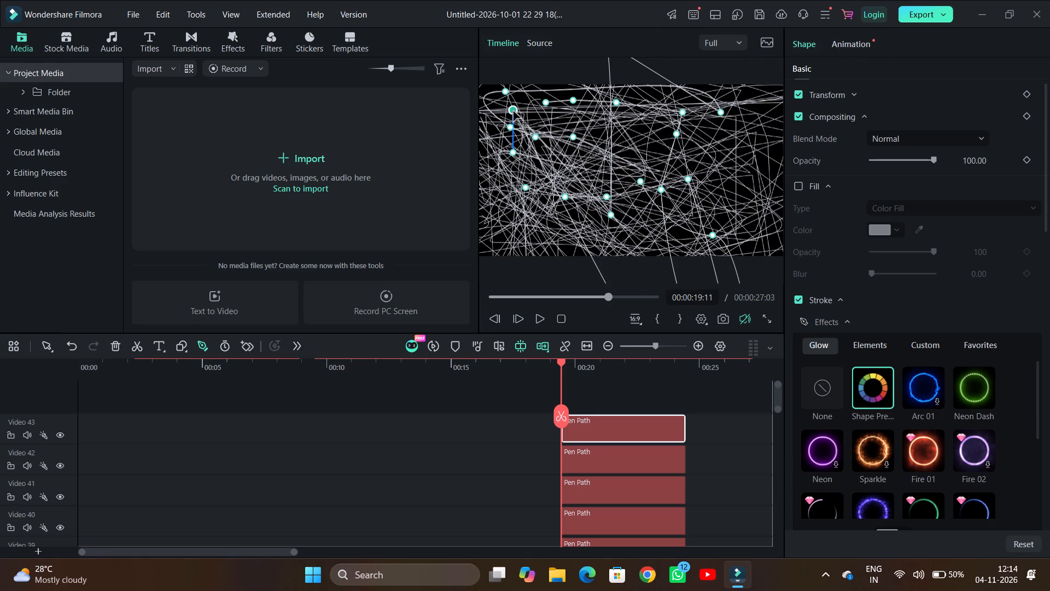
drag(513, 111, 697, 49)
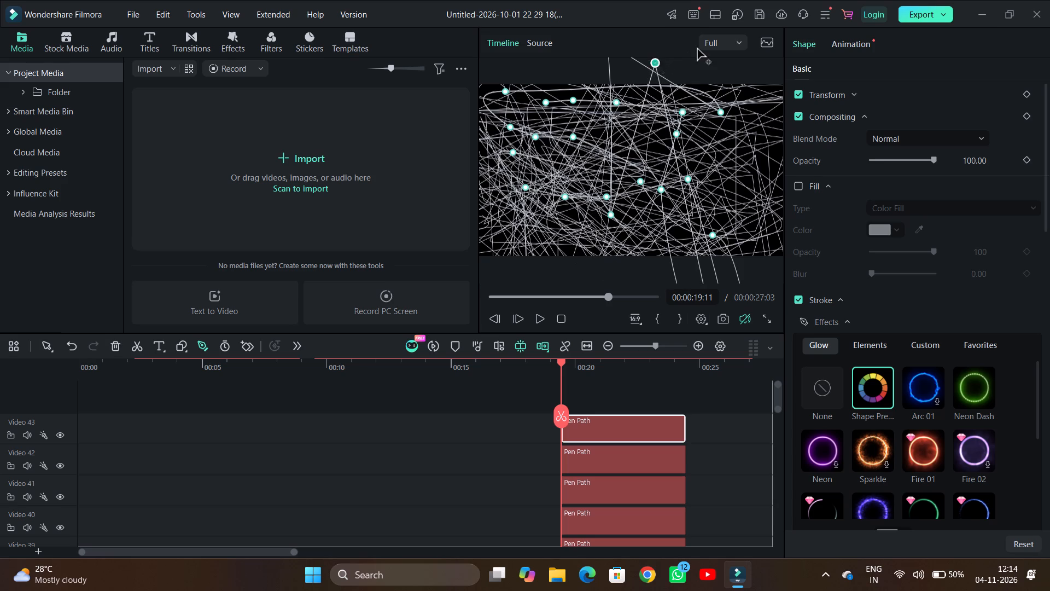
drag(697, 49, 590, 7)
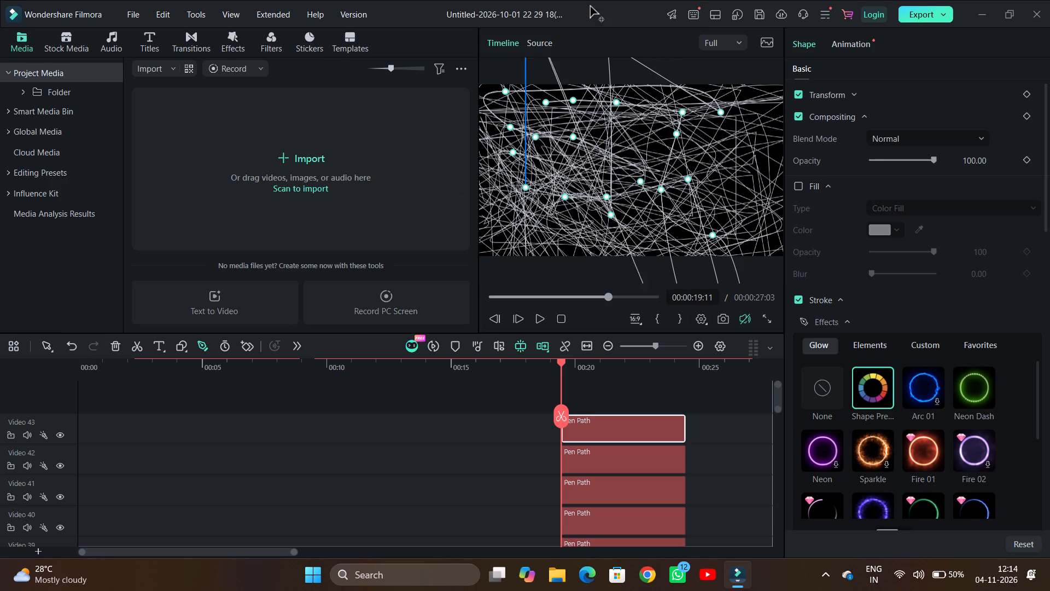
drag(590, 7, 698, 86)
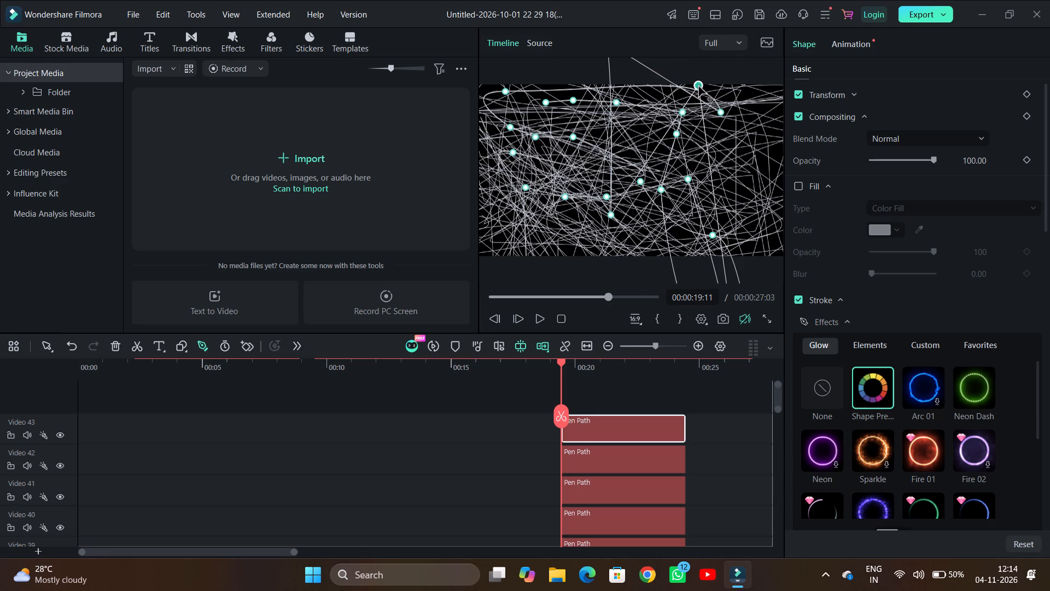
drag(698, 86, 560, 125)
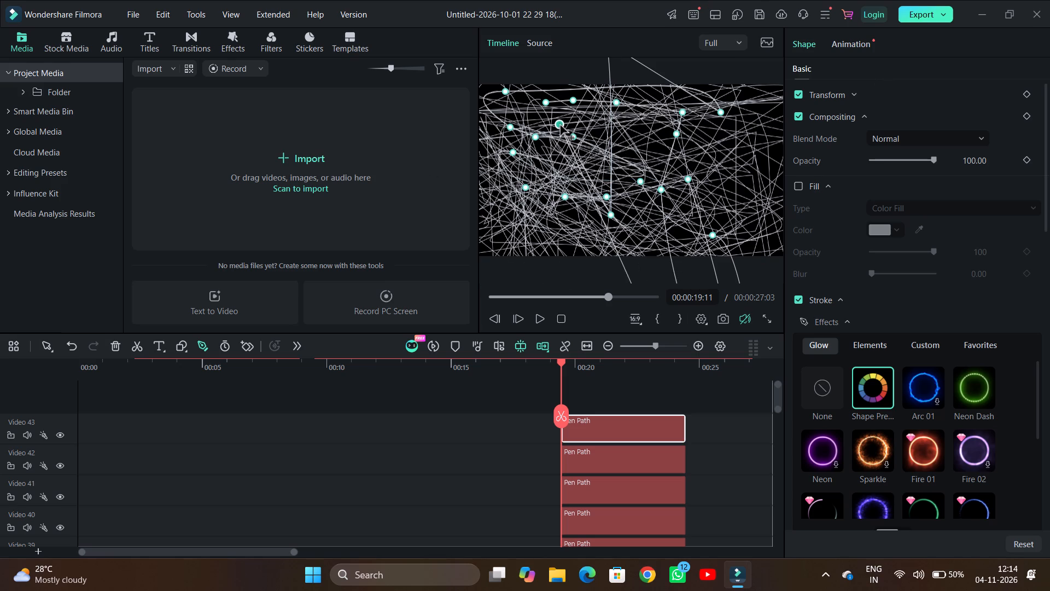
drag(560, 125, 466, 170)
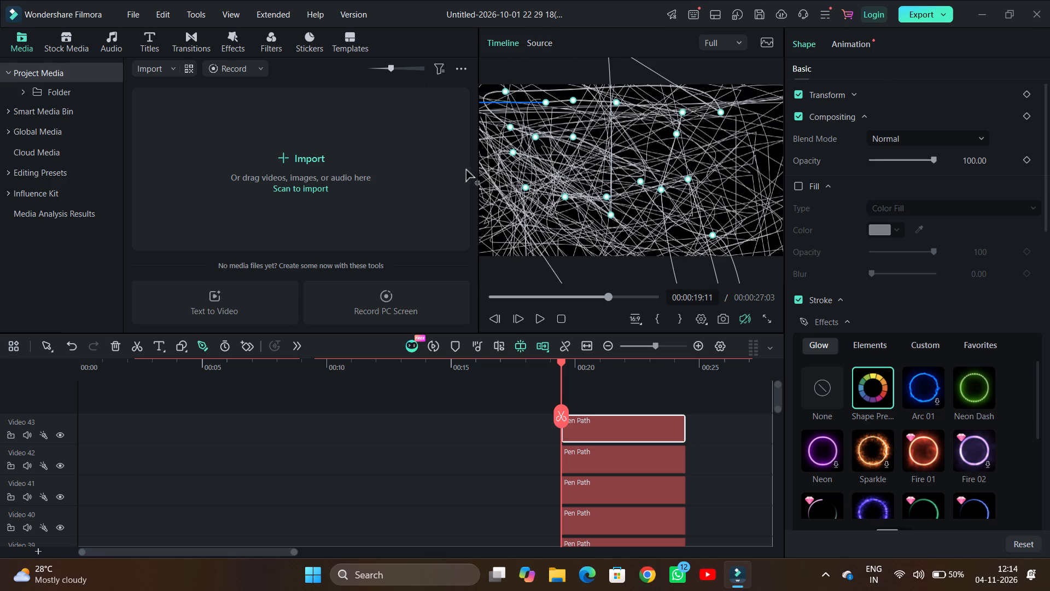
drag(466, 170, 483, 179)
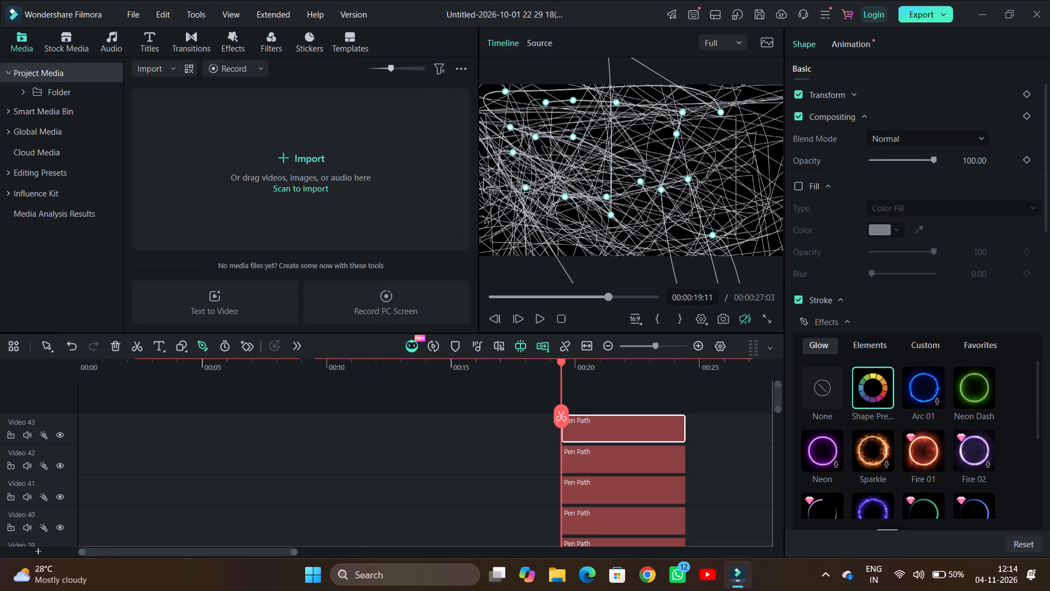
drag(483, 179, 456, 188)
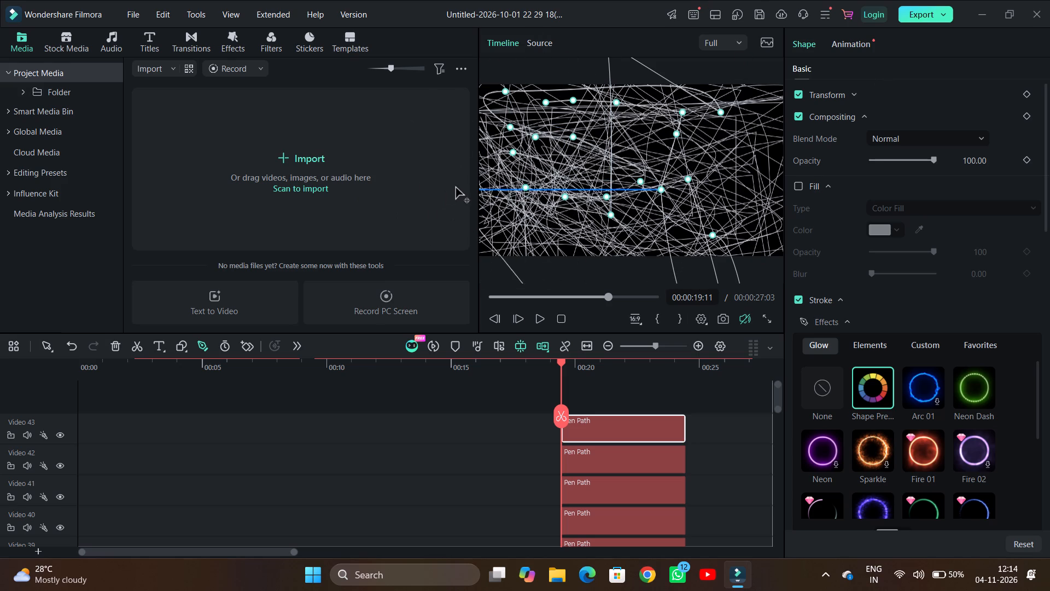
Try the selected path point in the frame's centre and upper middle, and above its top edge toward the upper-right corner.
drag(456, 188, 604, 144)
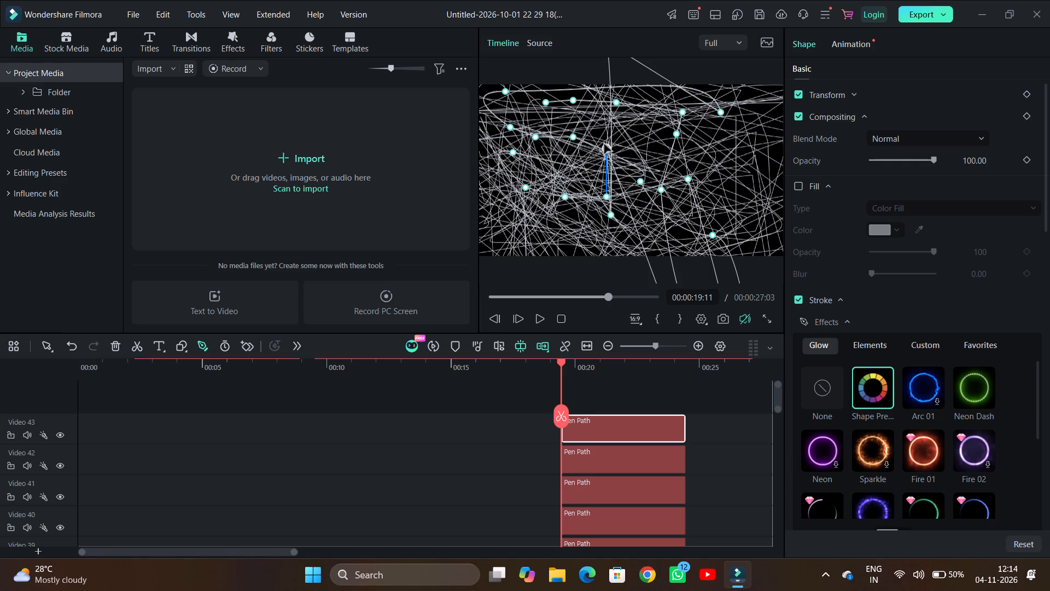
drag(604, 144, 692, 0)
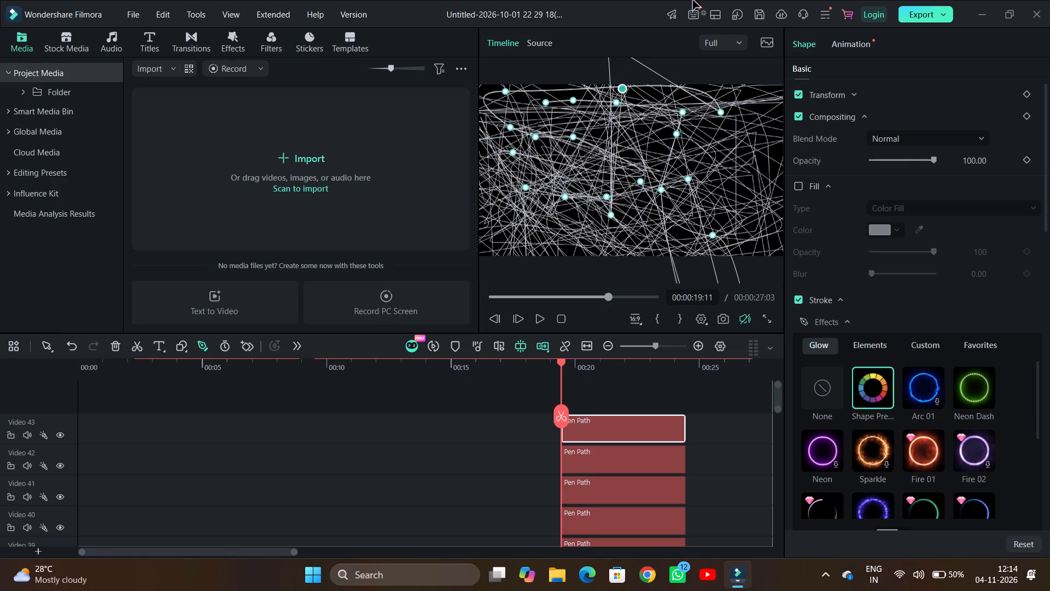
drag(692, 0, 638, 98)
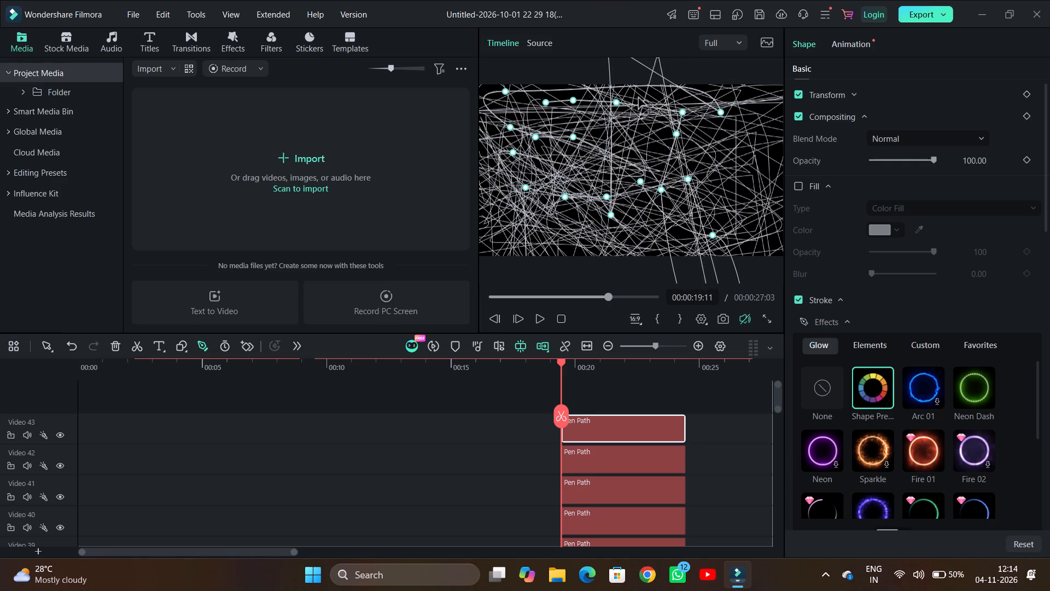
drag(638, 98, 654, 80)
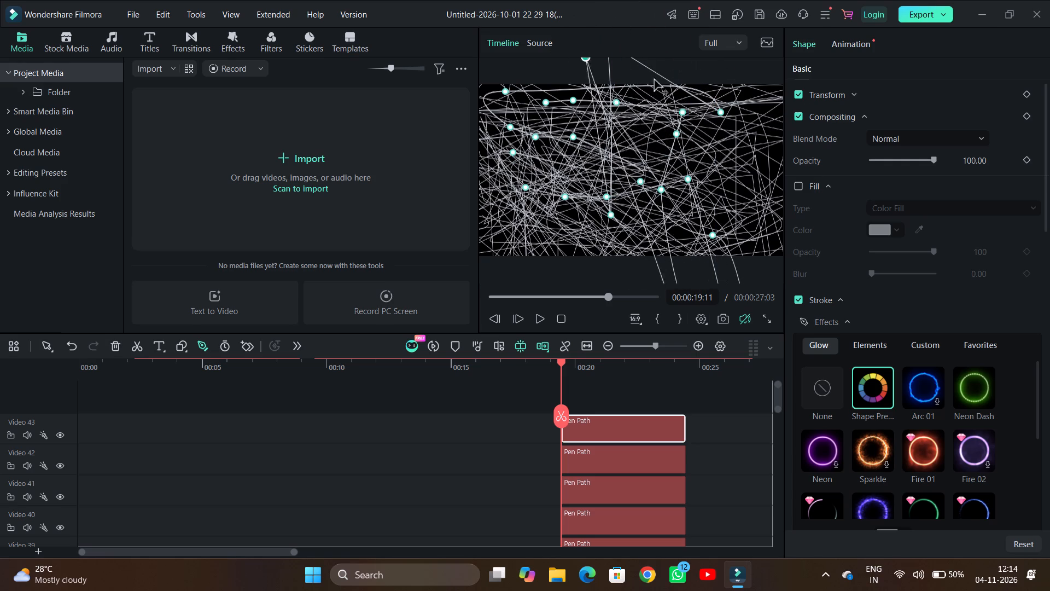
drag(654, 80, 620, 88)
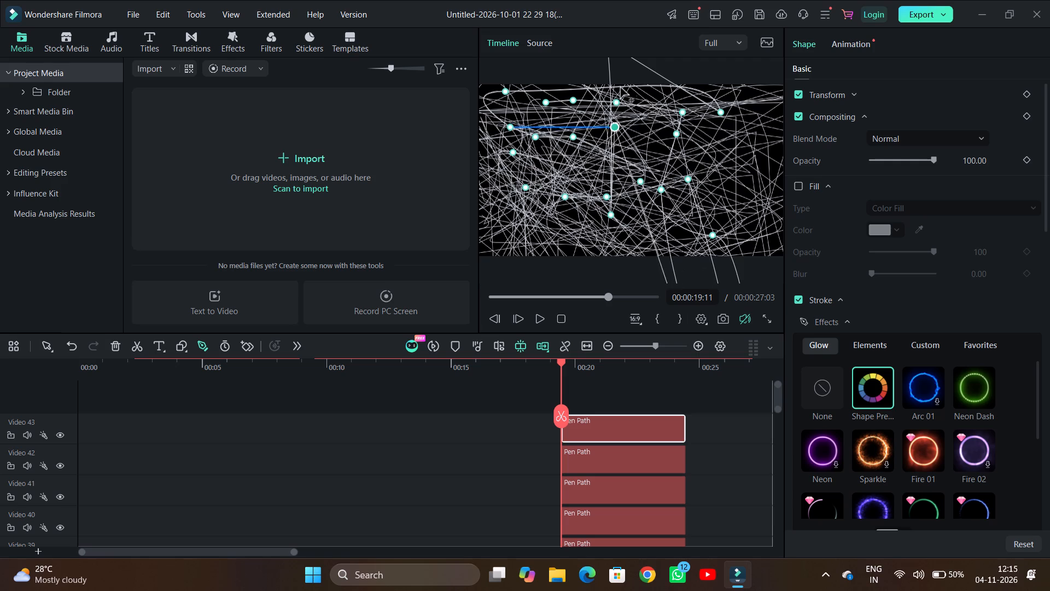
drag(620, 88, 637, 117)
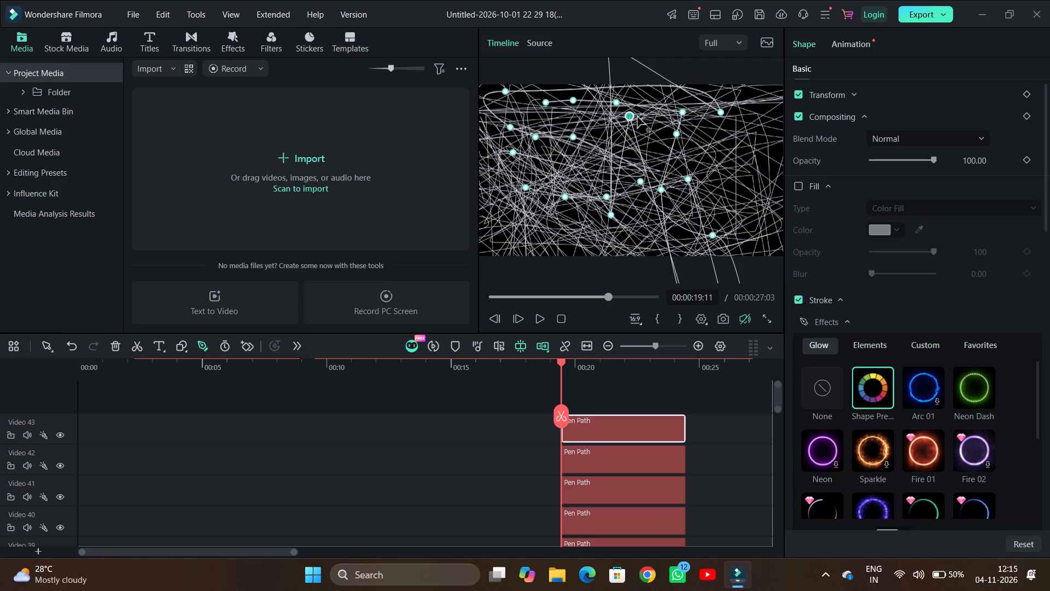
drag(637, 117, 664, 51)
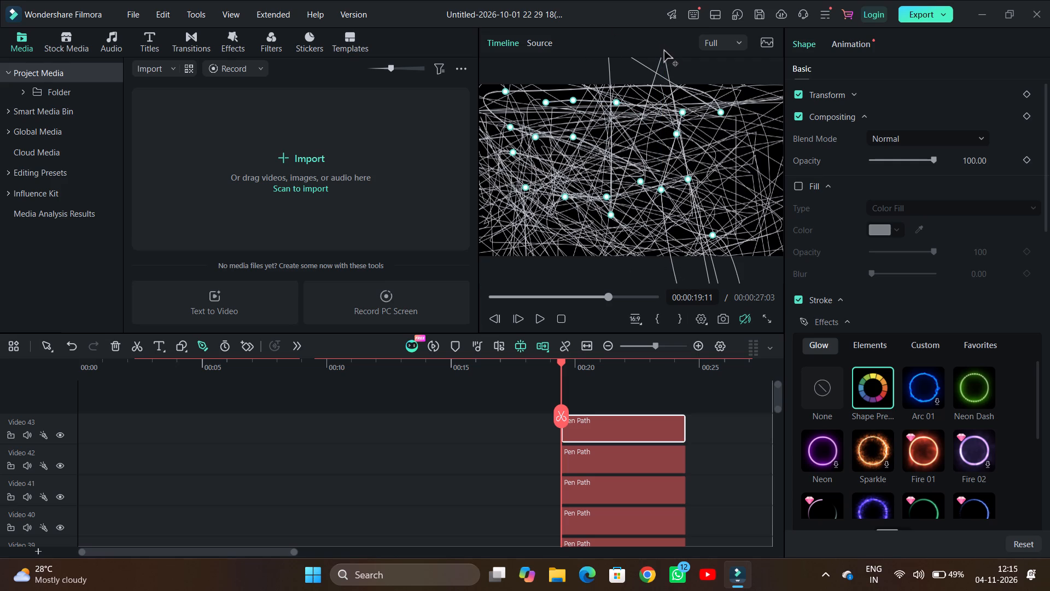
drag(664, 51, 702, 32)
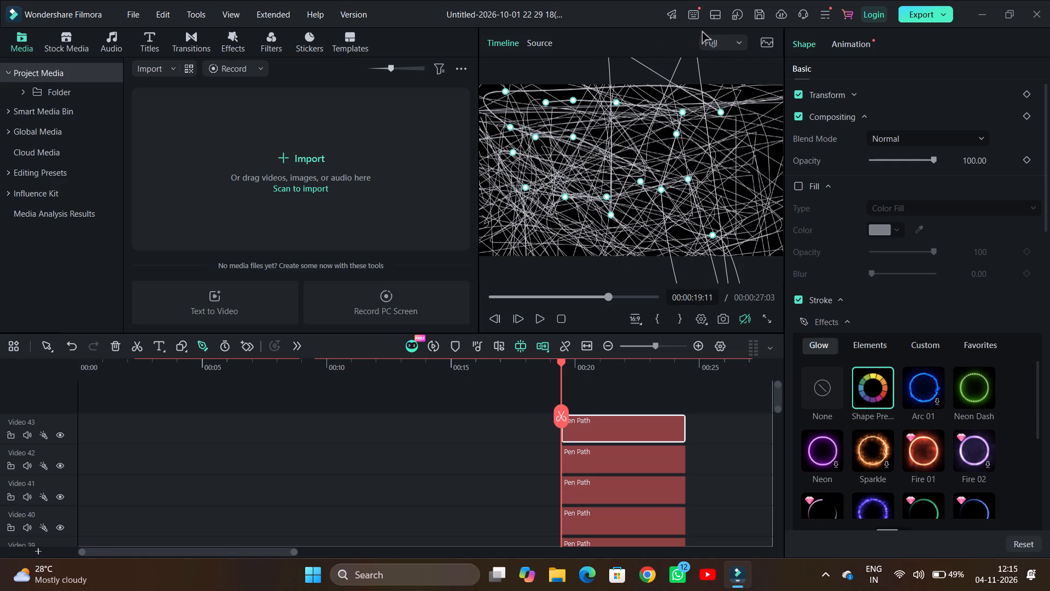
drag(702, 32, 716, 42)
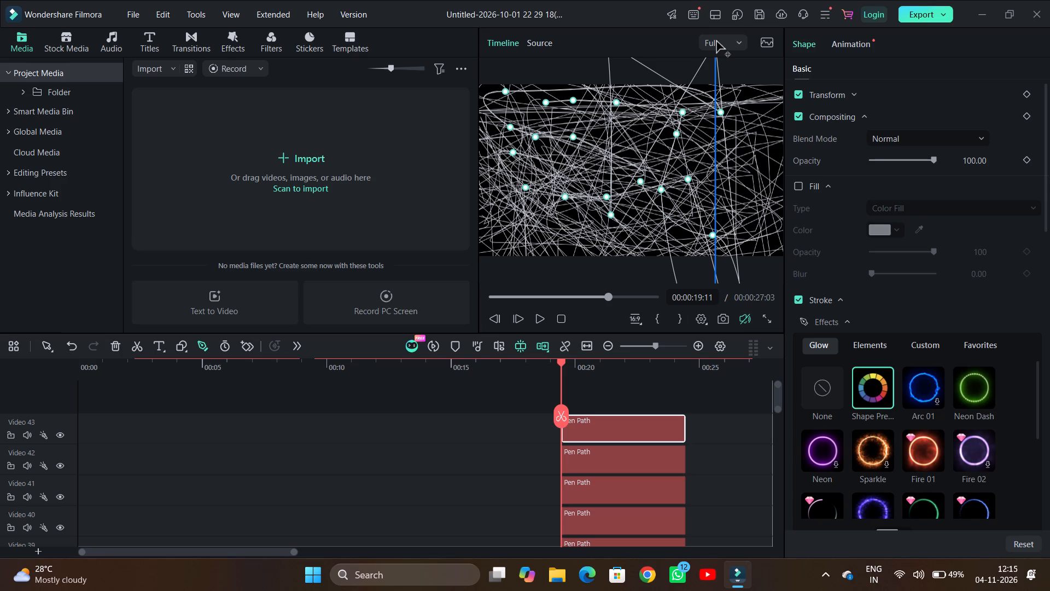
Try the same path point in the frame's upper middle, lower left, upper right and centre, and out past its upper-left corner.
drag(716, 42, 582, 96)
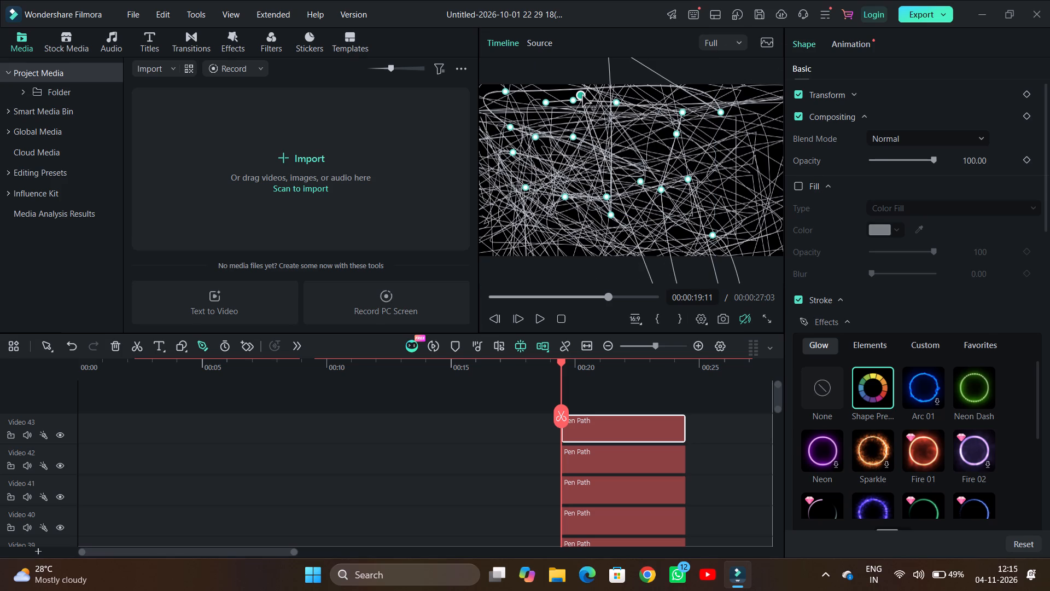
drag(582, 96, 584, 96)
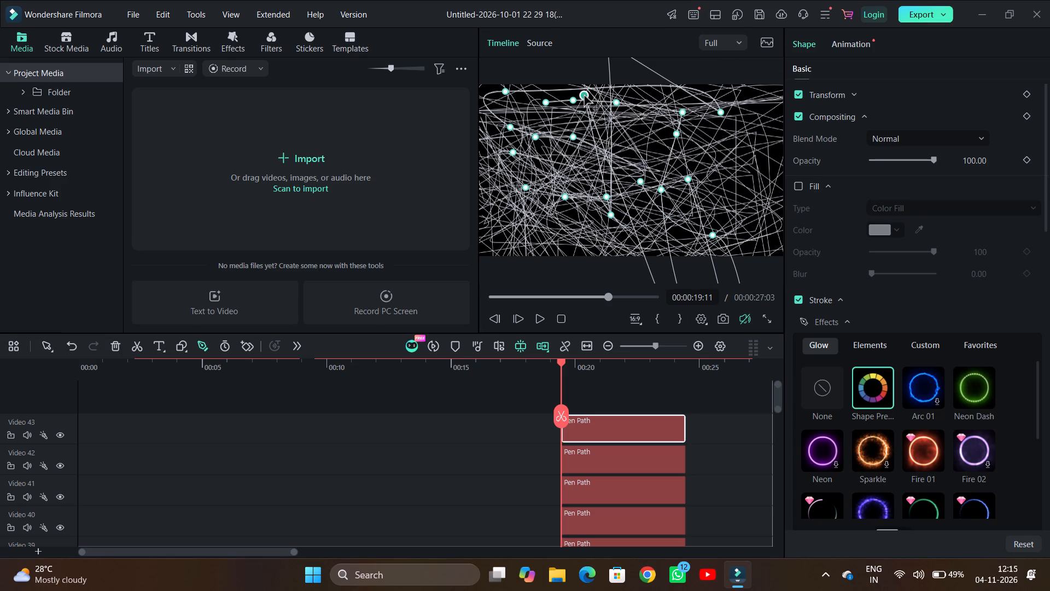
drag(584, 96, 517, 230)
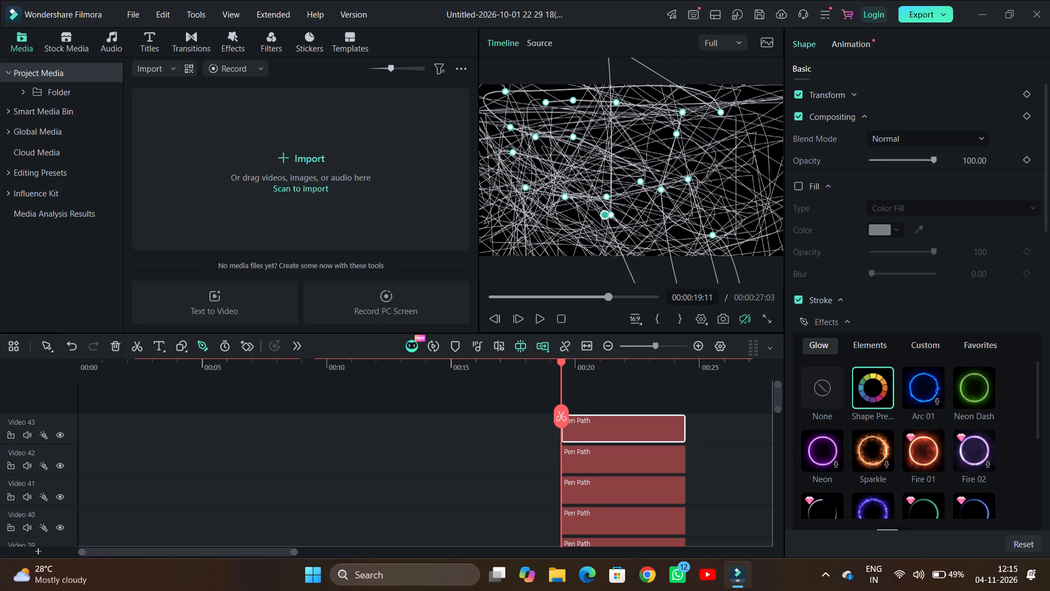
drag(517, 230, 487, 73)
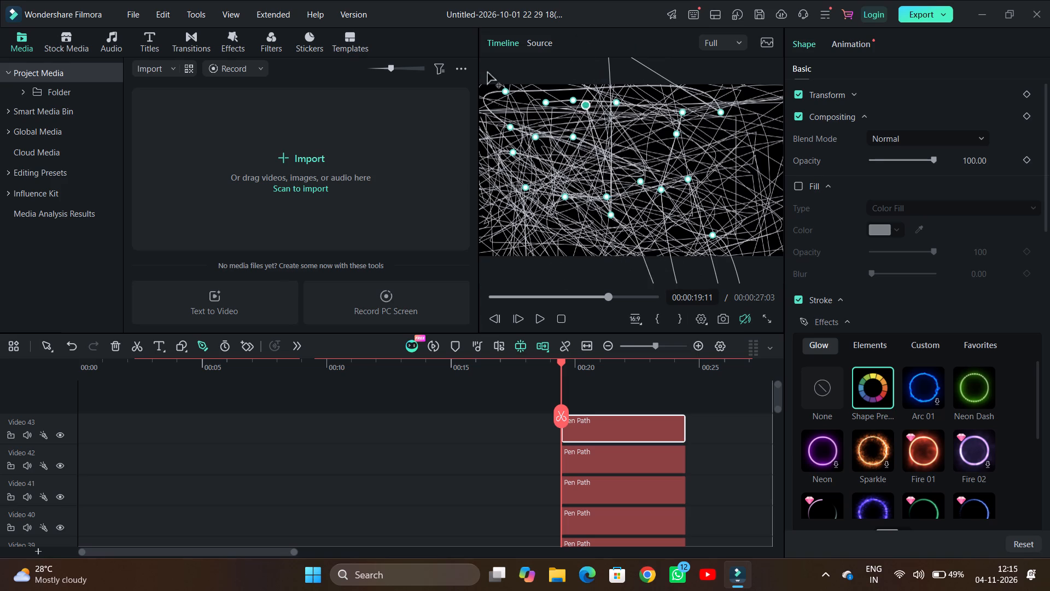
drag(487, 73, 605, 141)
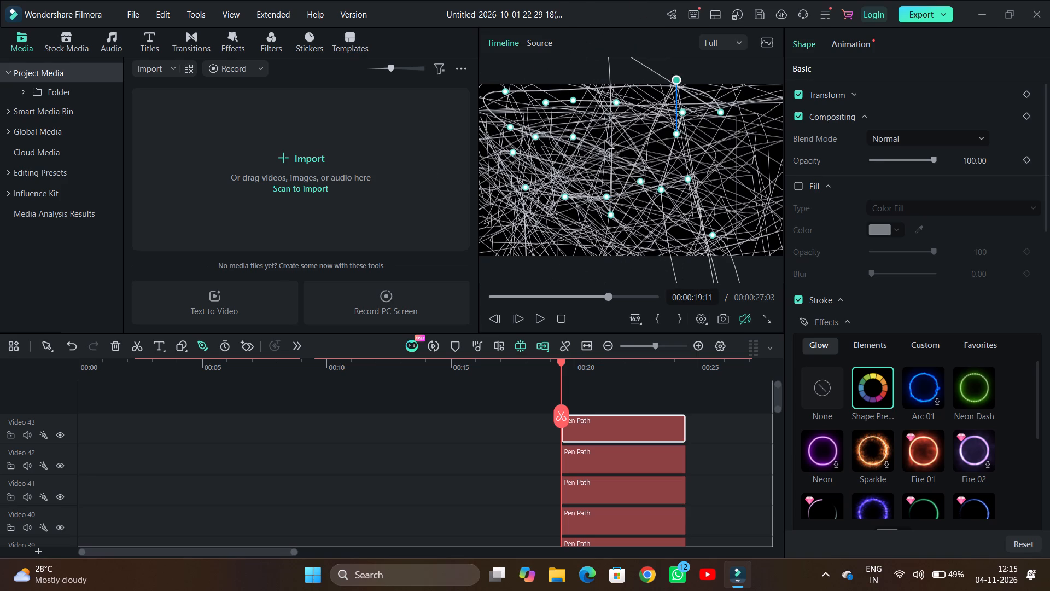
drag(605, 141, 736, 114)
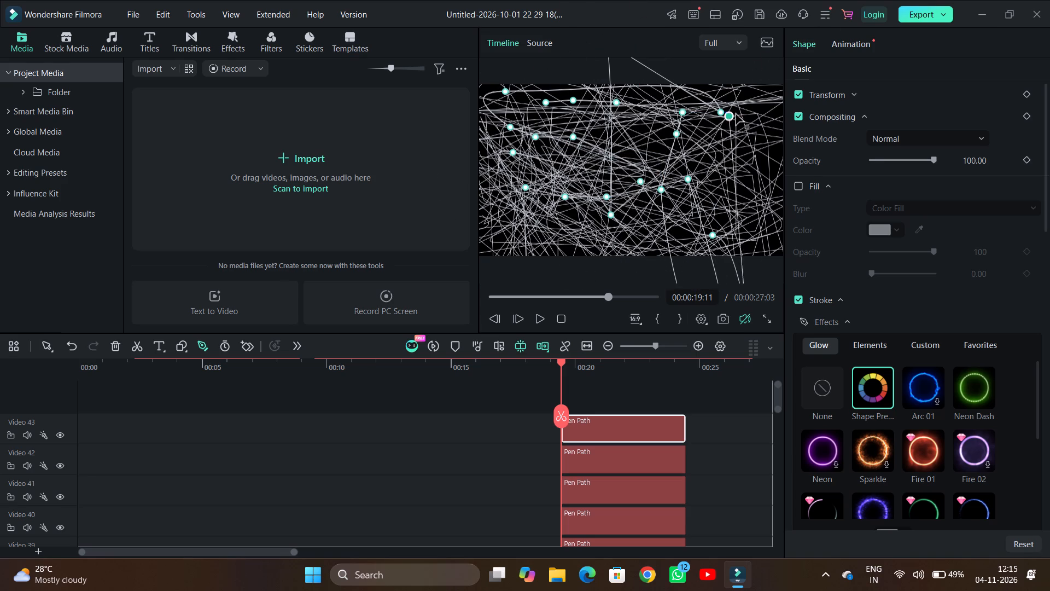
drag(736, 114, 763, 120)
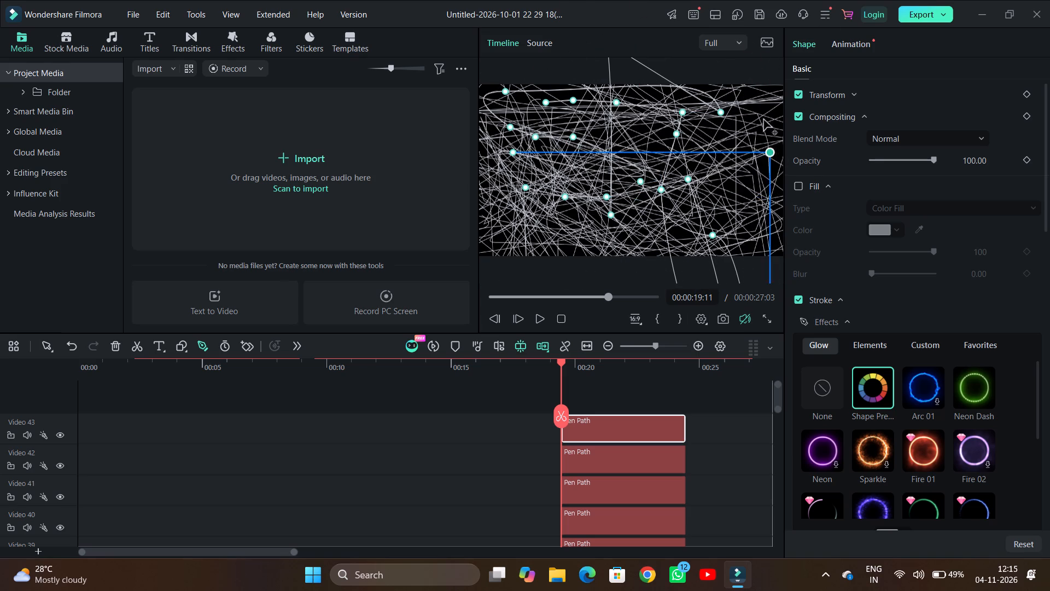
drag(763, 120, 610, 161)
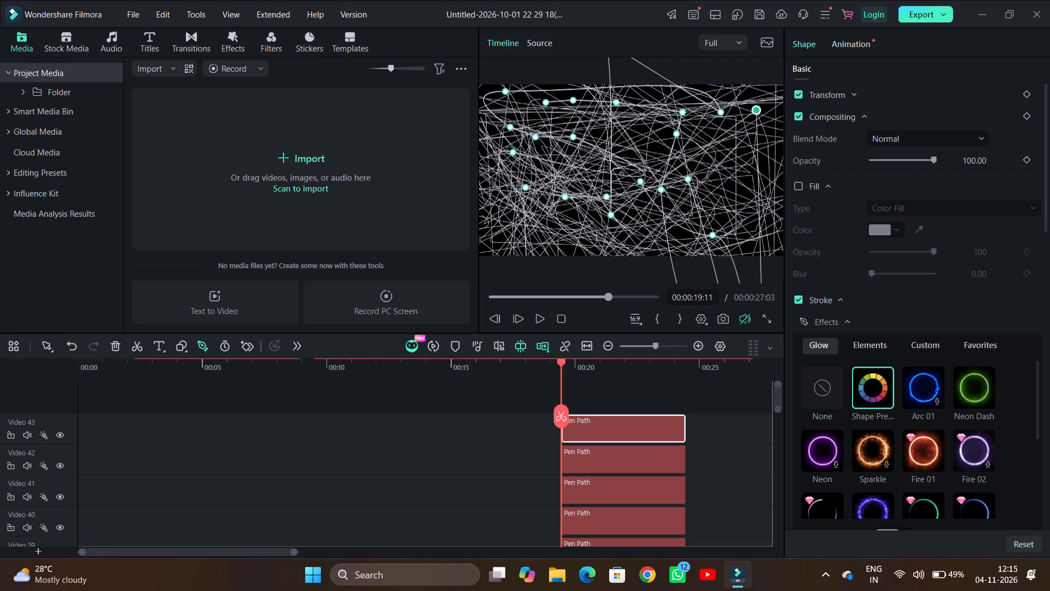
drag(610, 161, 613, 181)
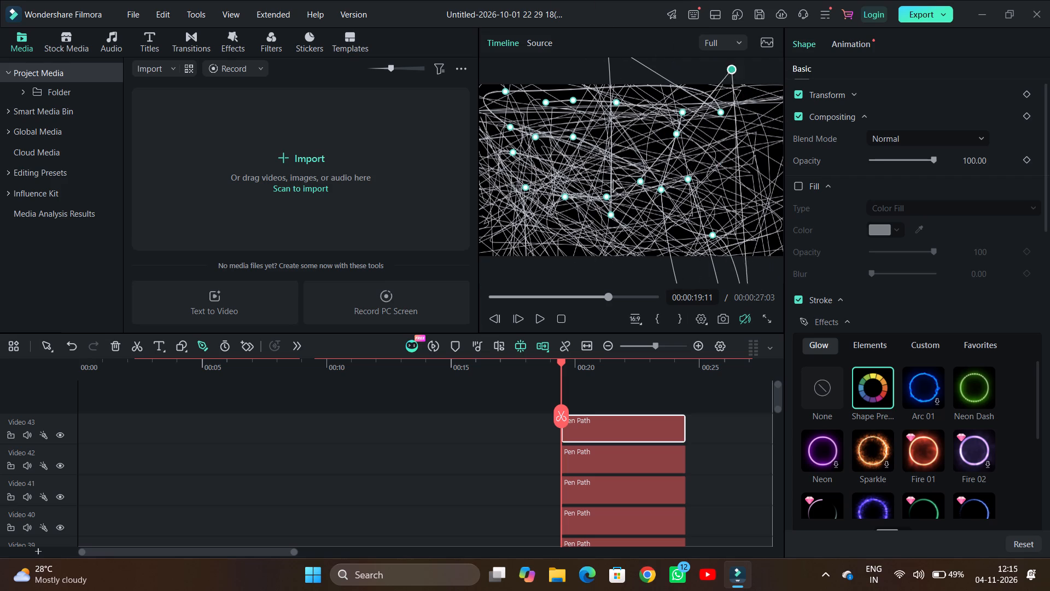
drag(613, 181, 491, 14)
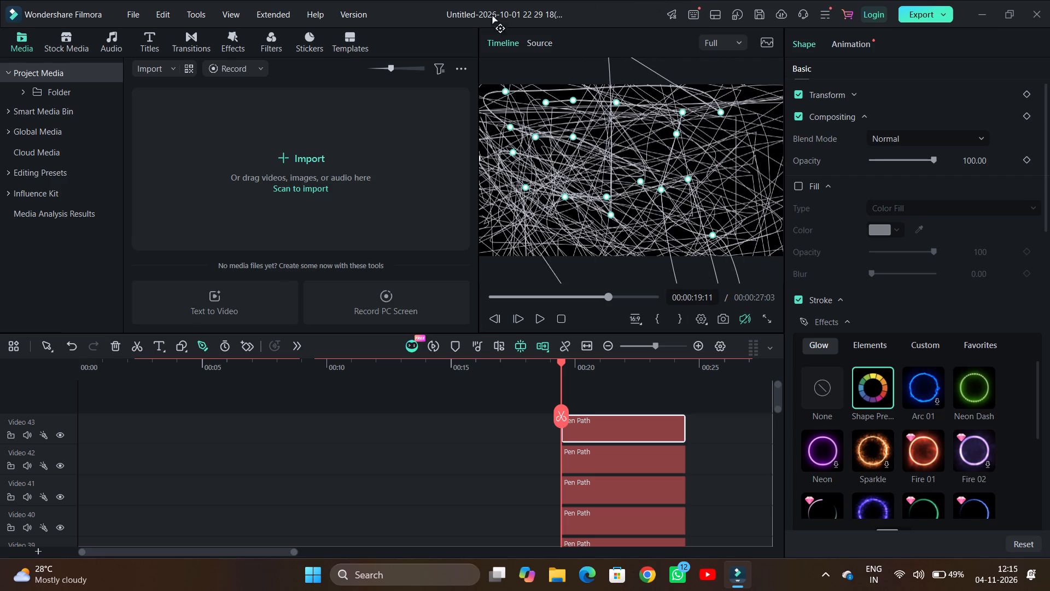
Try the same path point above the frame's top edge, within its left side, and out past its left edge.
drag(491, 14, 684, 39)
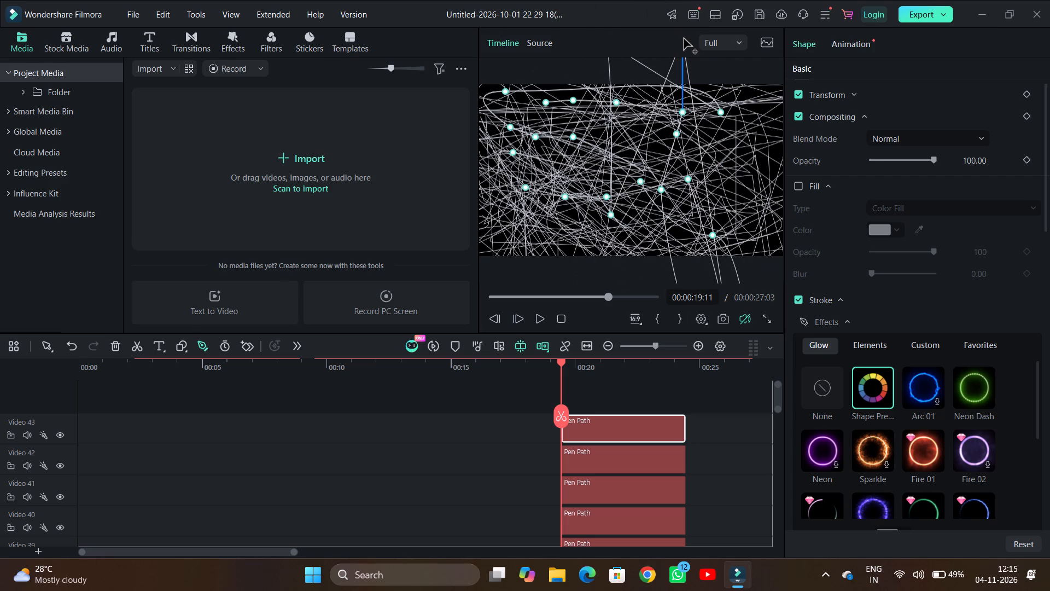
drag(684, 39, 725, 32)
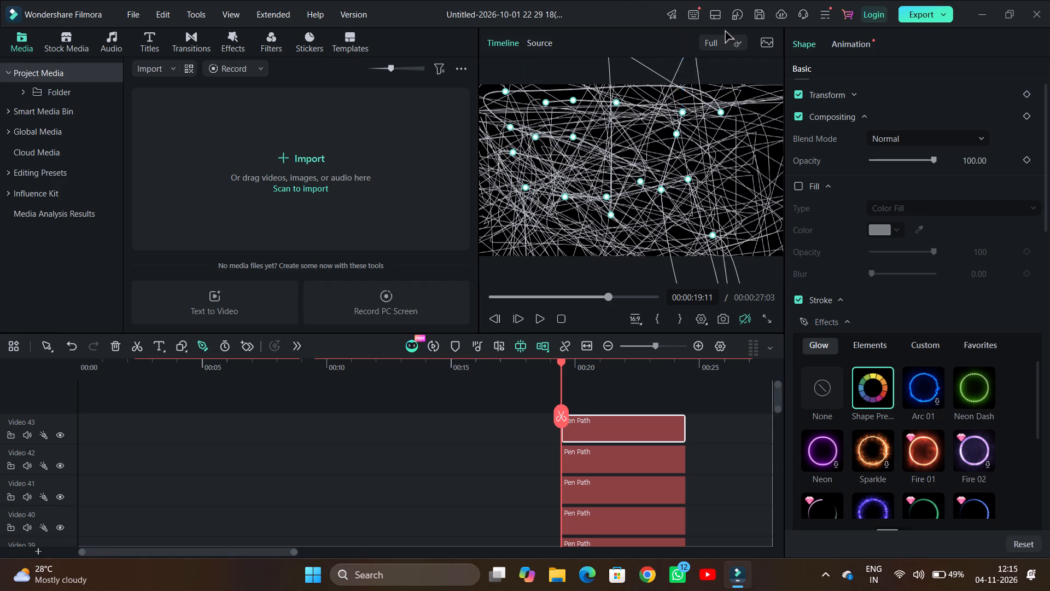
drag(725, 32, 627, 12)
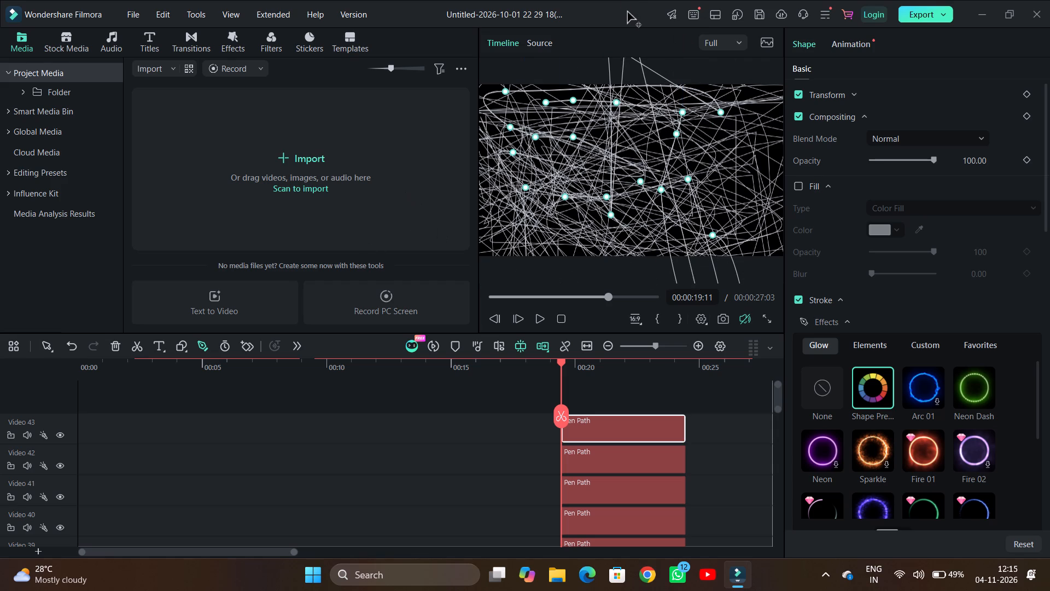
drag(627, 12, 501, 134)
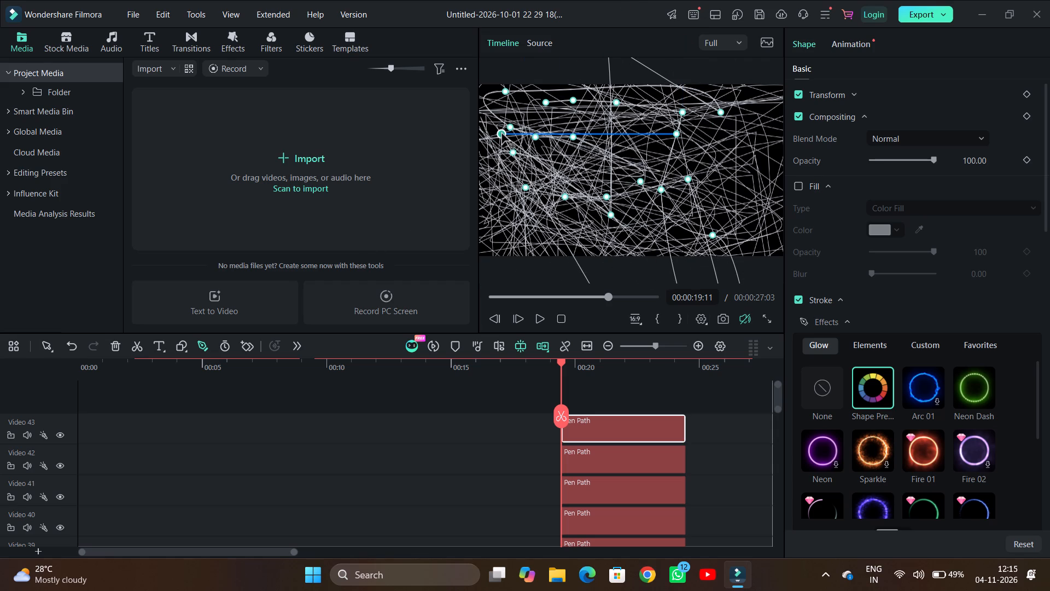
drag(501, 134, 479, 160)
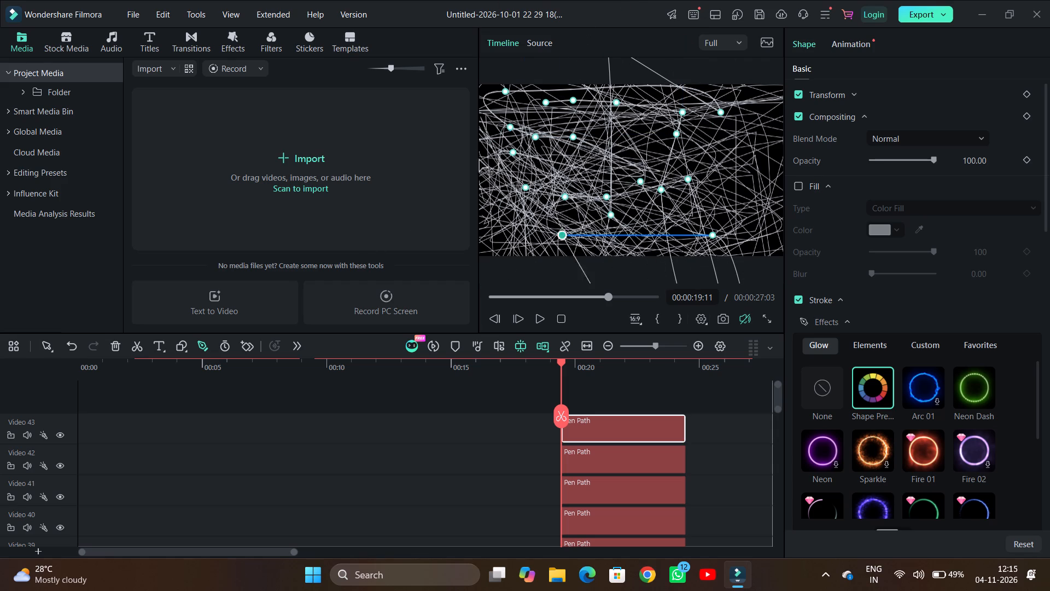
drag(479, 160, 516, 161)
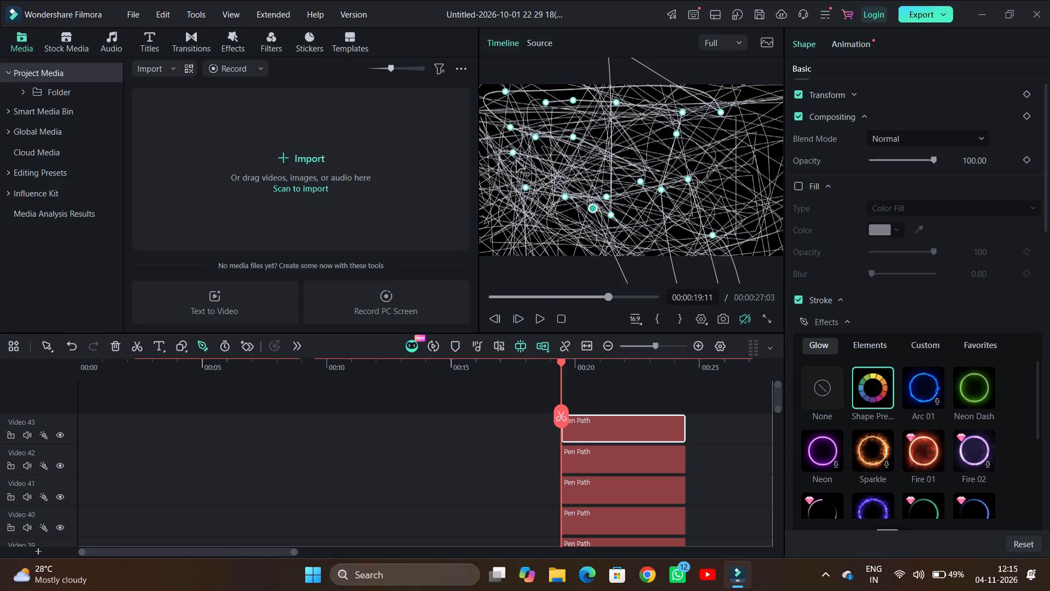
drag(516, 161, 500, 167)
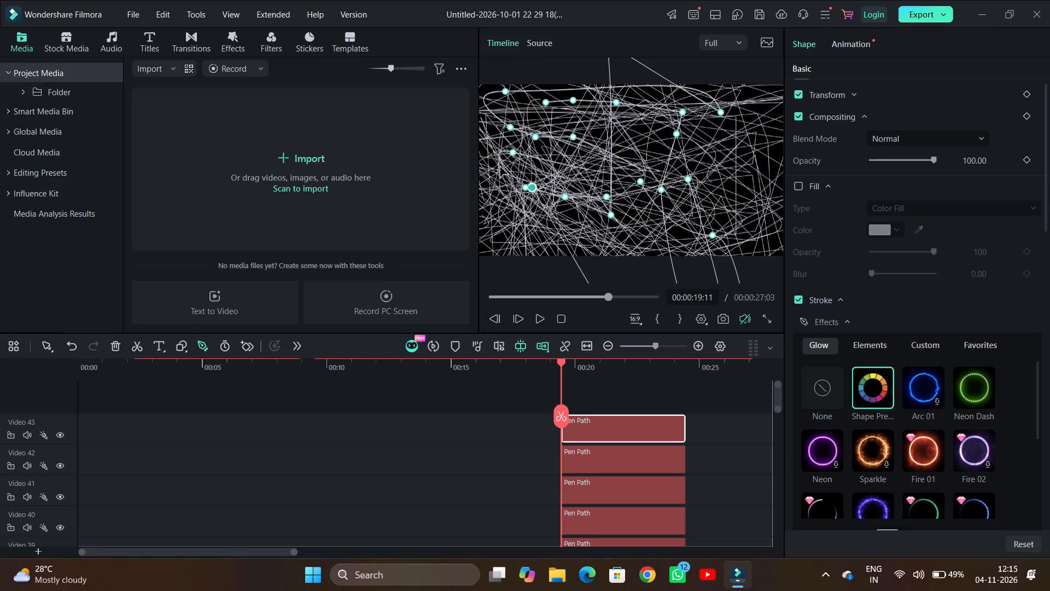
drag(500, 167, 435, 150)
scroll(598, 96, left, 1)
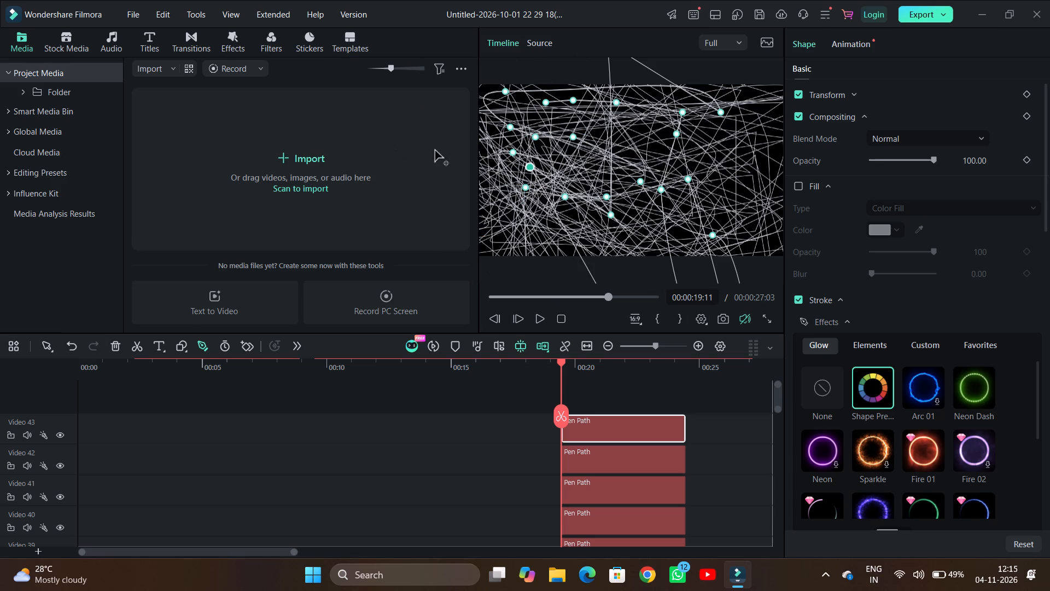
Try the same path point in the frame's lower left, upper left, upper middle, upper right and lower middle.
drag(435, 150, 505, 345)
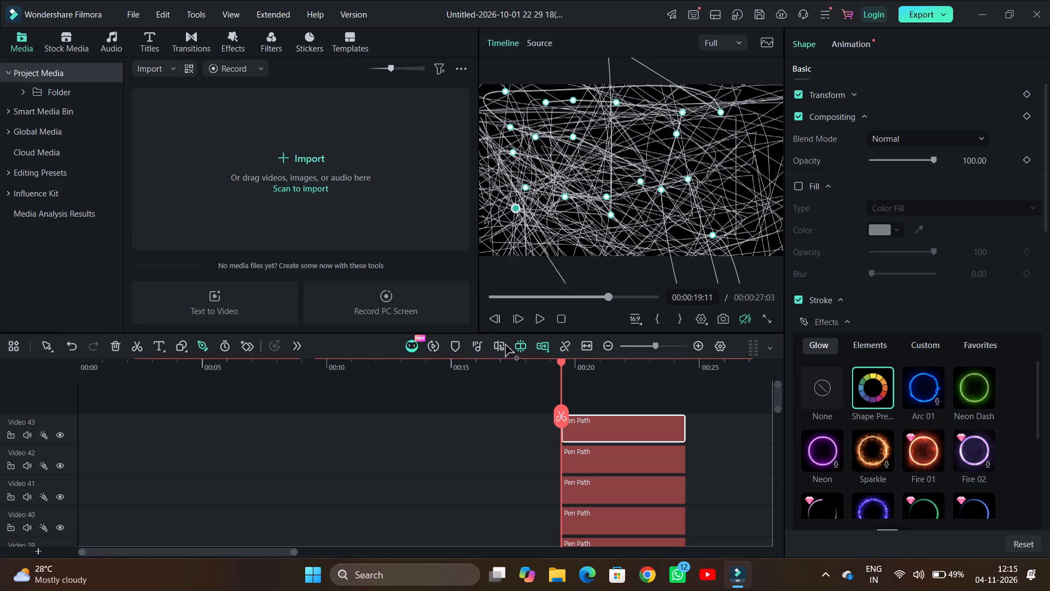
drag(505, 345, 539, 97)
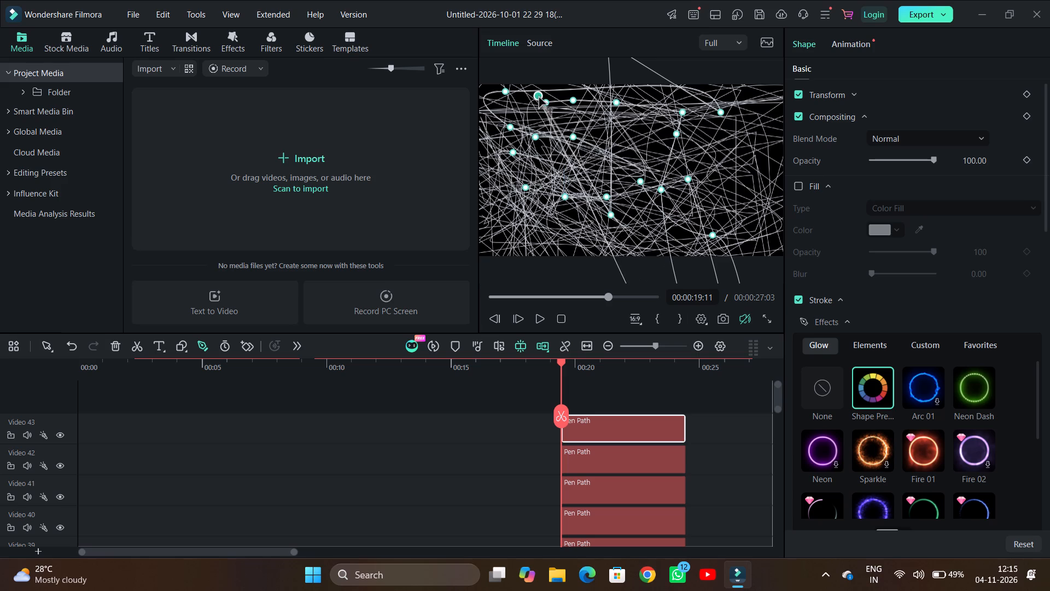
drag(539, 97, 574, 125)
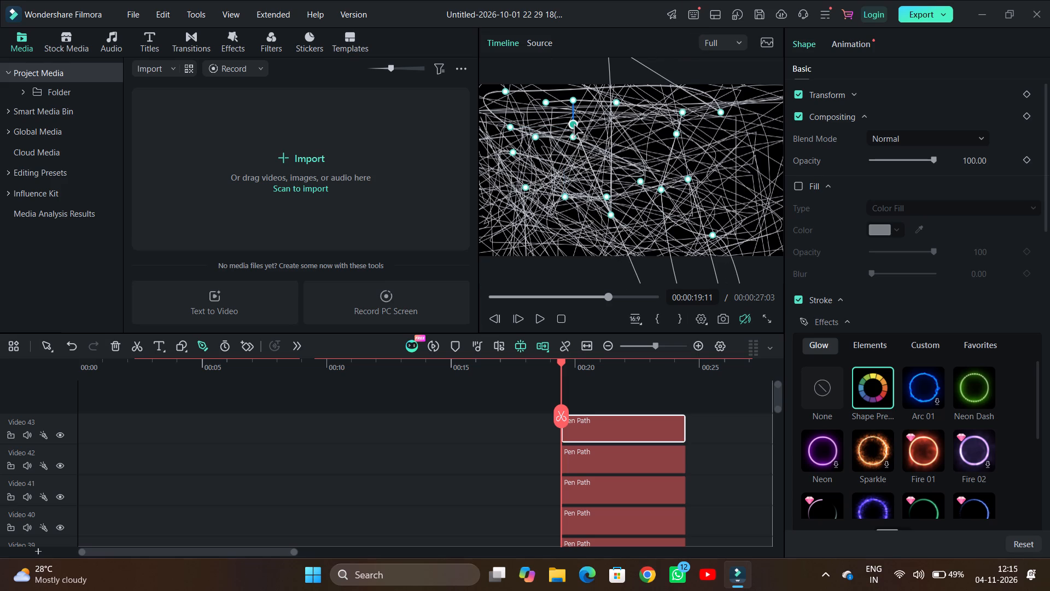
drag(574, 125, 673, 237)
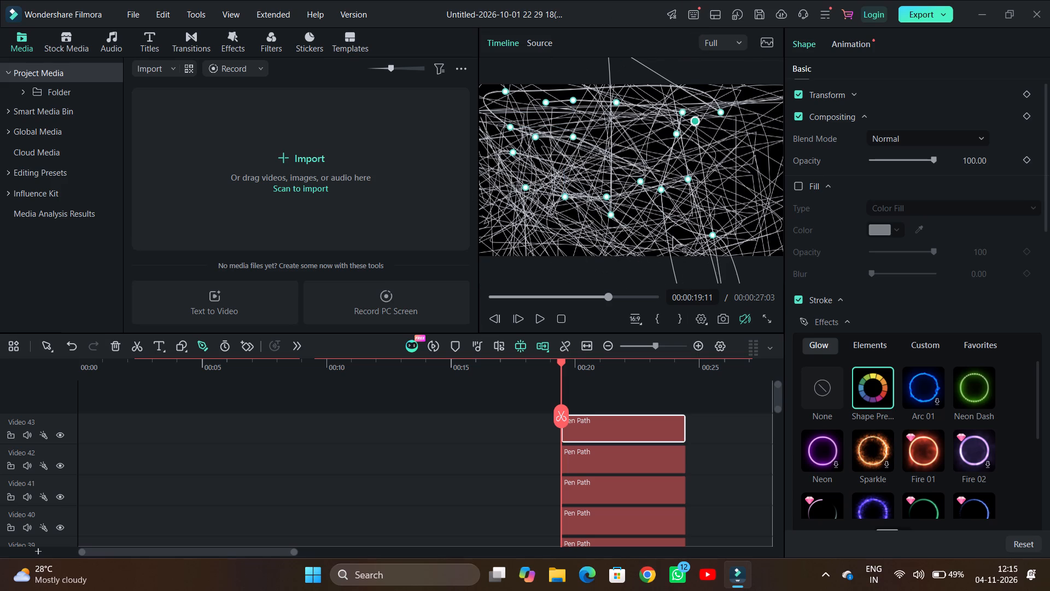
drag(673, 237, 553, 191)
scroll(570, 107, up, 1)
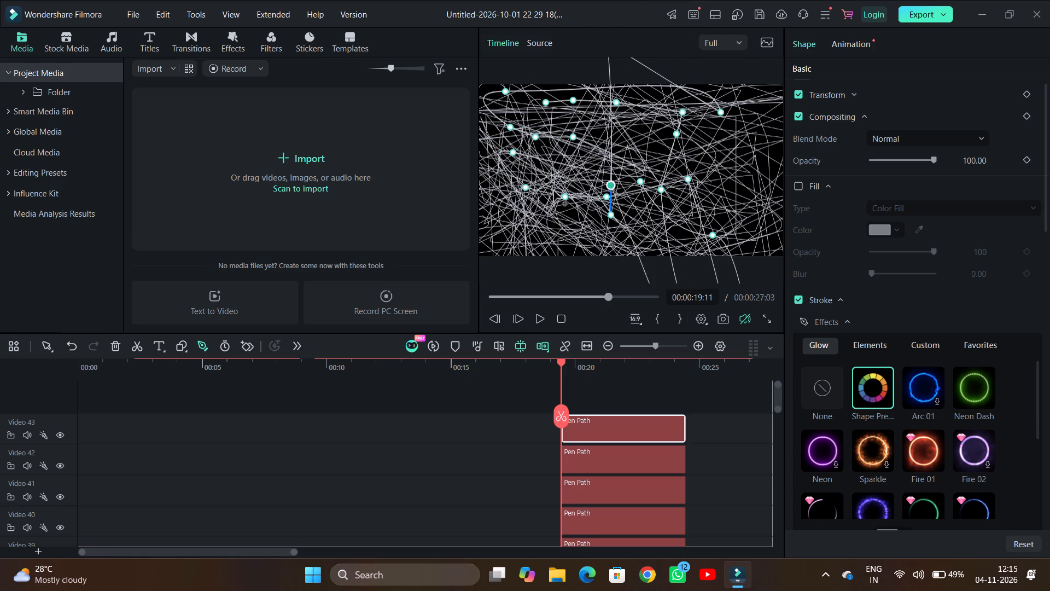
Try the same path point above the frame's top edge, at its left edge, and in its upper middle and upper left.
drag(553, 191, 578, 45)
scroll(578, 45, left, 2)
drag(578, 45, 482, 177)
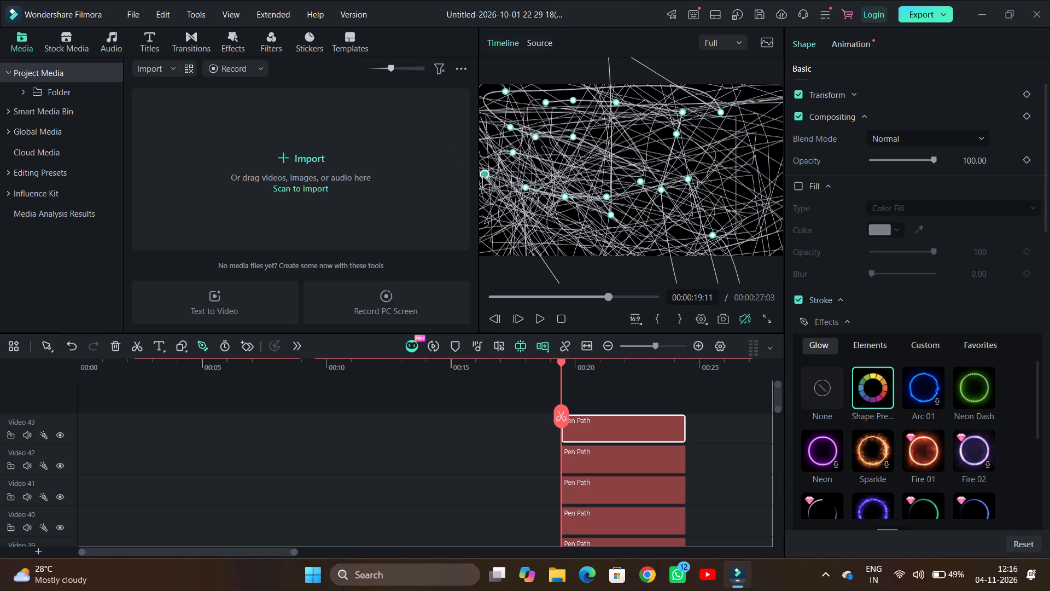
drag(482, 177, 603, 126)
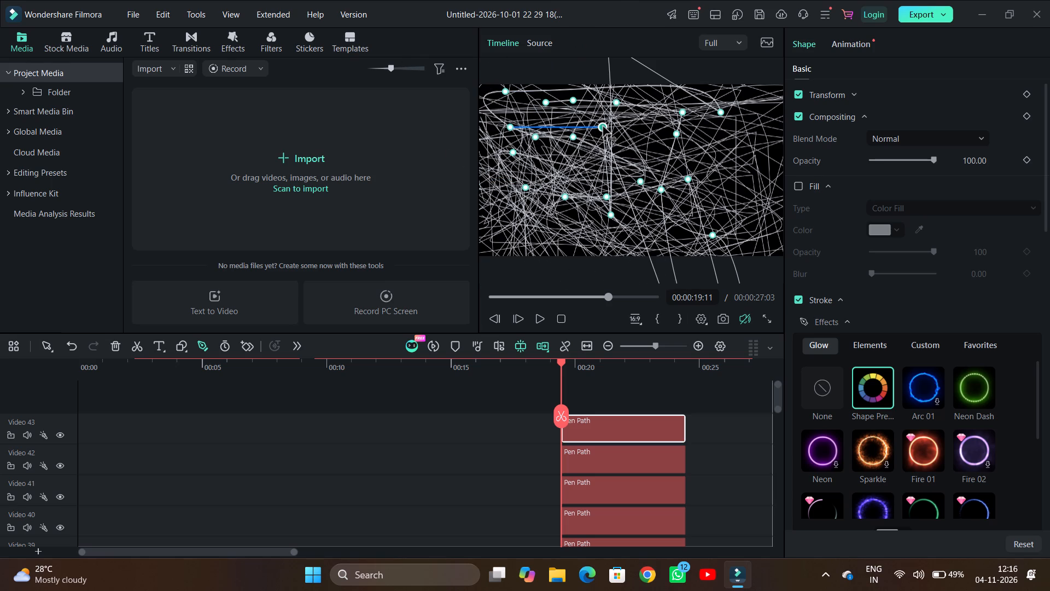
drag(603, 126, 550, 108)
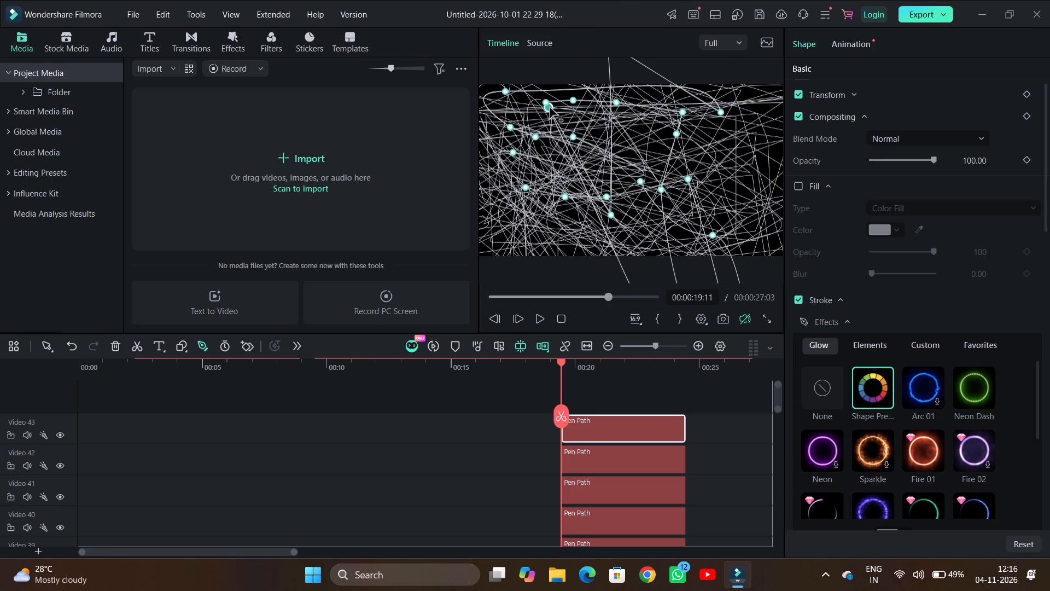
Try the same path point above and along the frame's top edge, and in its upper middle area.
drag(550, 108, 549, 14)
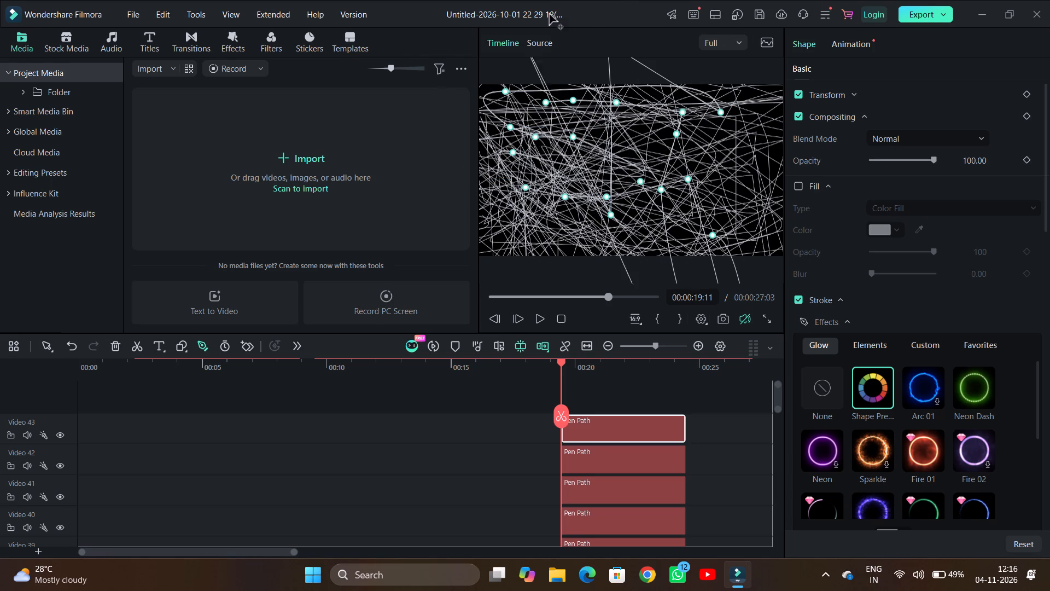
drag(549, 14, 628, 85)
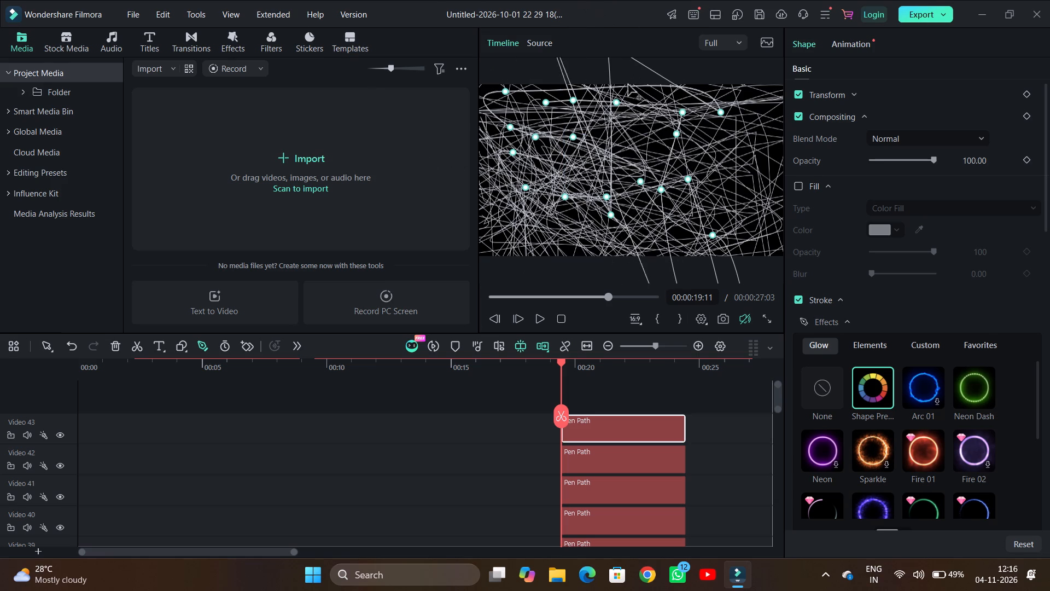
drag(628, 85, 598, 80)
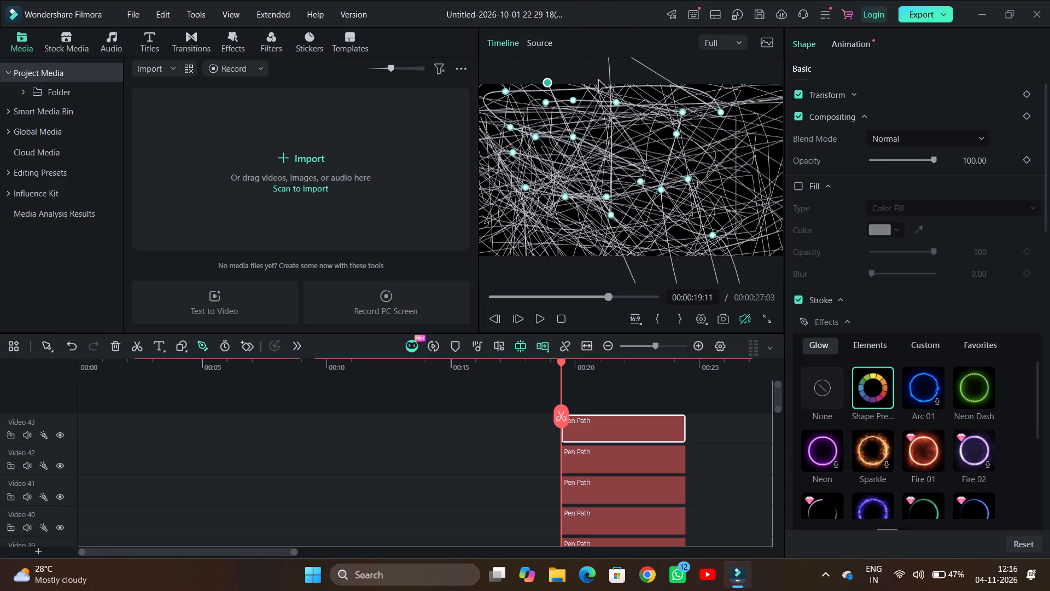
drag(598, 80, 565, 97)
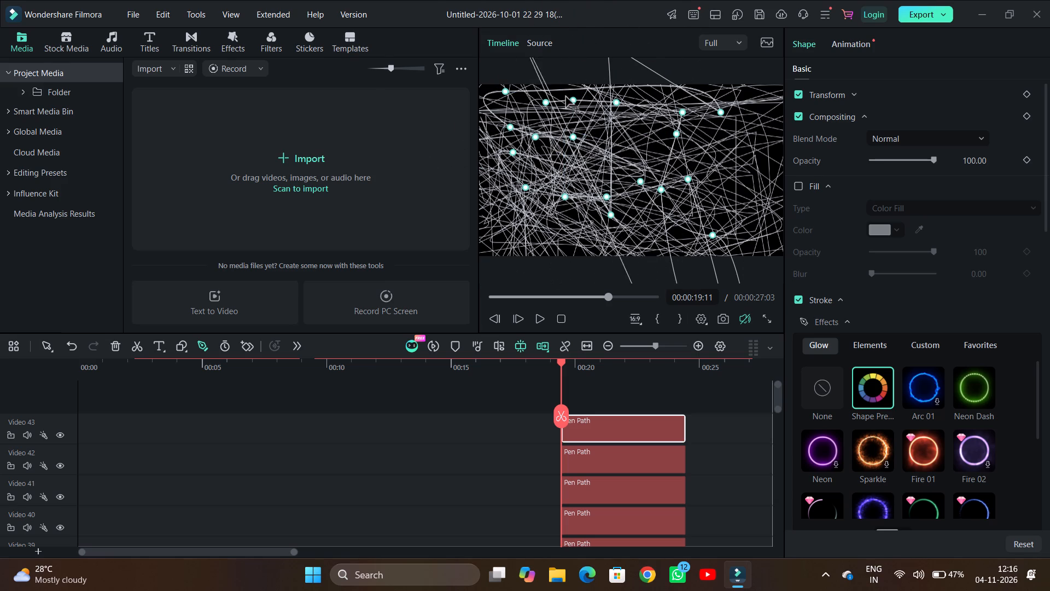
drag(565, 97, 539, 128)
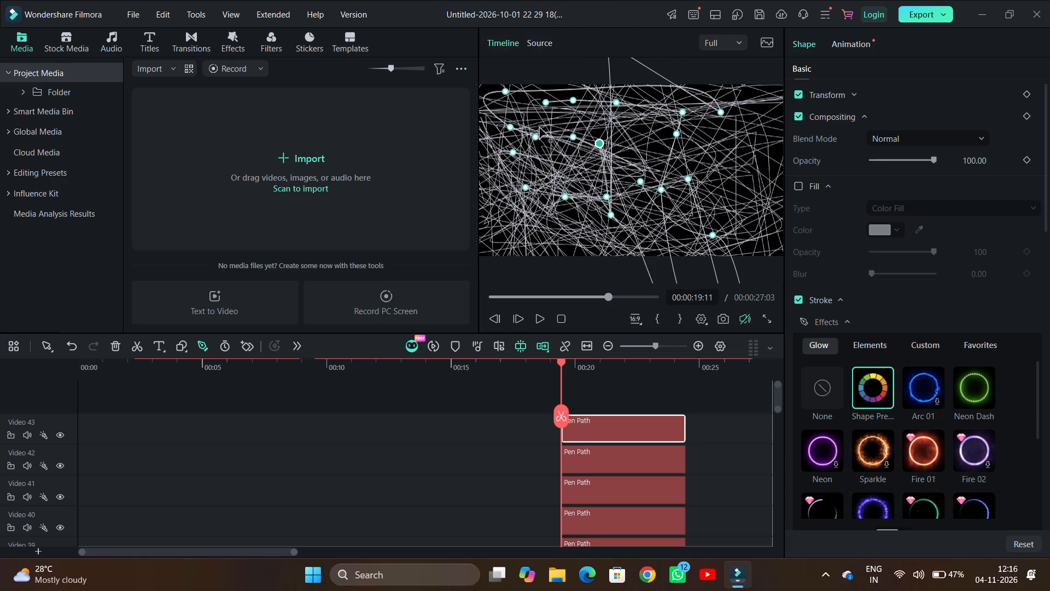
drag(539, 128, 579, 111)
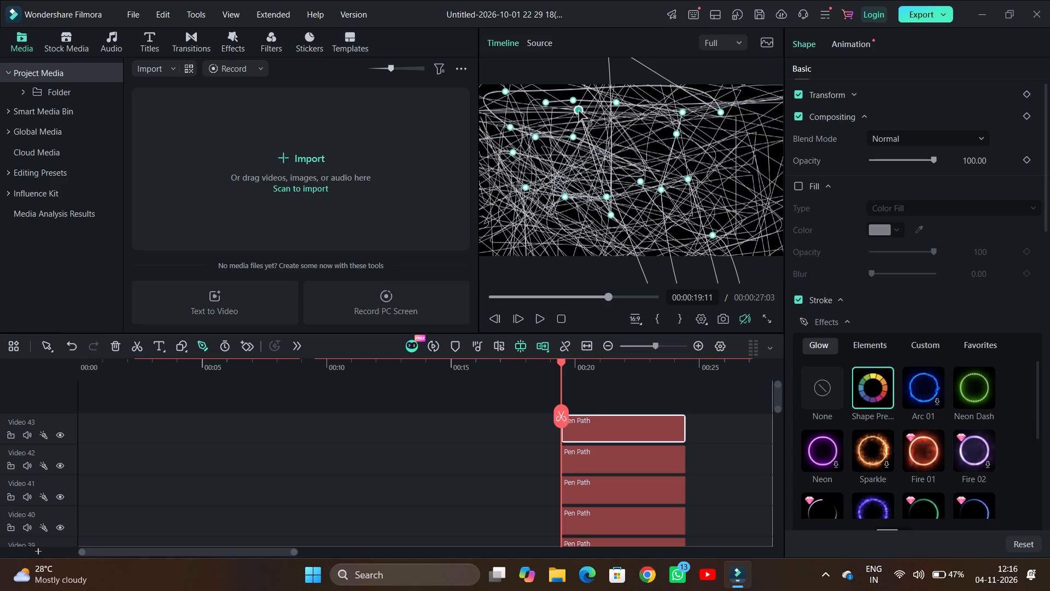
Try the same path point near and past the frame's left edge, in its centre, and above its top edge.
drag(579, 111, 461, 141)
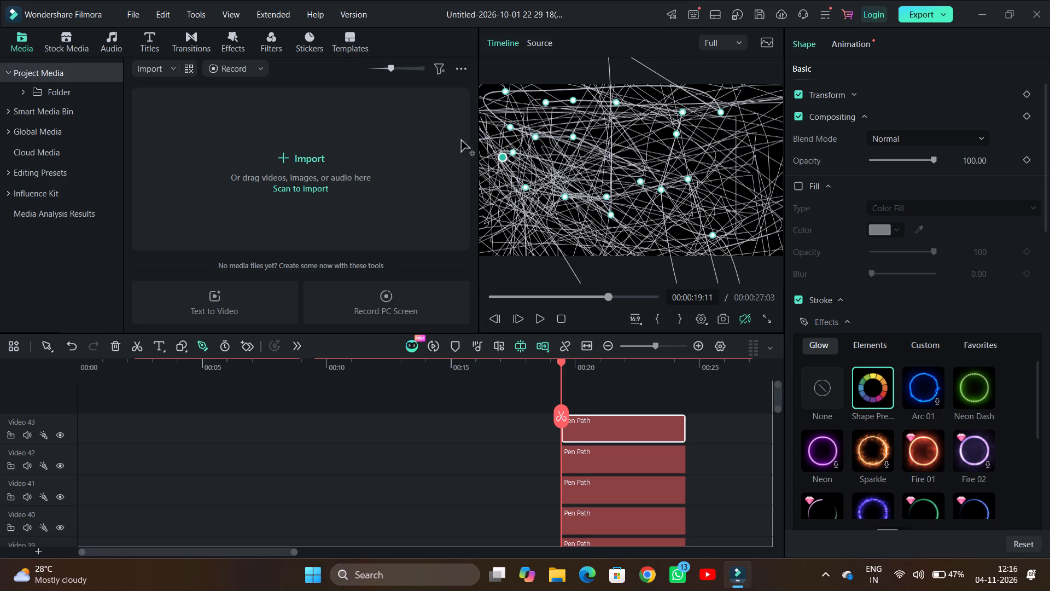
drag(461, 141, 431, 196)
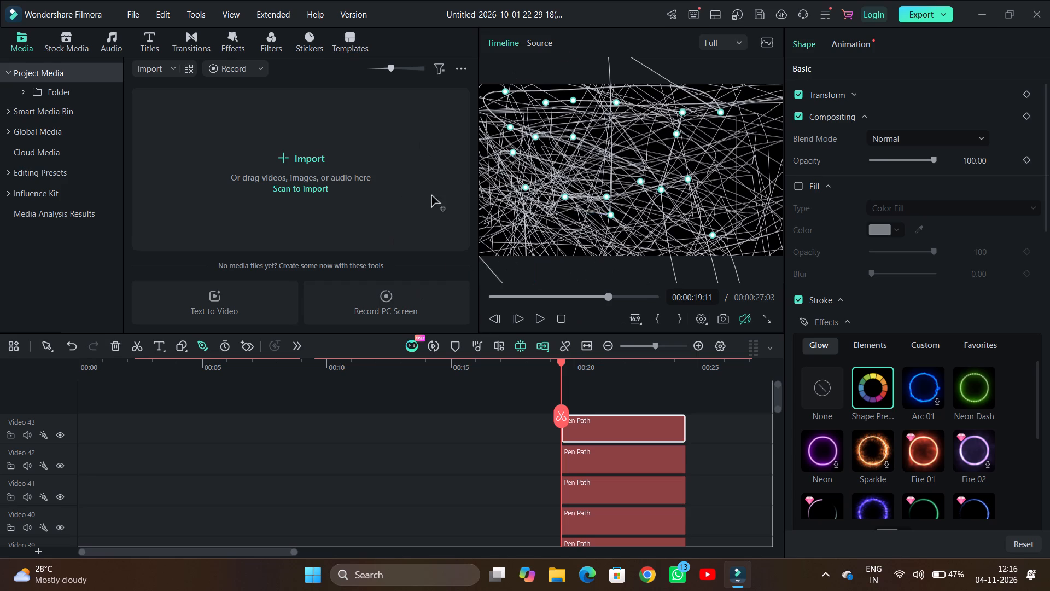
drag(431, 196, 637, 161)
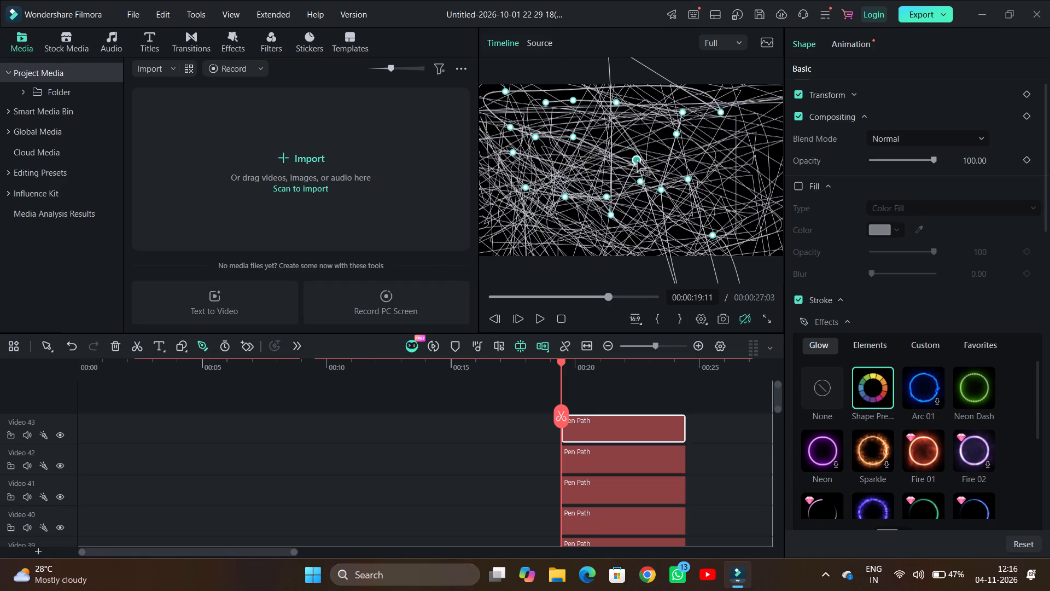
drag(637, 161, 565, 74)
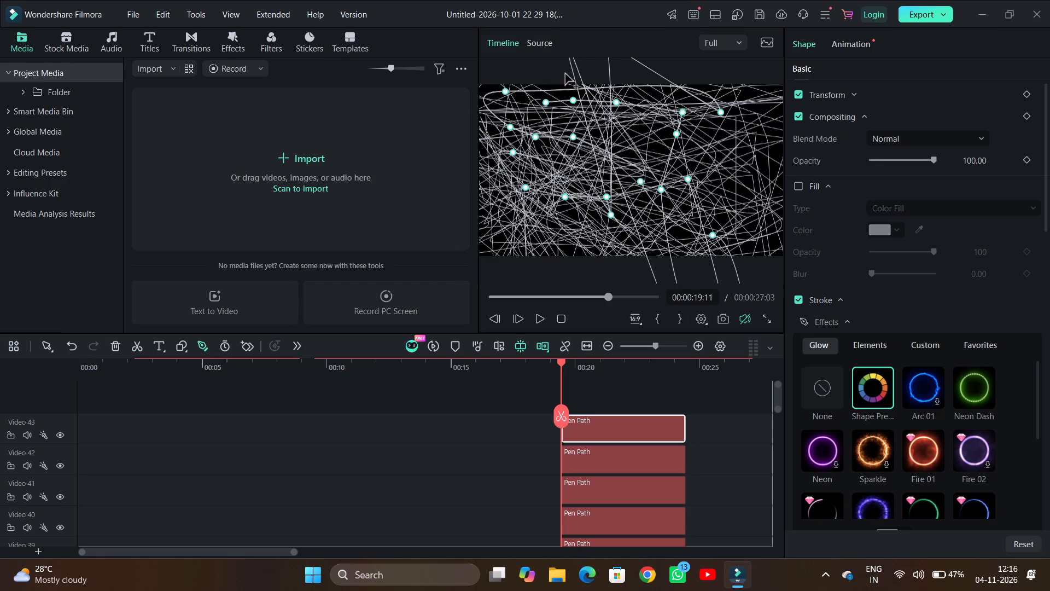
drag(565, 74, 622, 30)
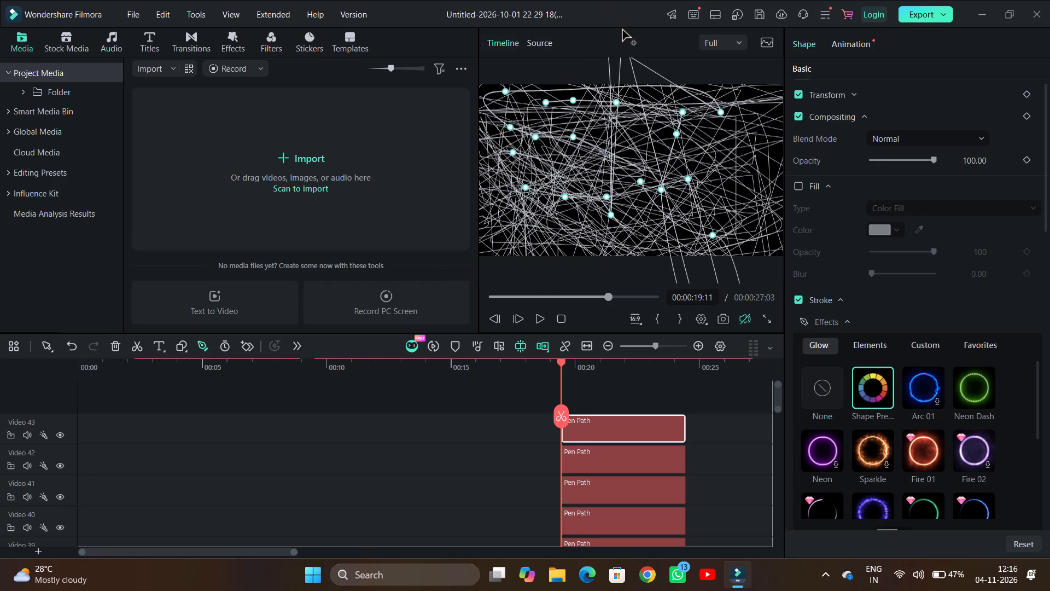
Place the path point just above the frame's top edge, slightly left of its horizontal centre.
drag(622, 30, 605, 57)
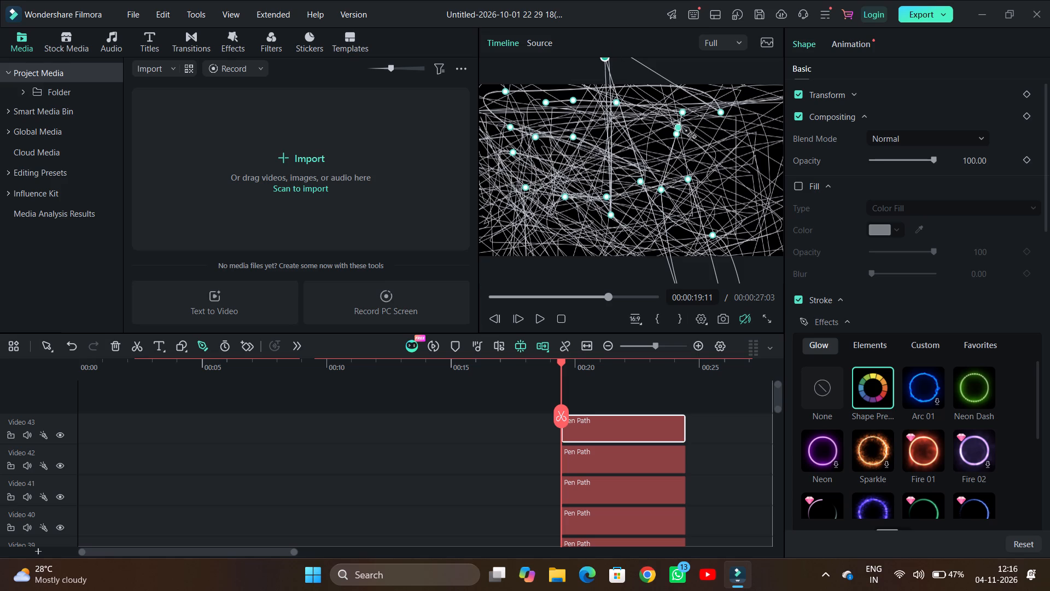
Move the path point from the frame's upper right, trying it above the top edge and in the lower left.
drag(684, 115, 693, 117)
drag(693, 117, 684, 109)
scroll(669, 135, left, 1)
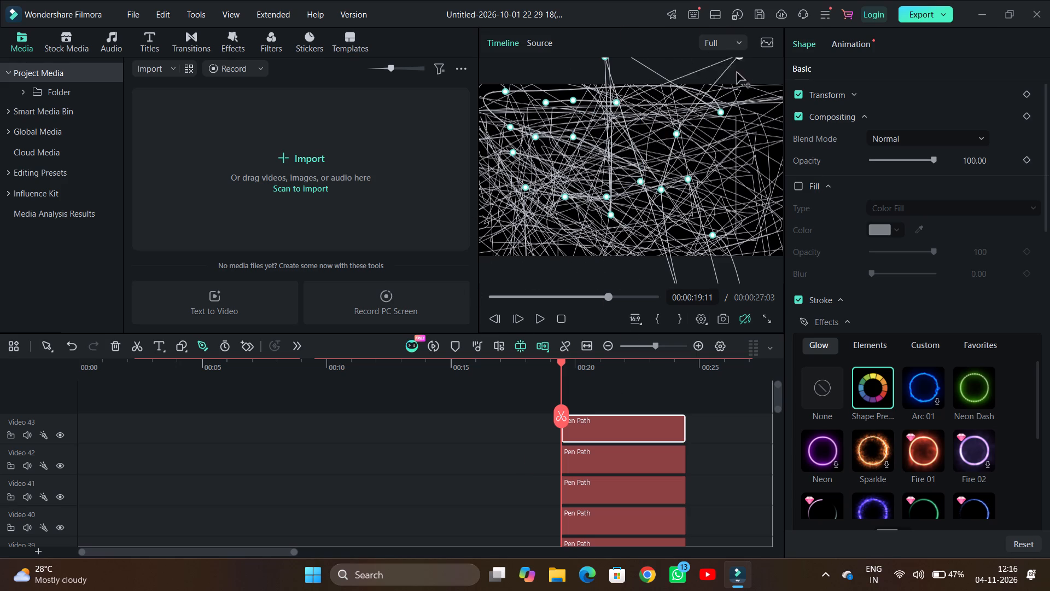
scroll(707, 98, left, 3)
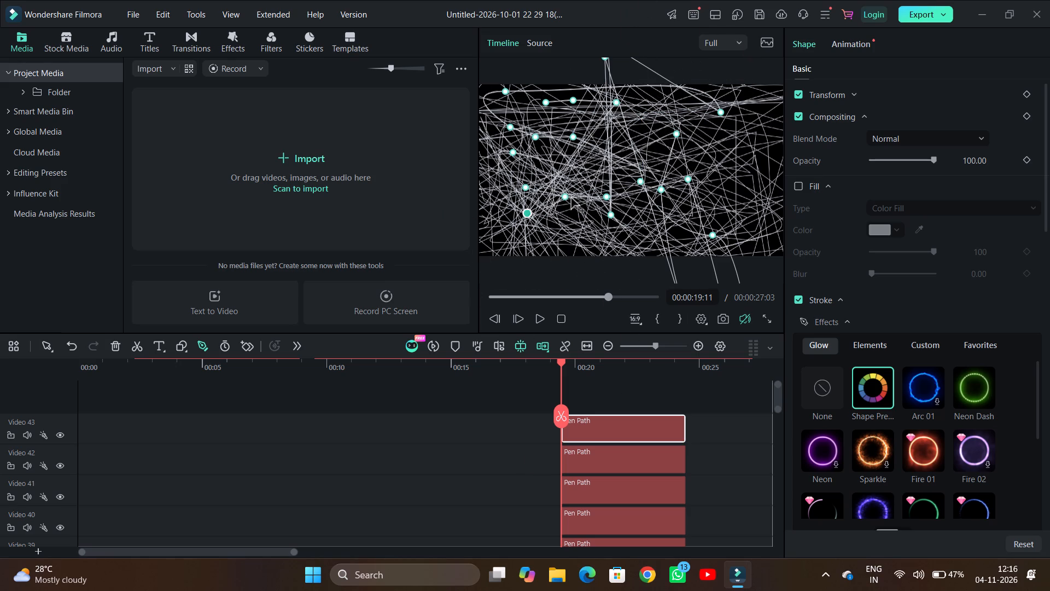
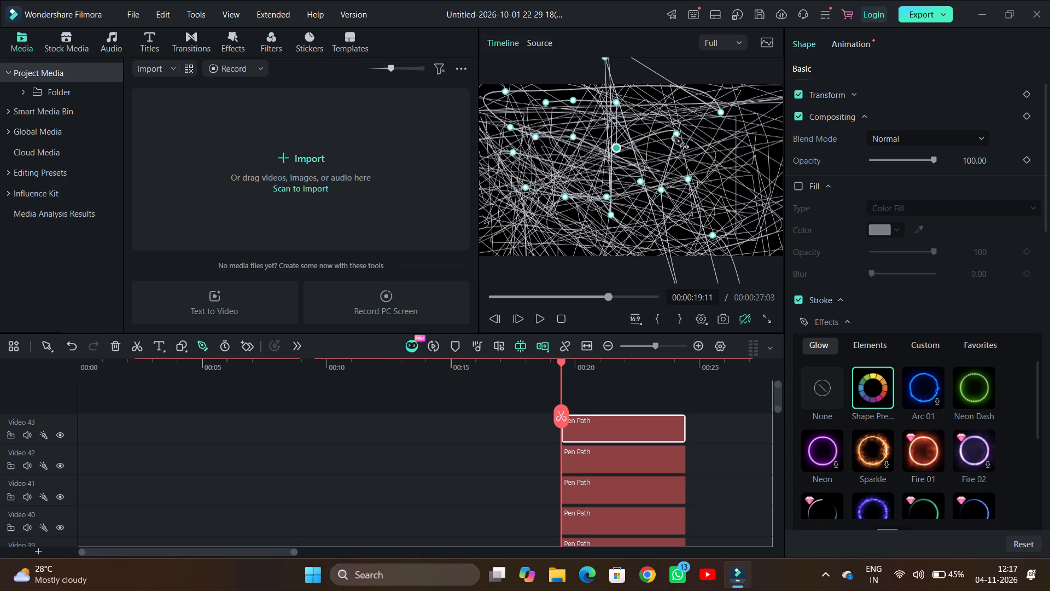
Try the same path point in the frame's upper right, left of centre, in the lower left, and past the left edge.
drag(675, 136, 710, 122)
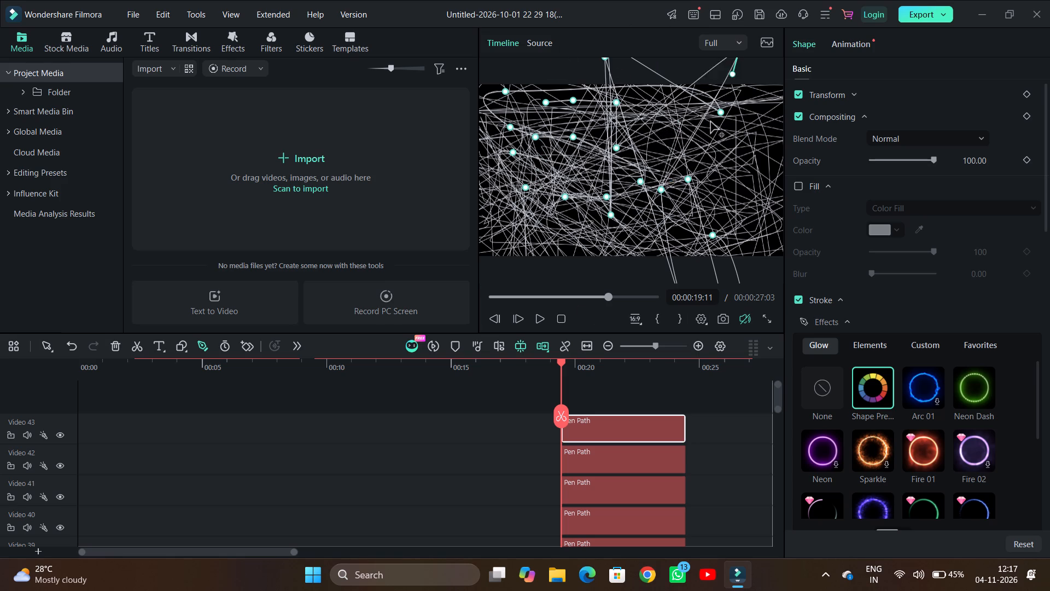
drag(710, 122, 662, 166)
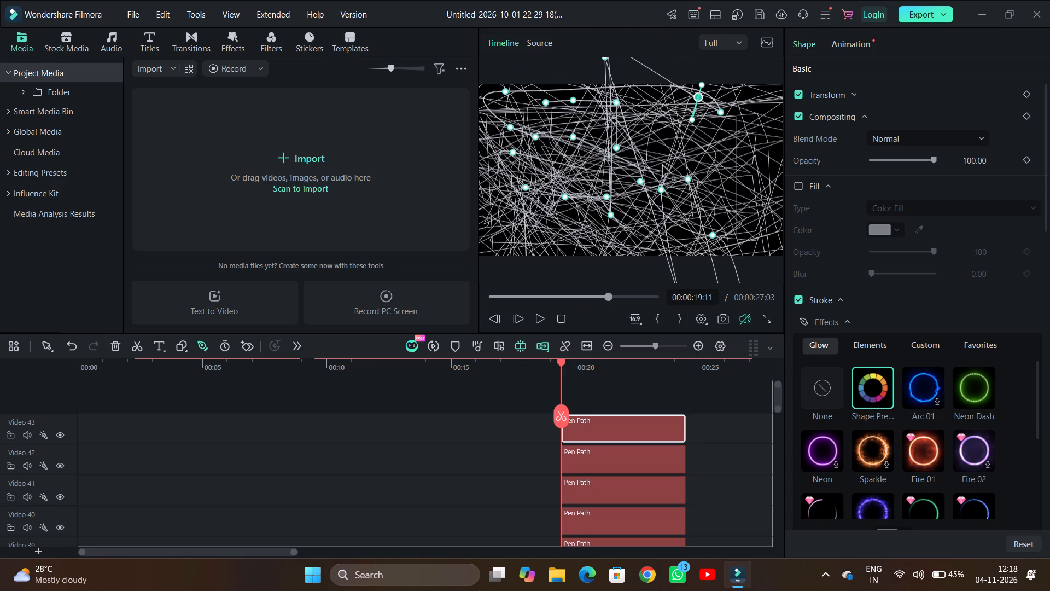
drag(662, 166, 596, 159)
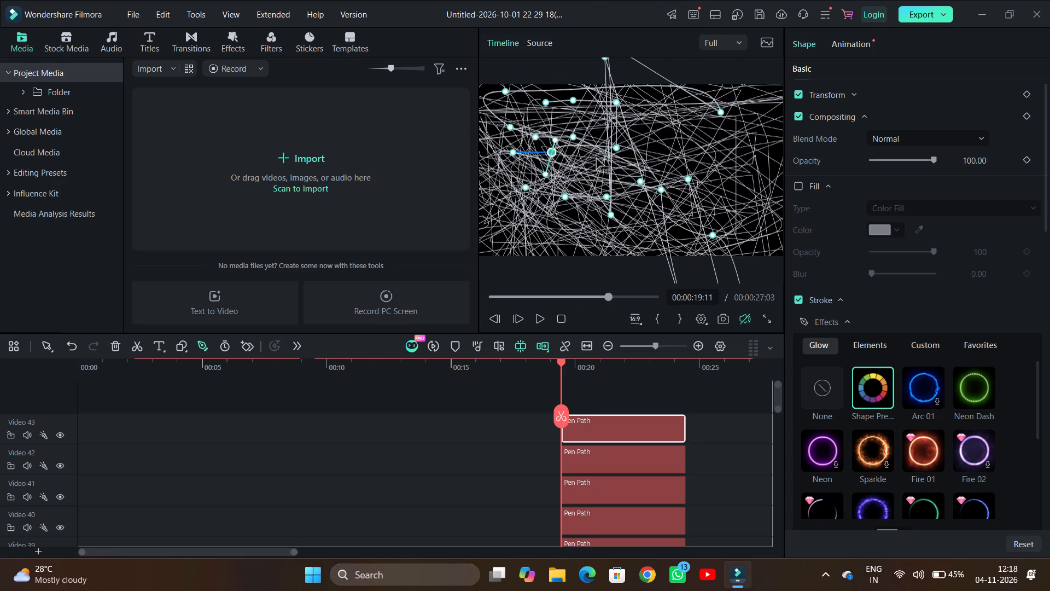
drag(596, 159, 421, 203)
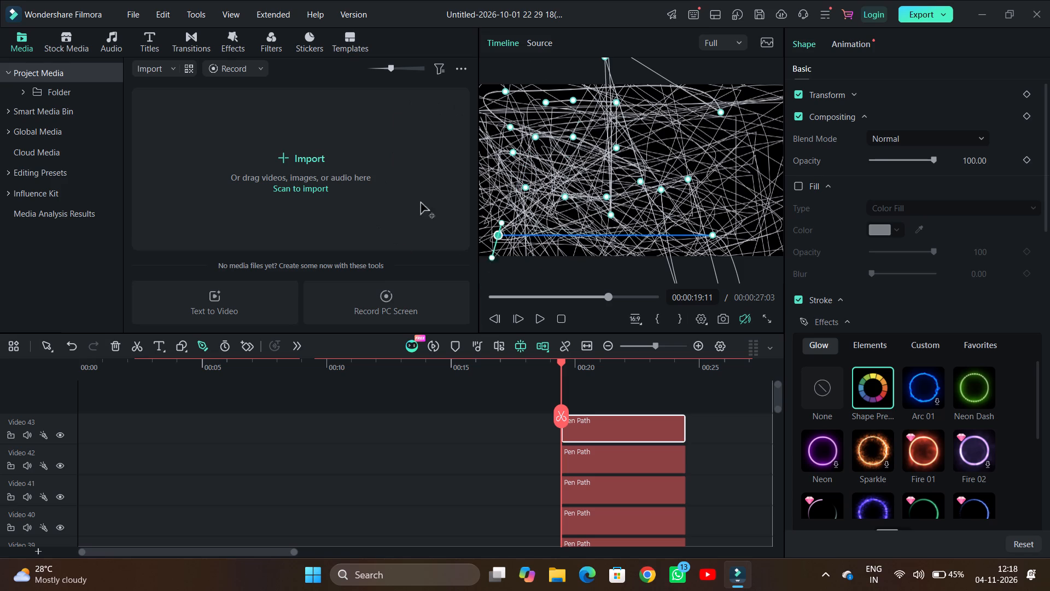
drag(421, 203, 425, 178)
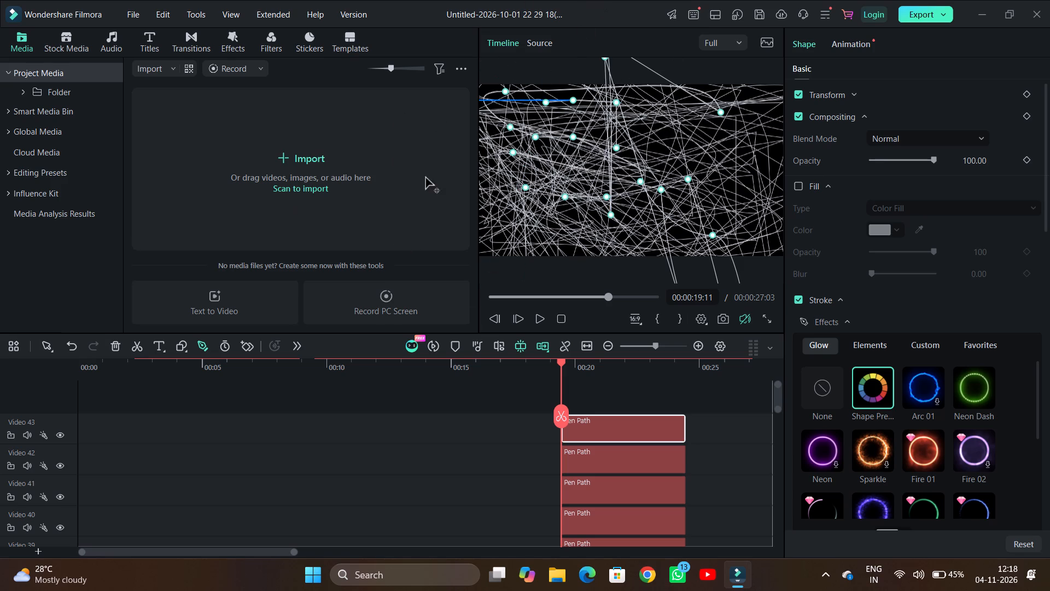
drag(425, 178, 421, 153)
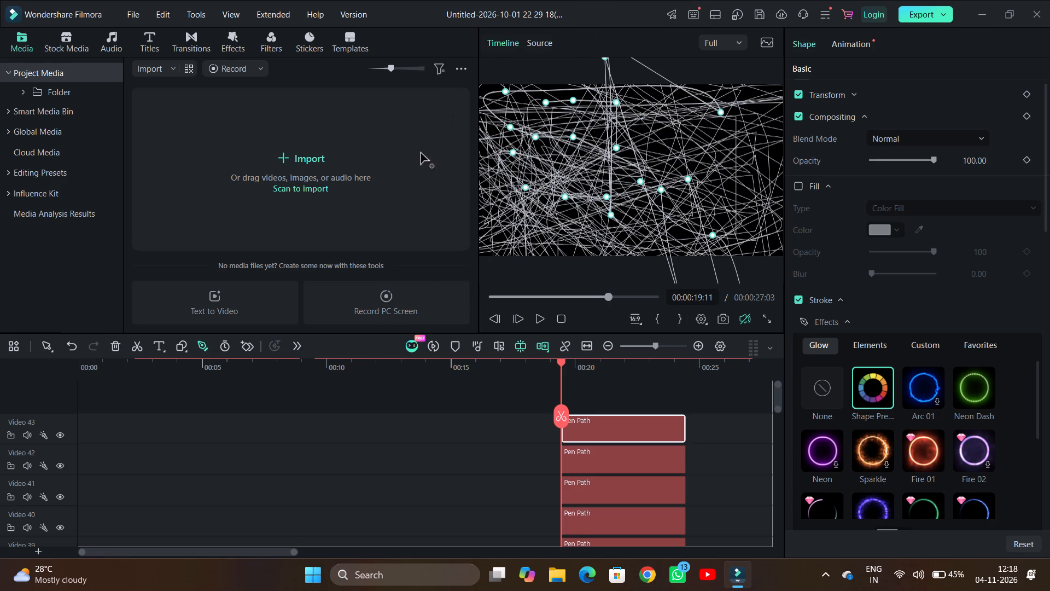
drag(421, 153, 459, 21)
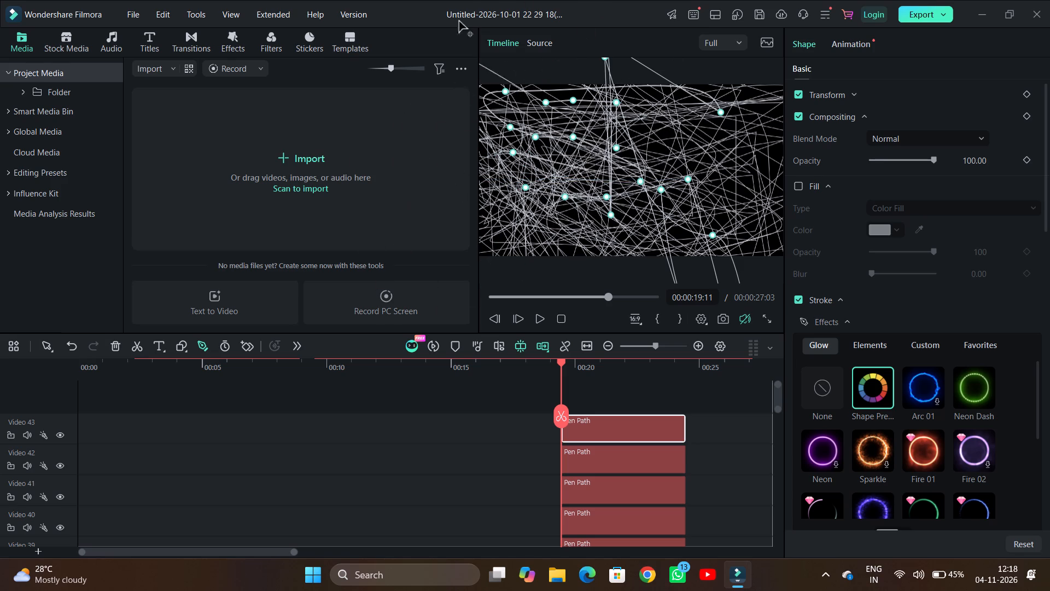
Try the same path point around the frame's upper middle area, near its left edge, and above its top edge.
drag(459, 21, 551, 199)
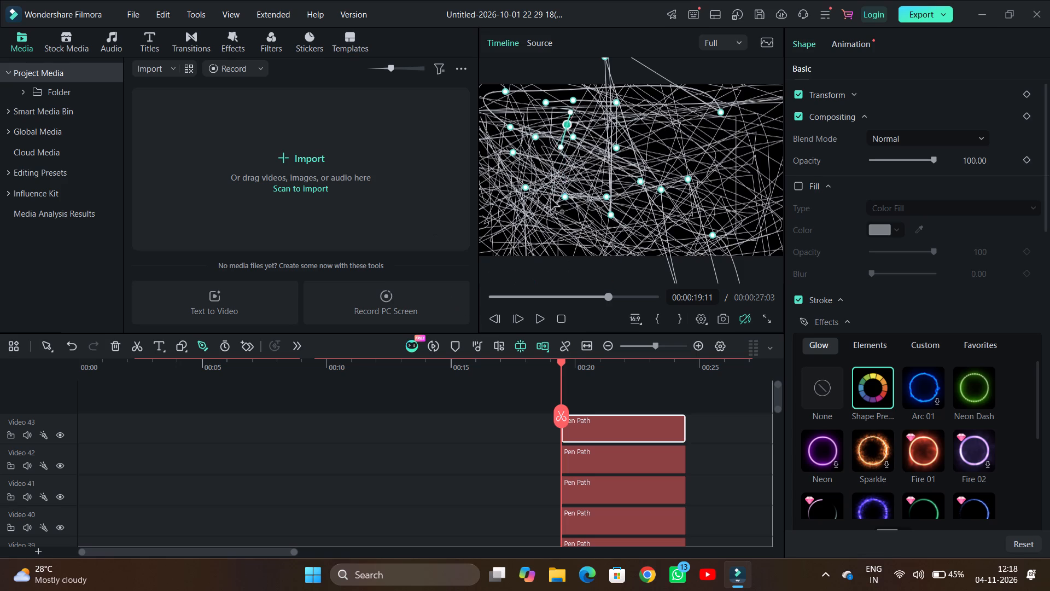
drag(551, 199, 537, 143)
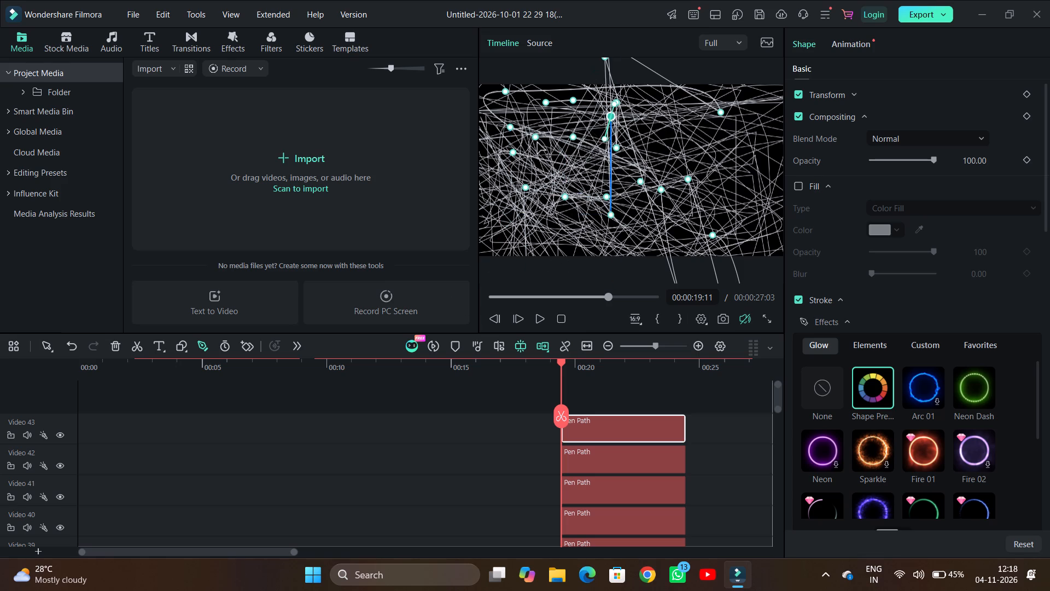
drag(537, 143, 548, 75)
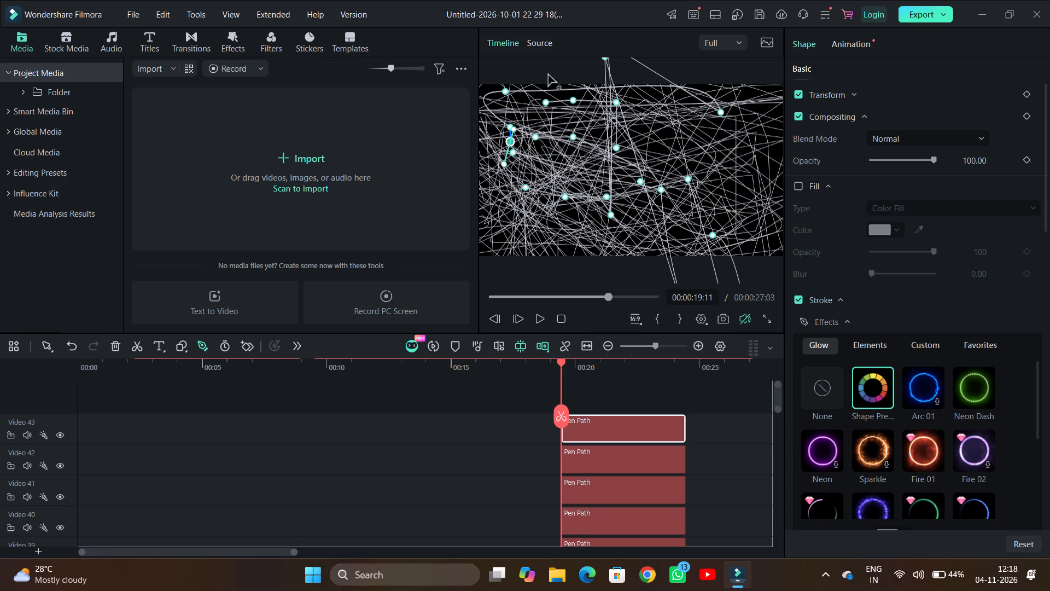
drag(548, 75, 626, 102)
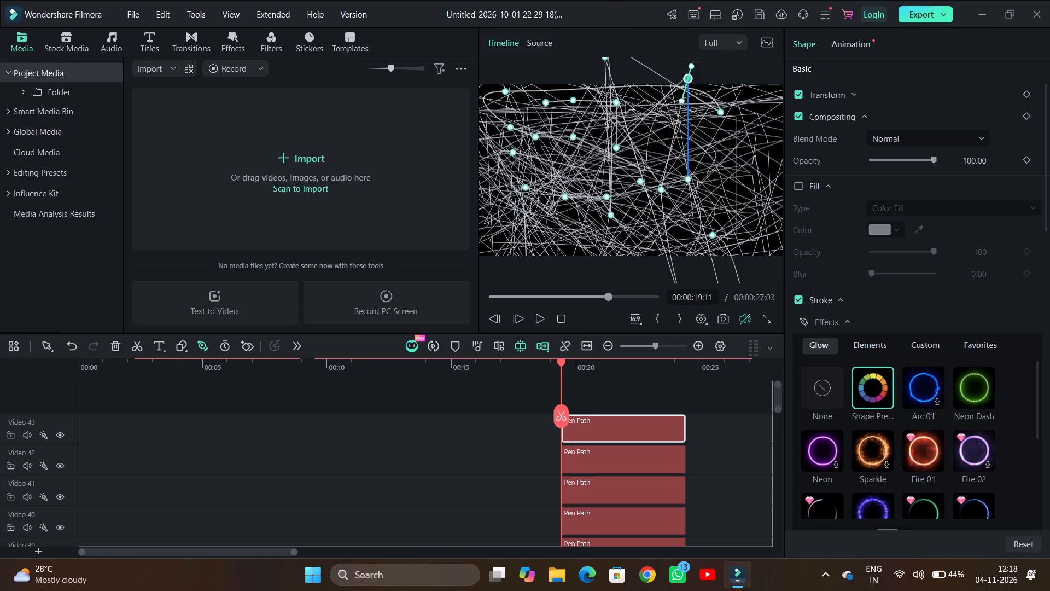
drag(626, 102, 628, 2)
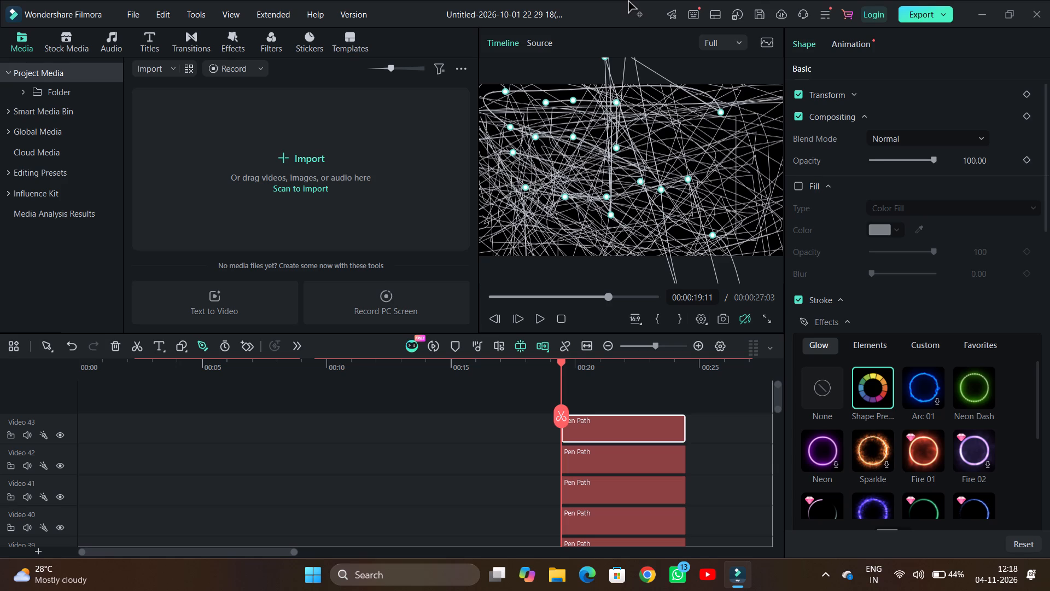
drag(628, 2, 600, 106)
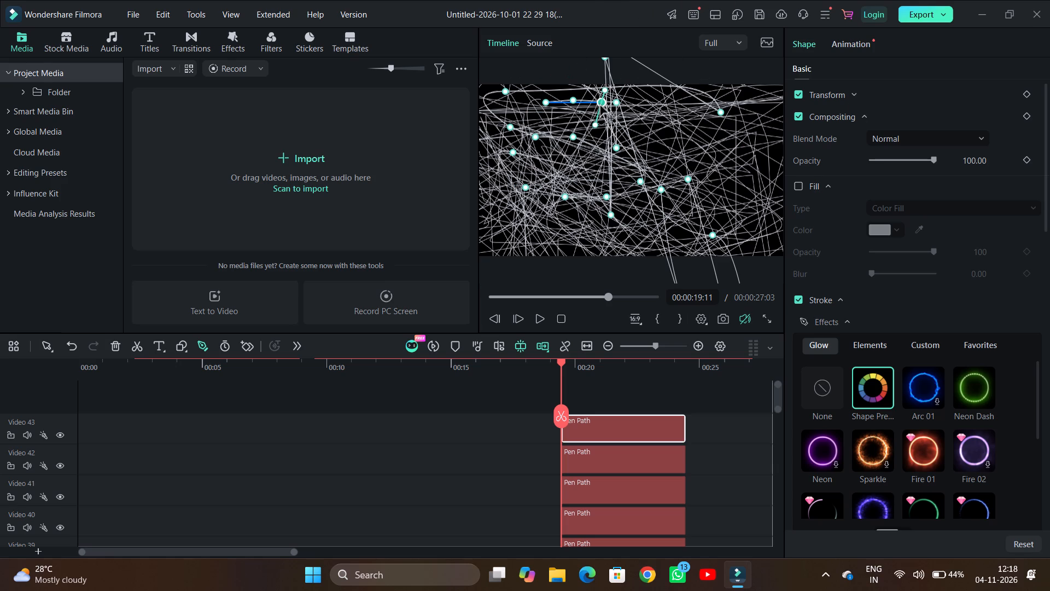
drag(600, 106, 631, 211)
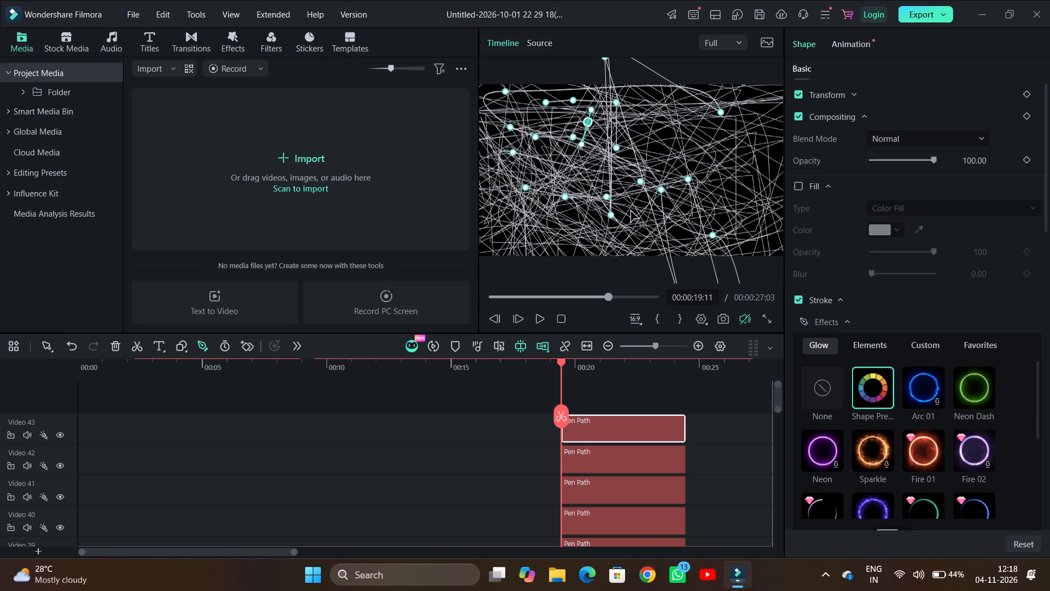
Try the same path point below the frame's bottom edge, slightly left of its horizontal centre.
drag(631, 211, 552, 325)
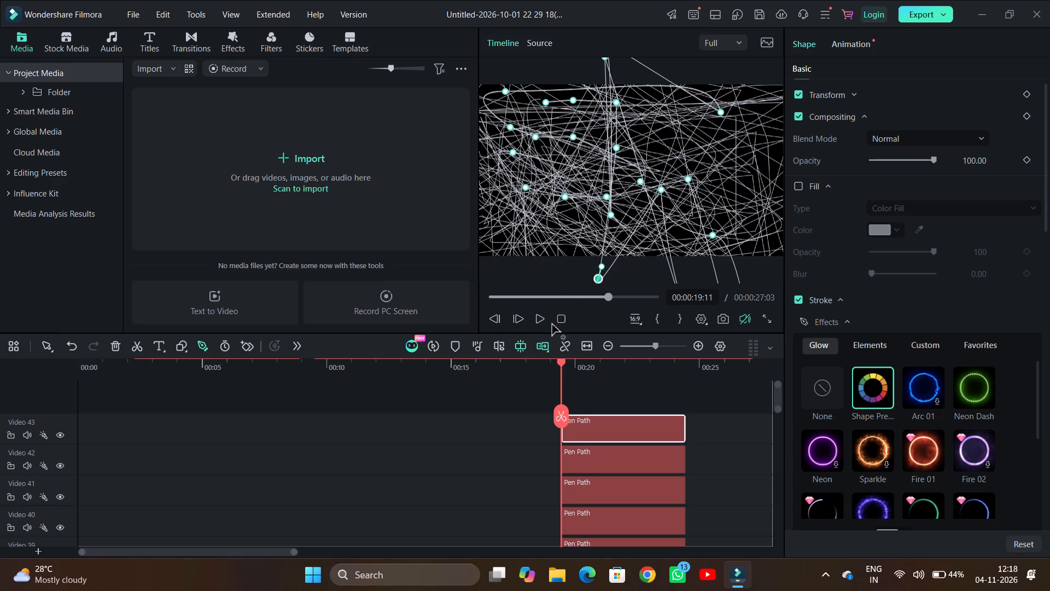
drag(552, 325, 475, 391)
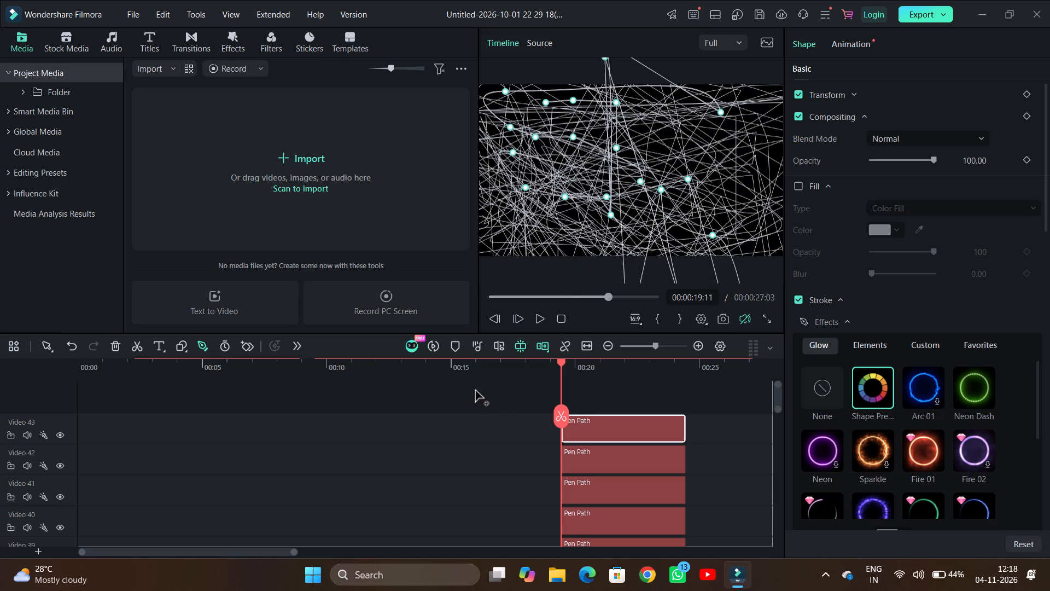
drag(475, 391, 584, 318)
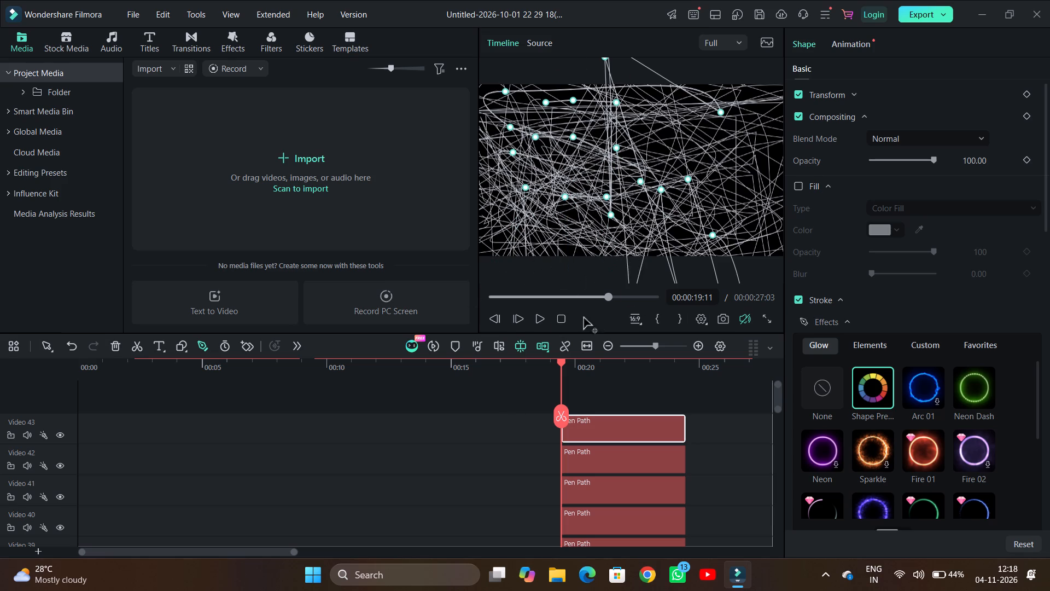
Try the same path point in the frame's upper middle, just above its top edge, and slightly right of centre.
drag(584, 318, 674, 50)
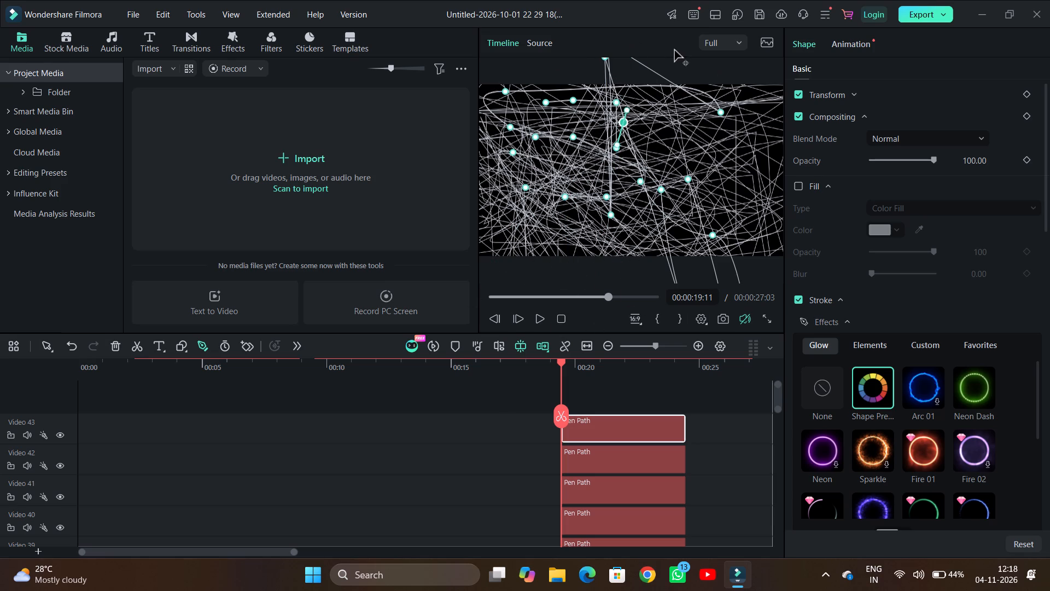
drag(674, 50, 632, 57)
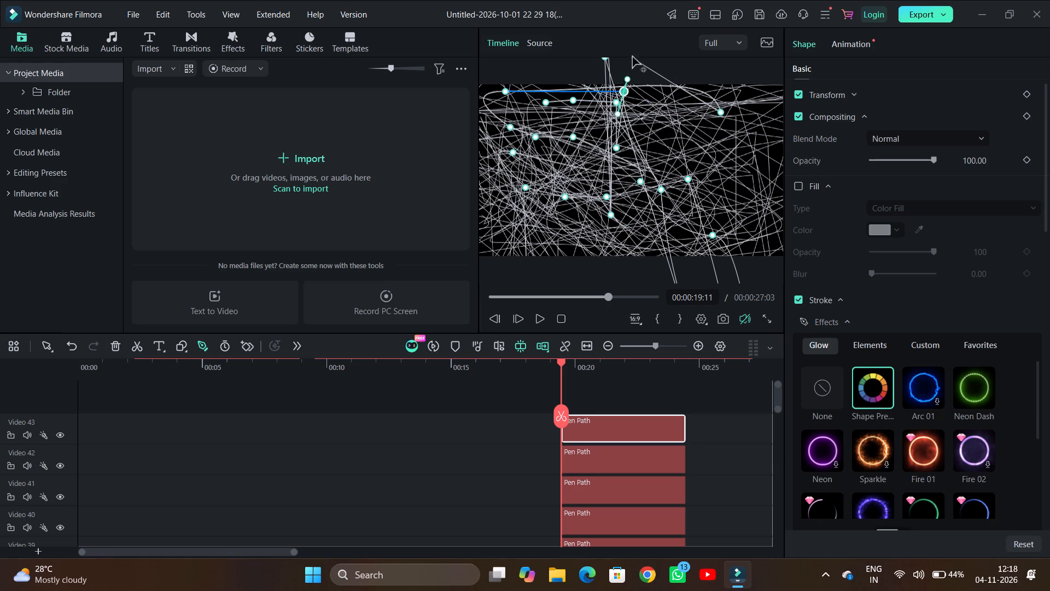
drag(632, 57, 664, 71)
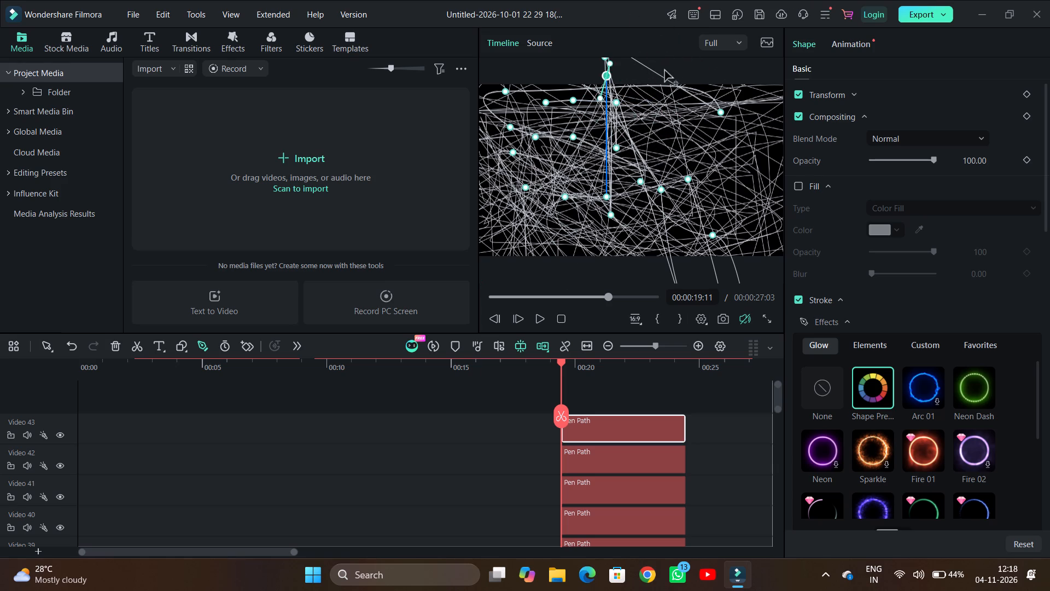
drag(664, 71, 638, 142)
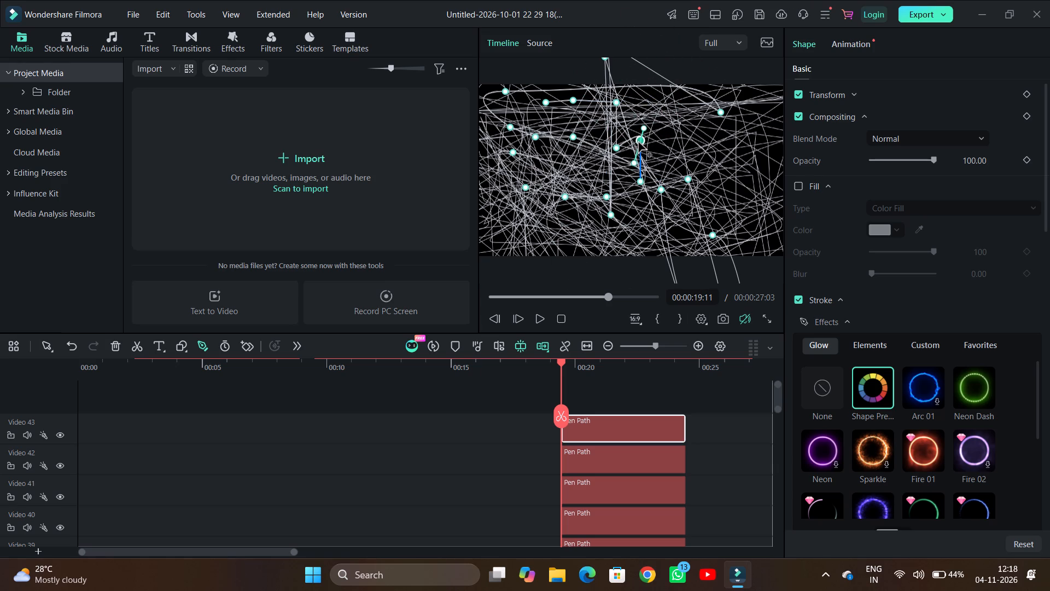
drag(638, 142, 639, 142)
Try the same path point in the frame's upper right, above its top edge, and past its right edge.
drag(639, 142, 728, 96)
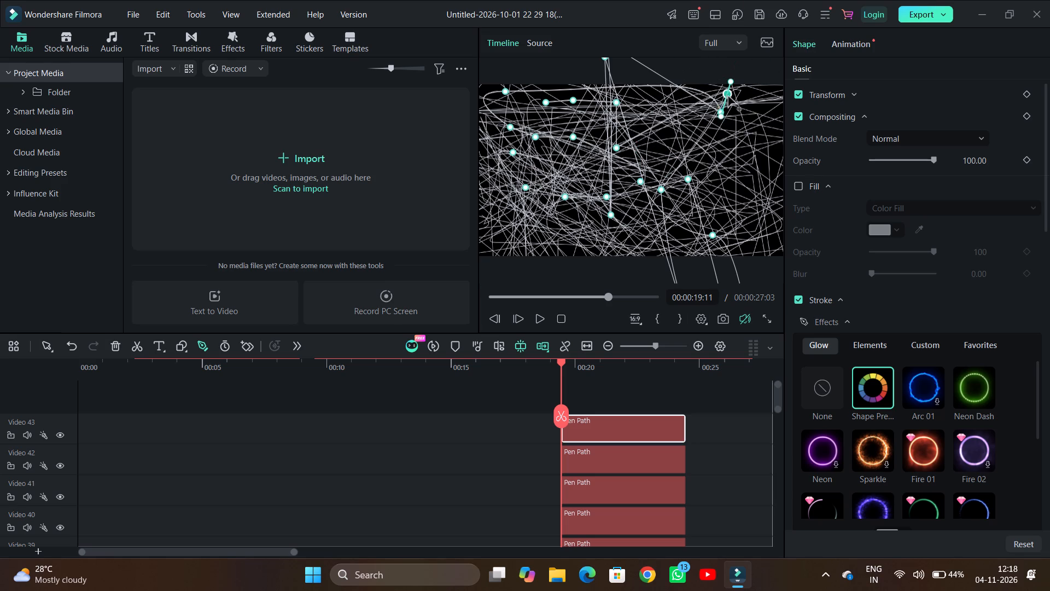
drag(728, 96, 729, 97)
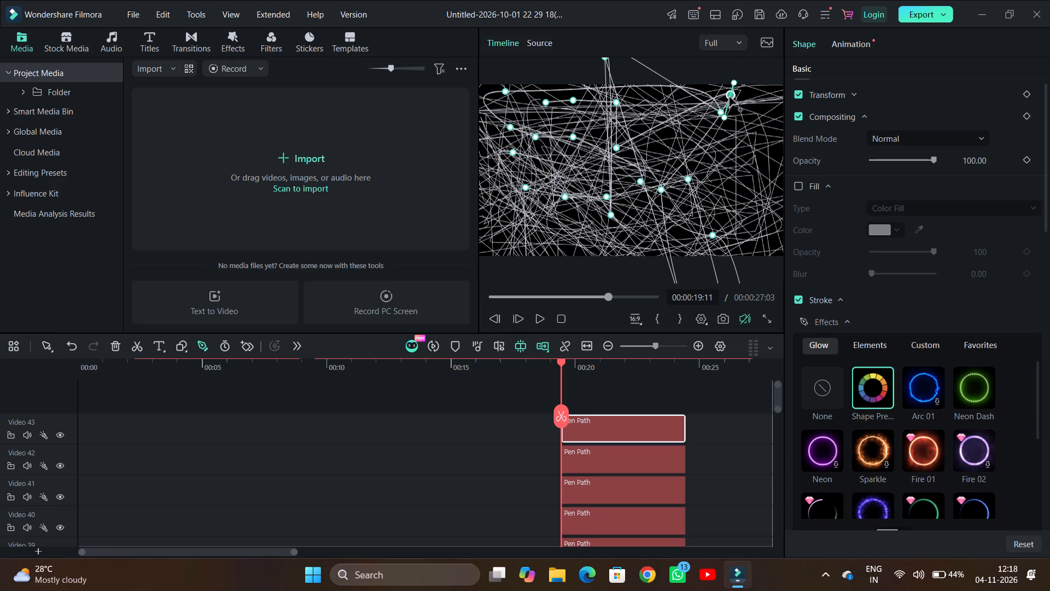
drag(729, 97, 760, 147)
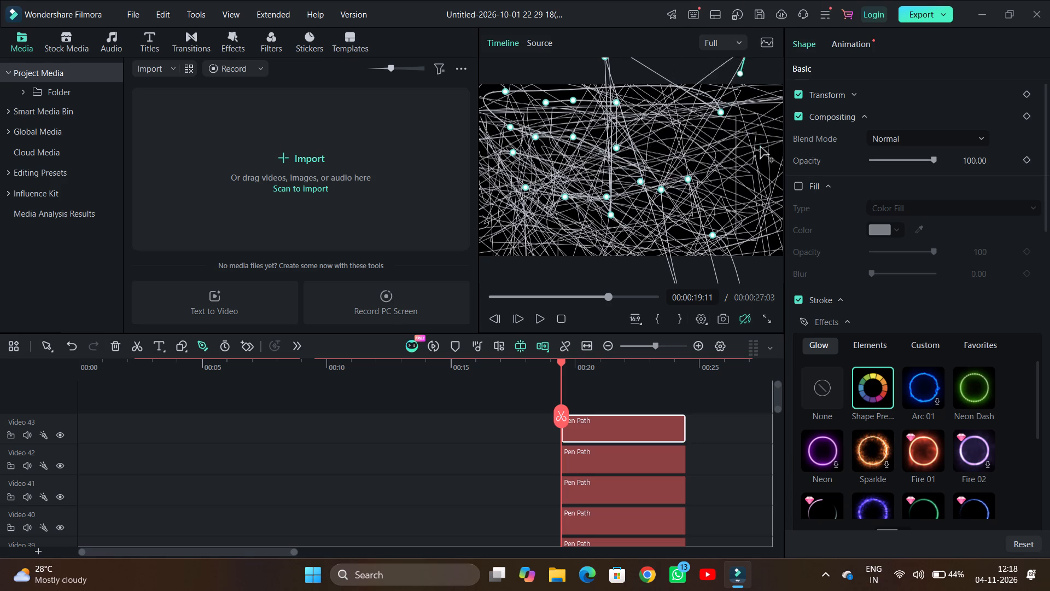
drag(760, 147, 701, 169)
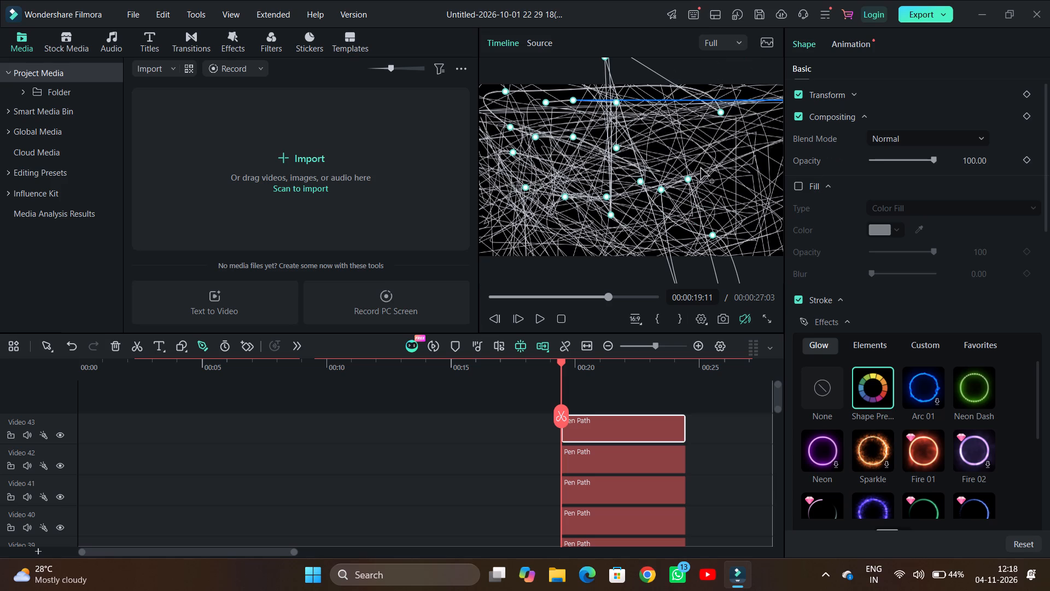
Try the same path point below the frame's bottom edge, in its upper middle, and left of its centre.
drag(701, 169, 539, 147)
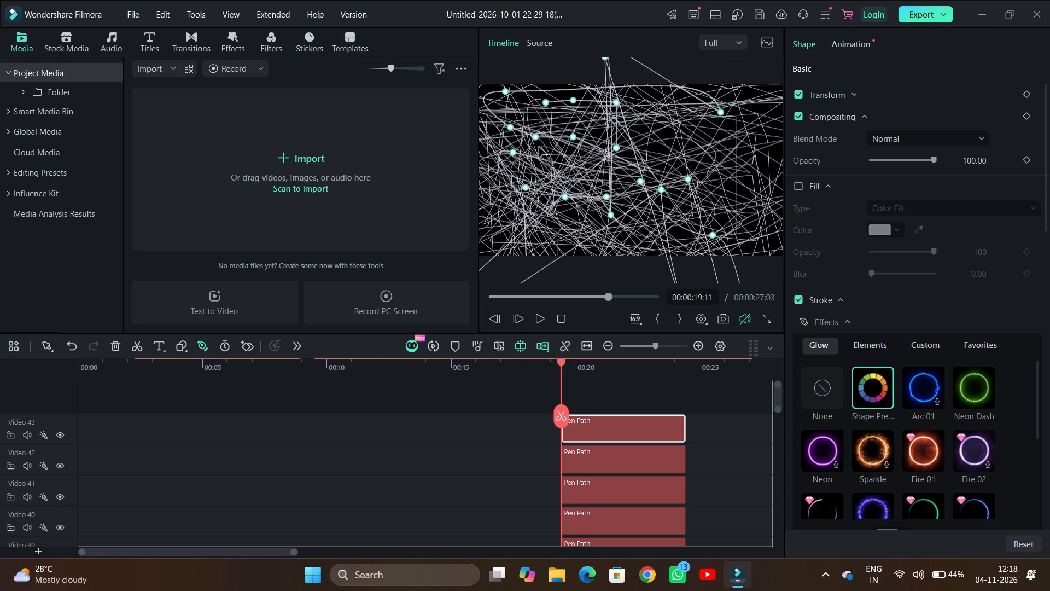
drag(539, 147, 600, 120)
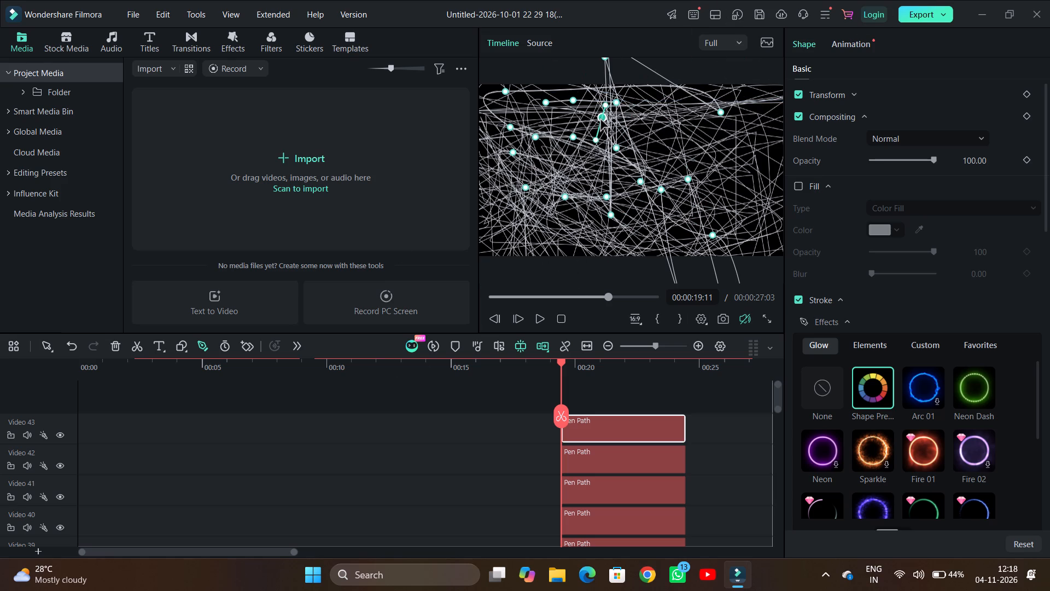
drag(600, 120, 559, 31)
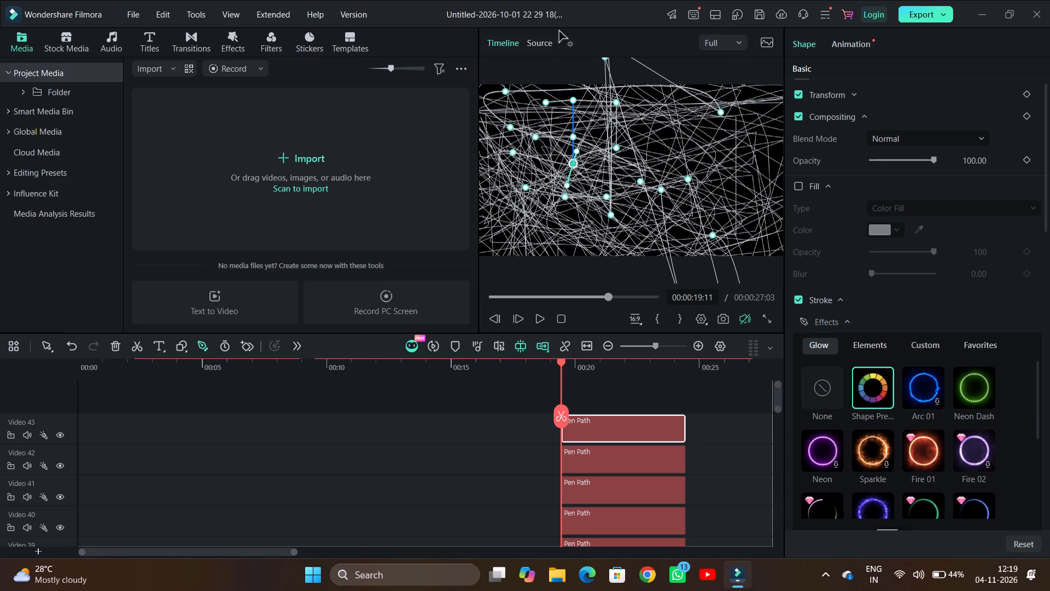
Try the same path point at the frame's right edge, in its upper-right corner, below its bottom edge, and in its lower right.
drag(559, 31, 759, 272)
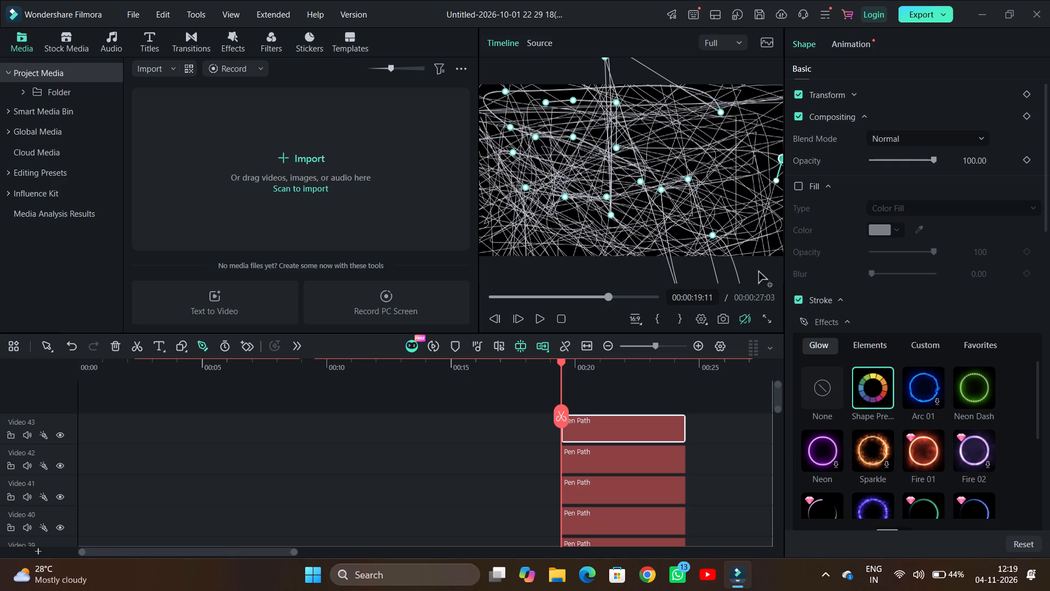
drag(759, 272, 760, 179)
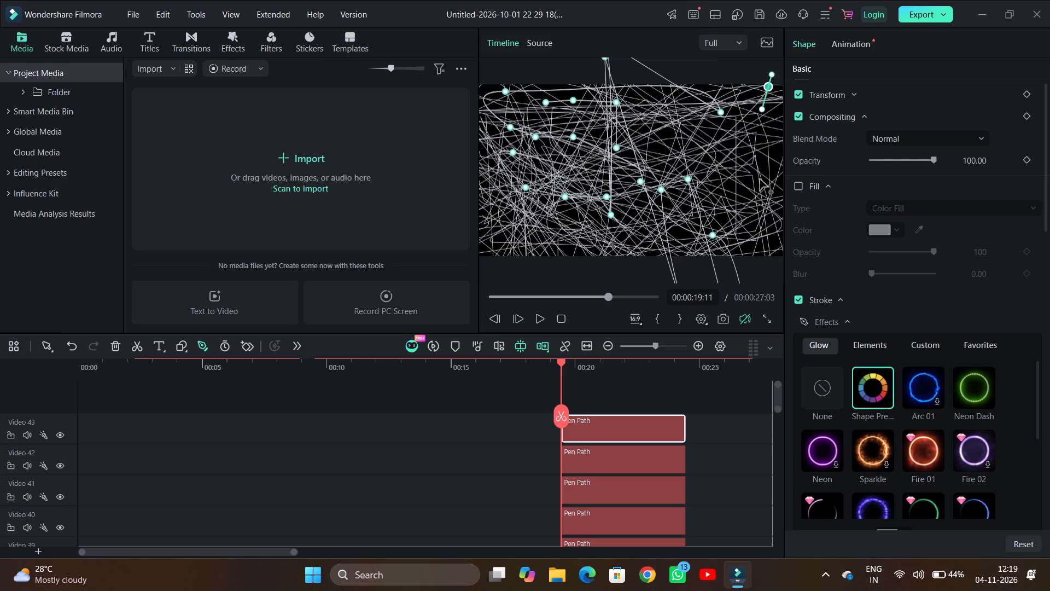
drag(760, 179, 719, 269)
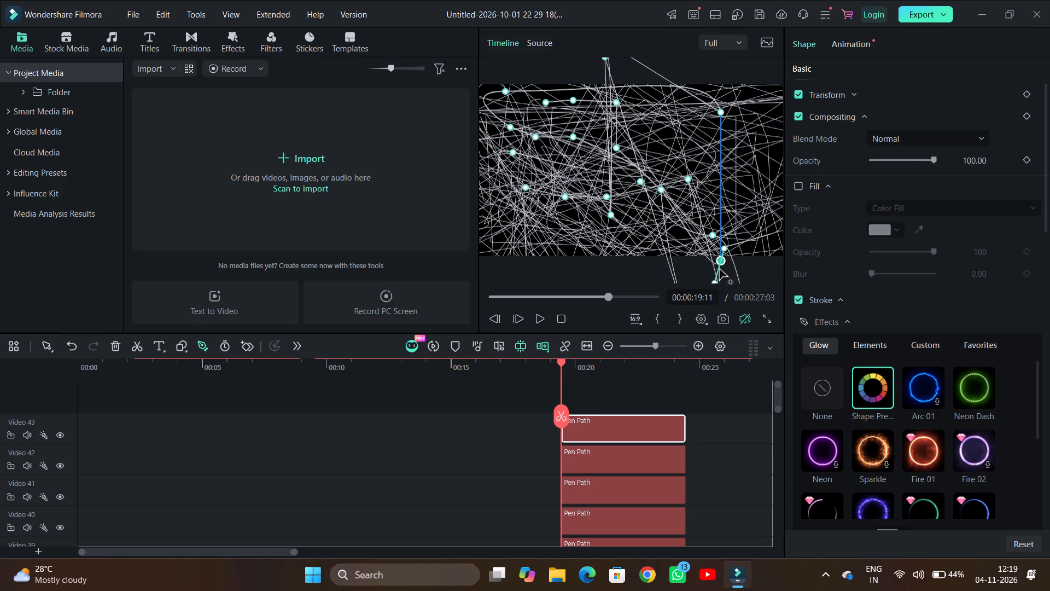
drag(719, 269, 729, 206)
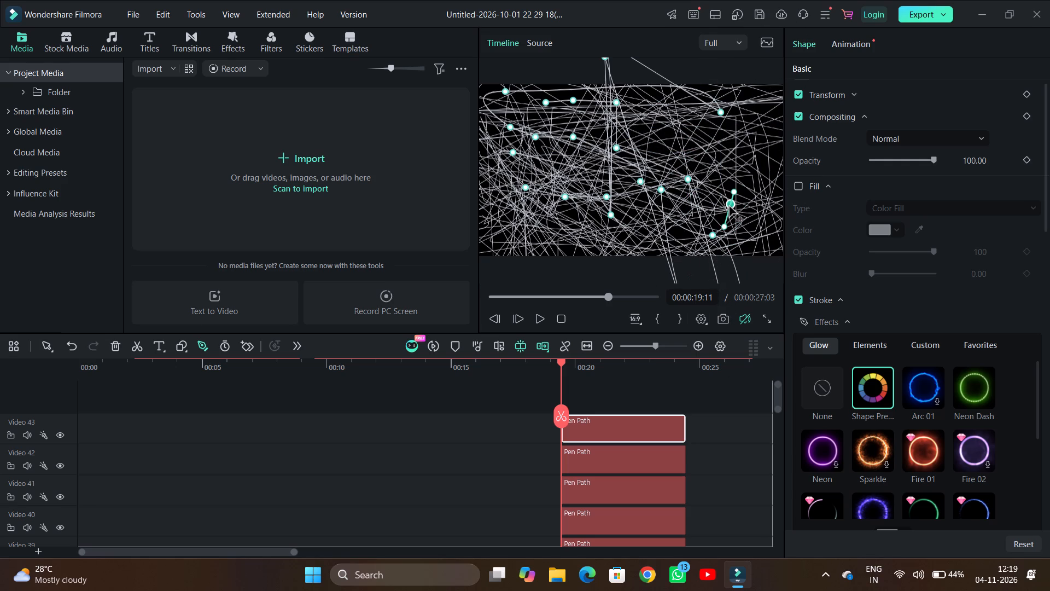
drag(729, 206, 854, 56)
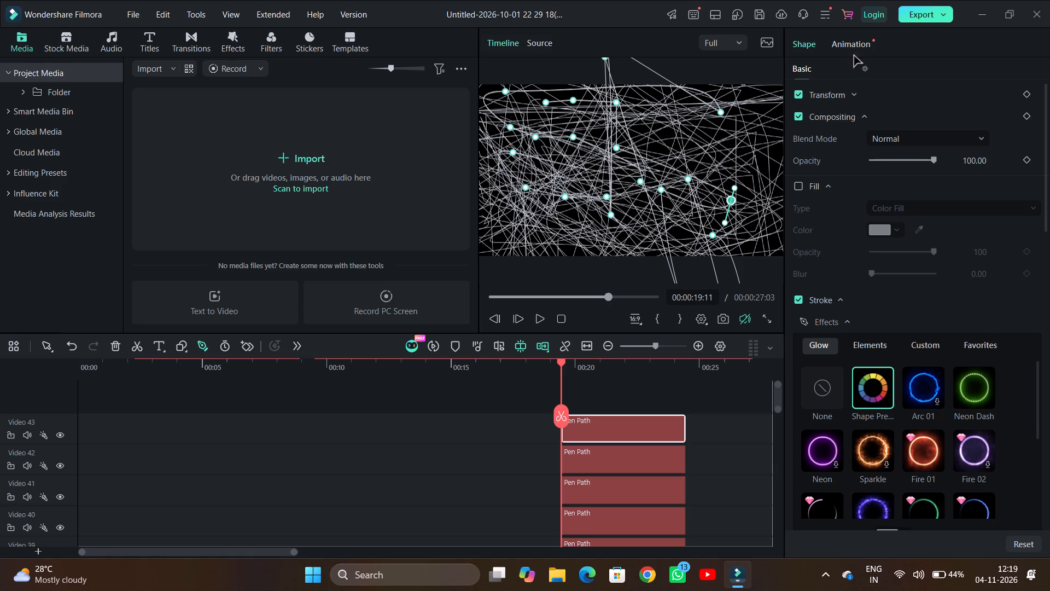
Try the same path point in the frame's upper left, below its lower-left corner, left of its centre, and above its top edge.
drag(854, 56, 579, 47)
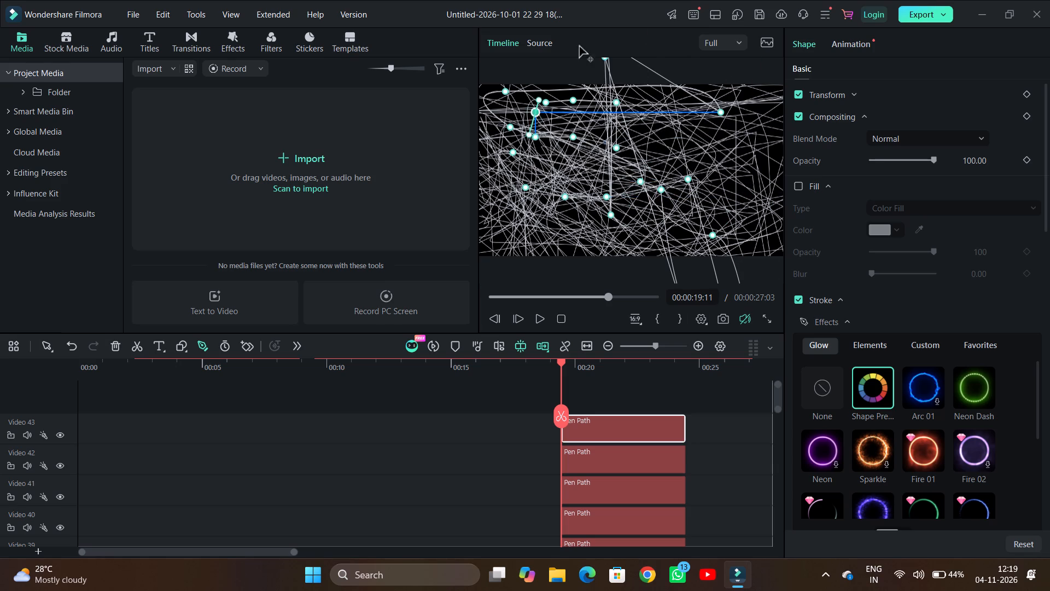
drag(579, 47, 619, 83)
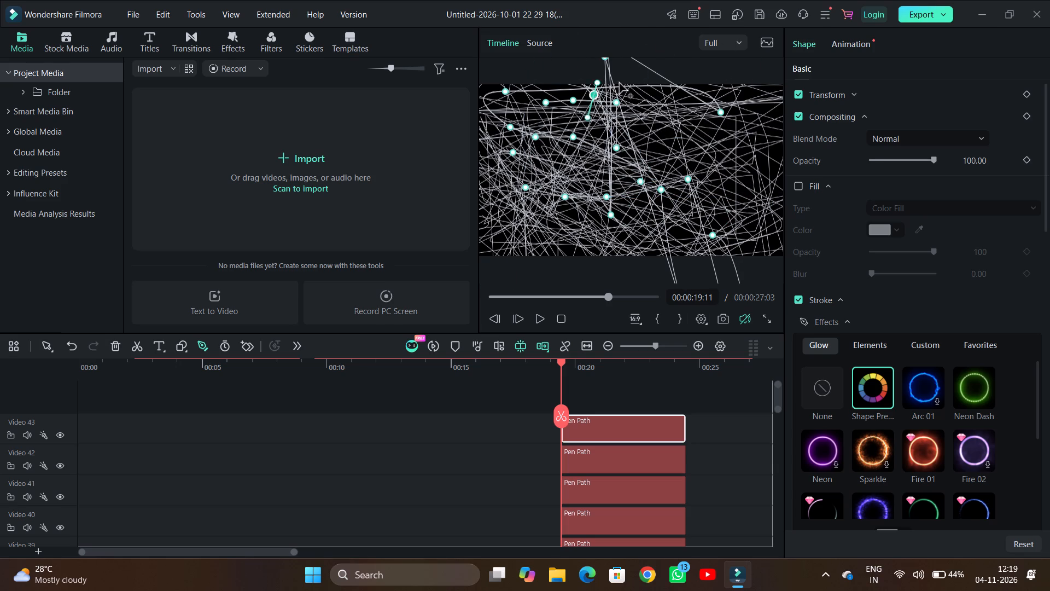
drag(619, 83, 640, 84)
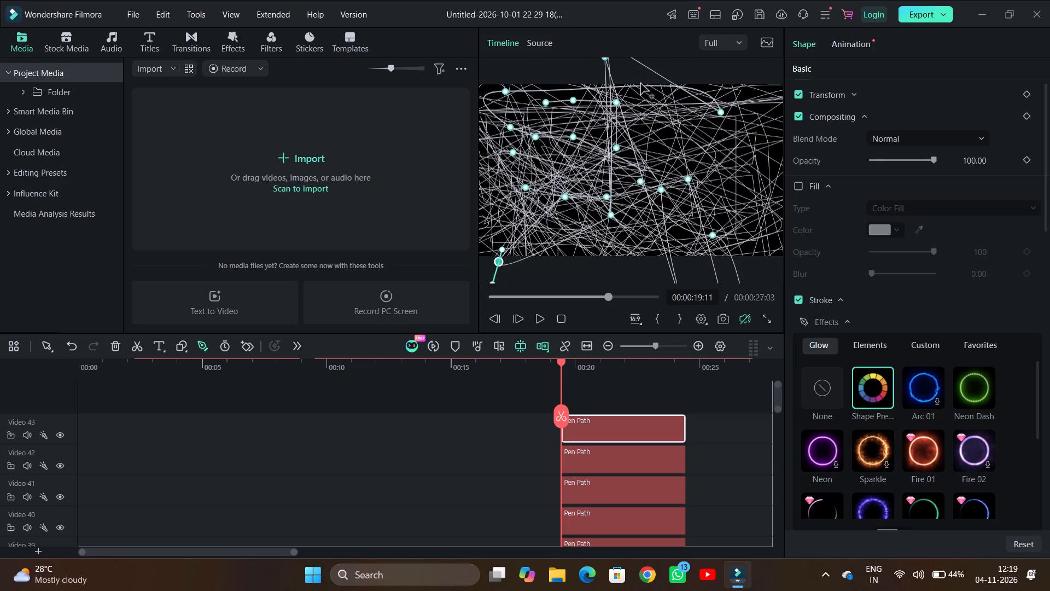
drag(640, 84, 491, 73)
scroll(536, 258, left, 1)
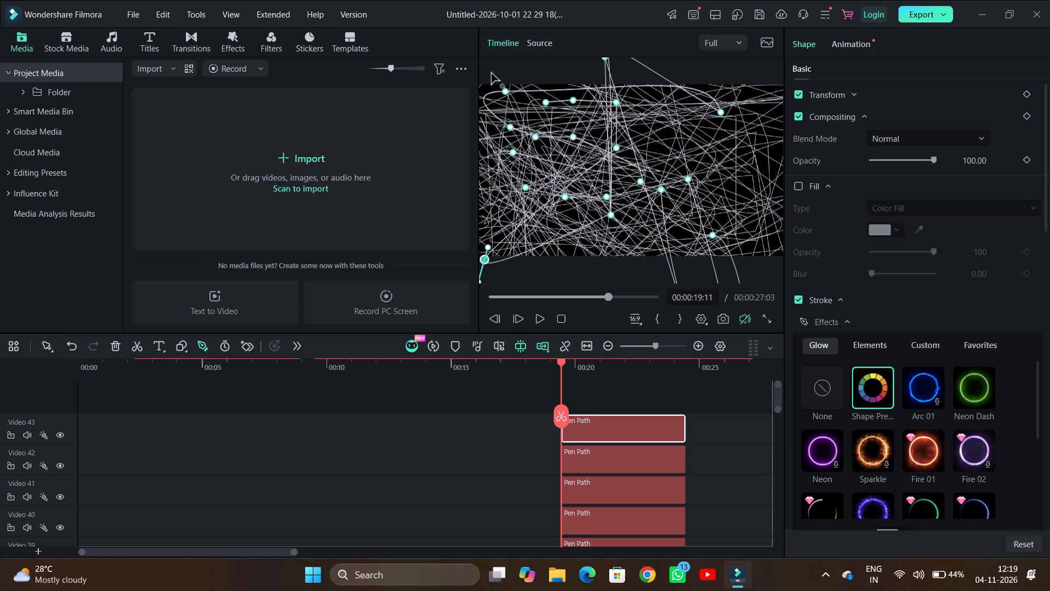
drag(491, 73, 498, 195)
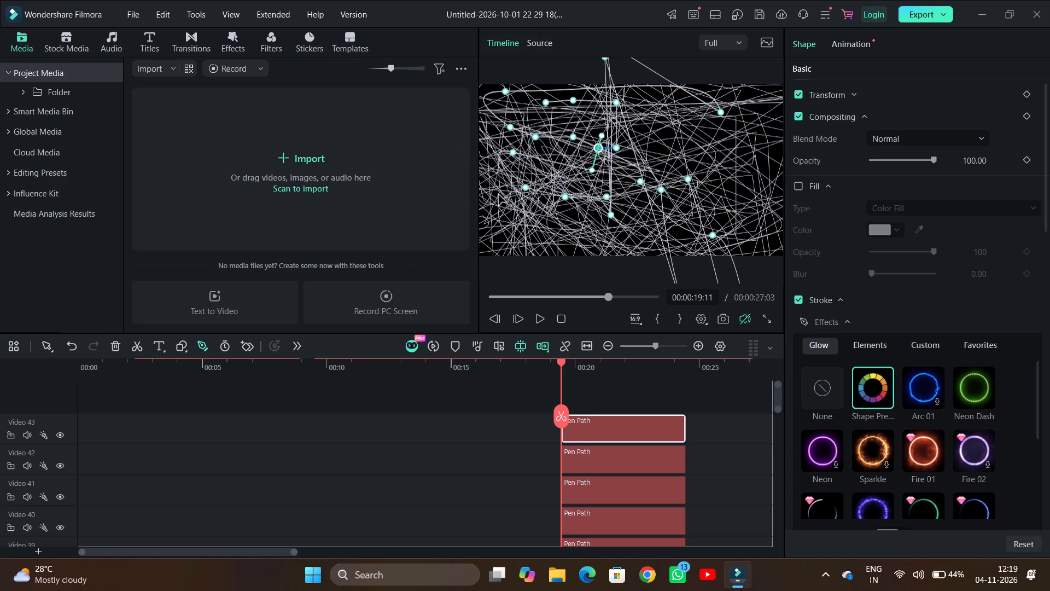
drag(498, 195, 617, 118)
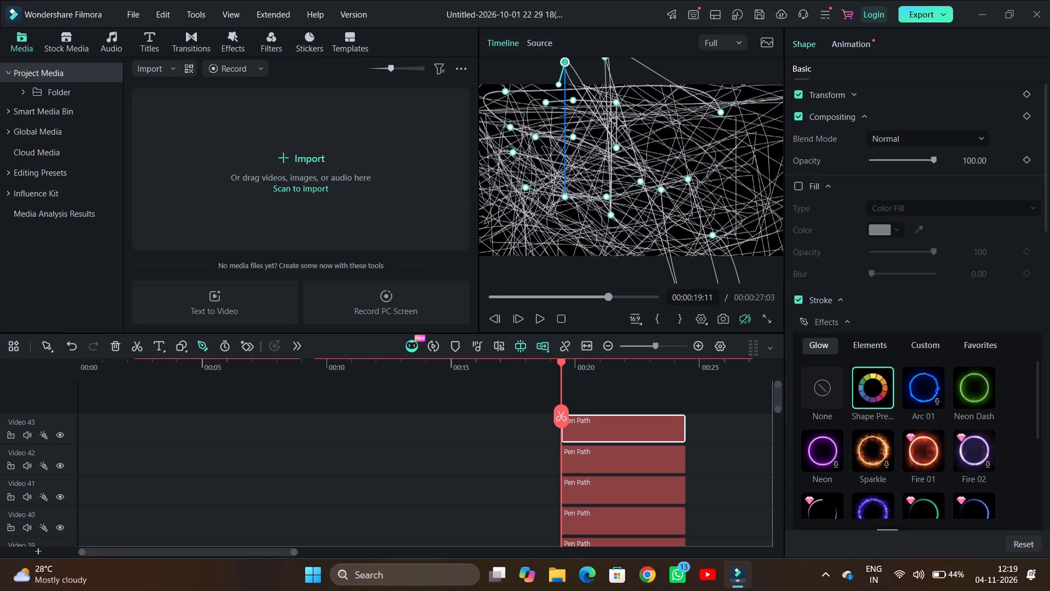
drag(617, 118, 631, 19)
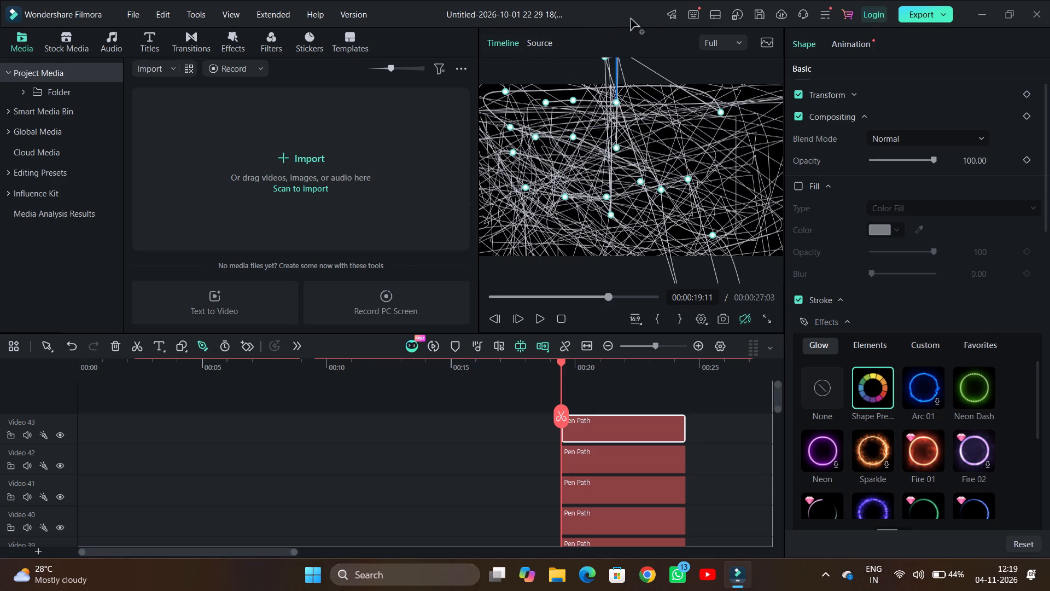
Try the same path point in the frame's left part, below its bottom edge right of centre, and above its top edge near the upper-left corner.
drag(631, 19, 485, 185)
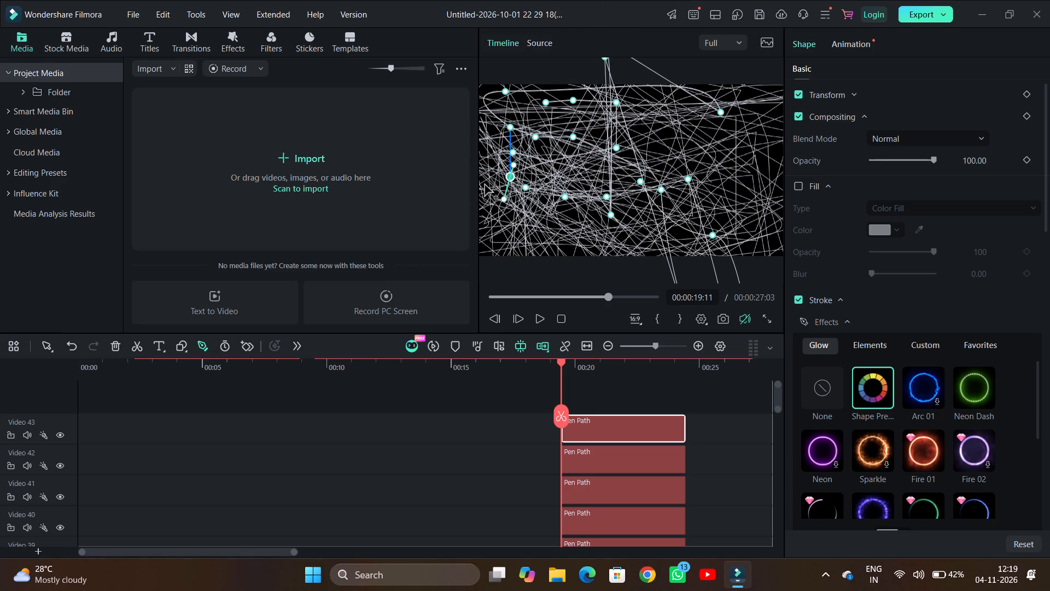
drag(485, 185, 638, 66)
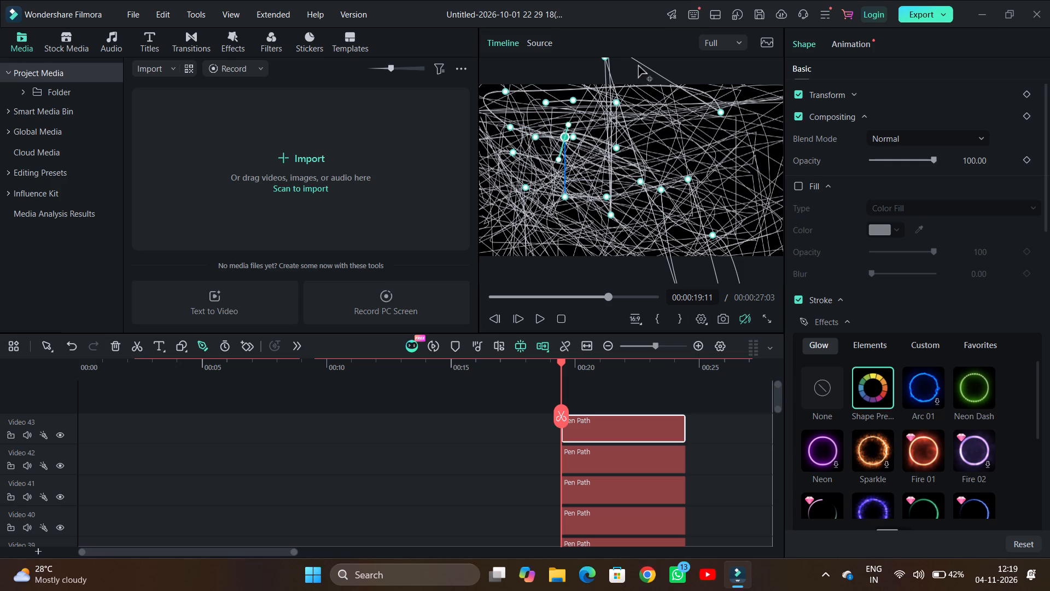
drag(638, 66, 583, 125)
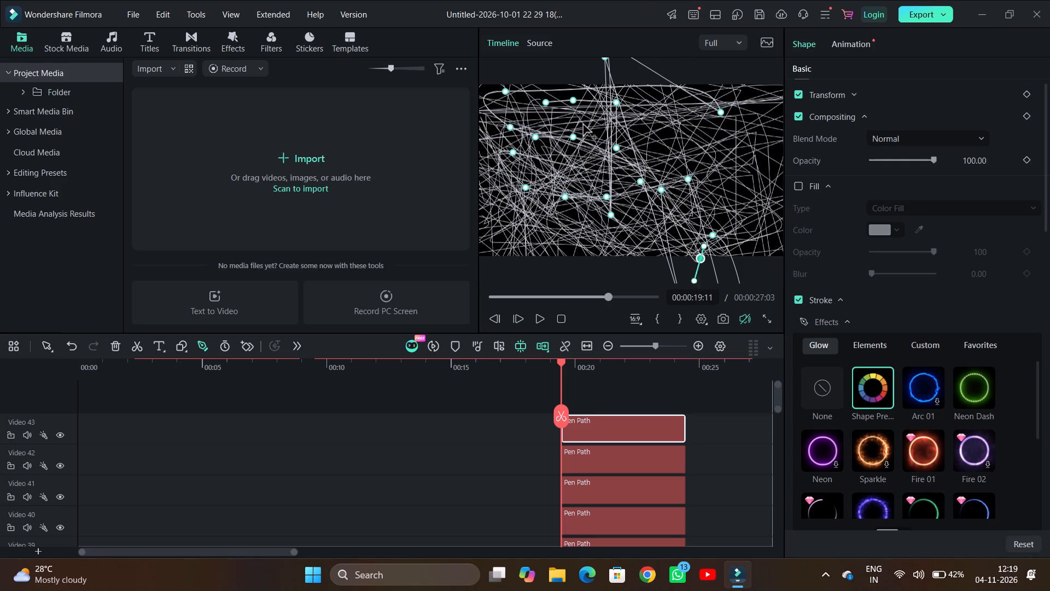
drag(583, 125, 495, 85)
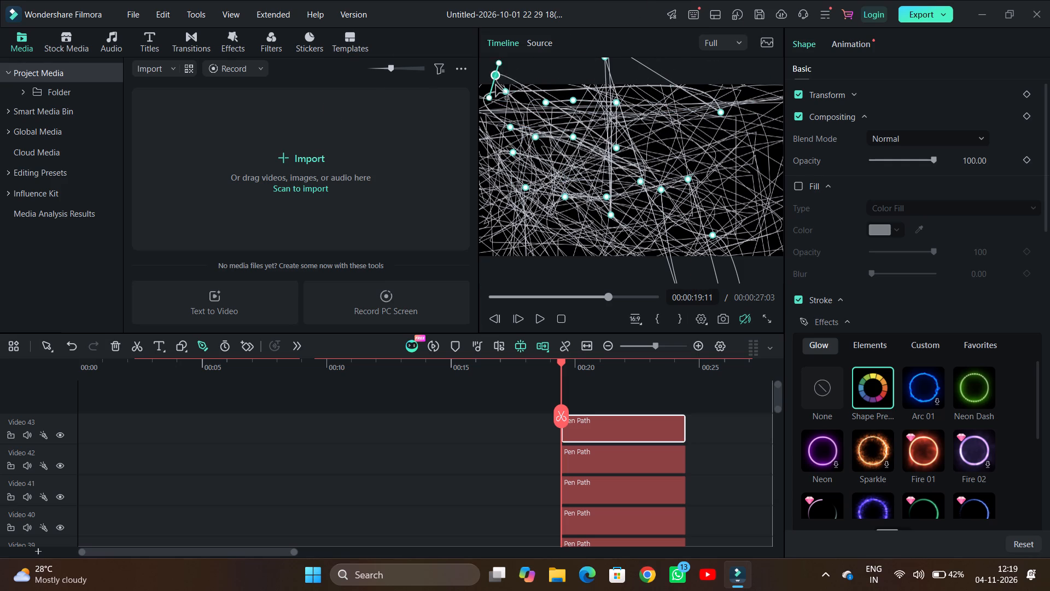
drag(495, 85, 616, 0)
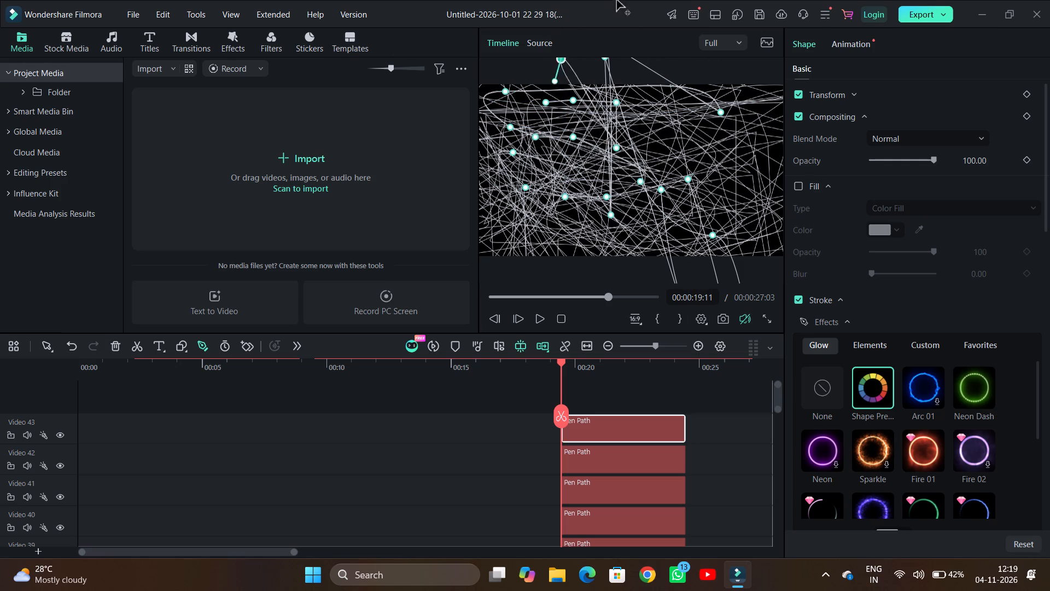
Place the path point on the frame's top edge, left of its centre.
drag(616, 0, 566, 85)
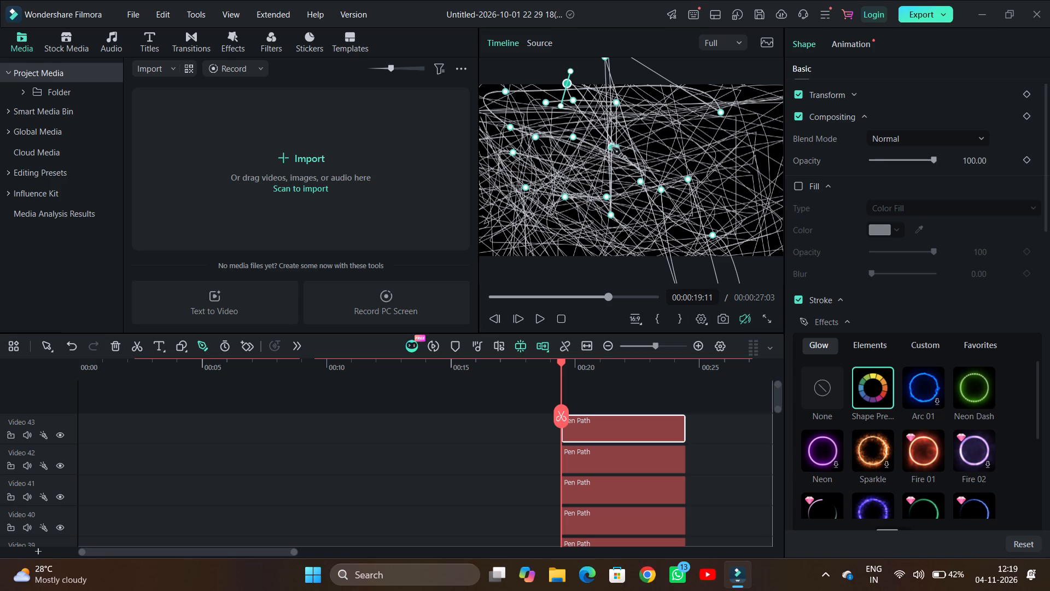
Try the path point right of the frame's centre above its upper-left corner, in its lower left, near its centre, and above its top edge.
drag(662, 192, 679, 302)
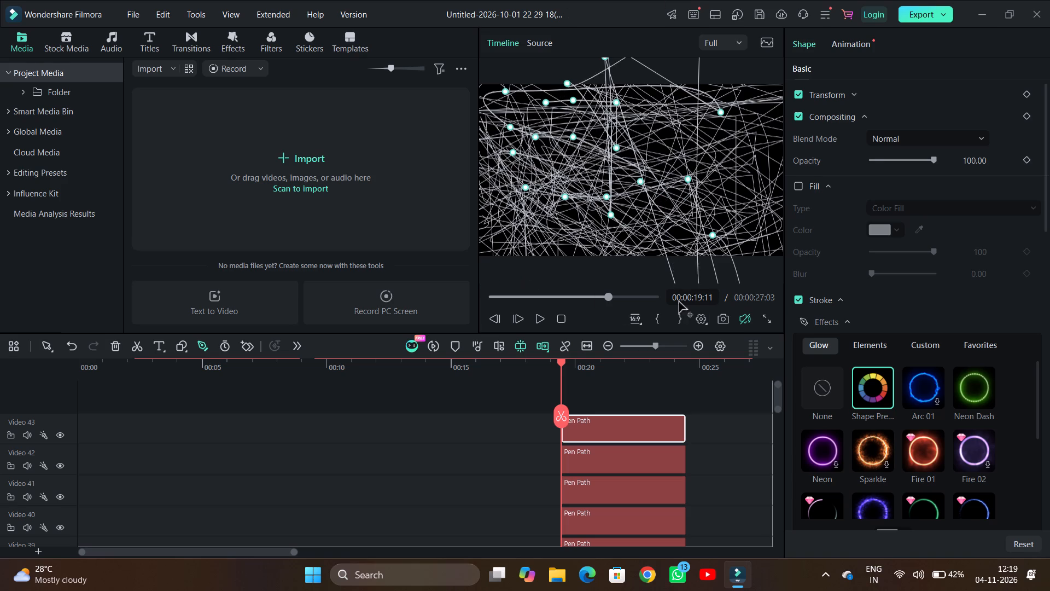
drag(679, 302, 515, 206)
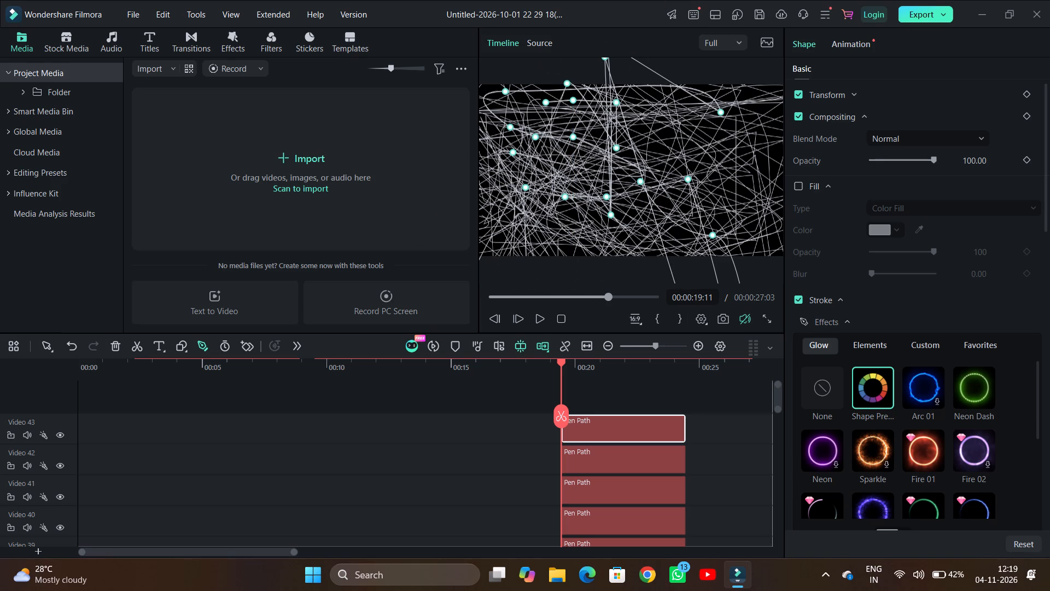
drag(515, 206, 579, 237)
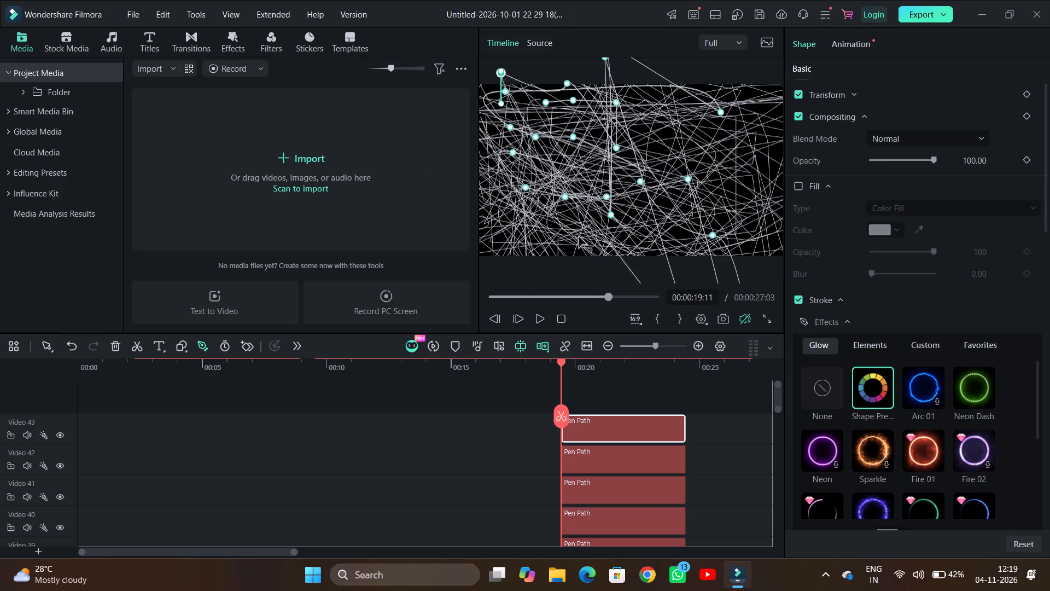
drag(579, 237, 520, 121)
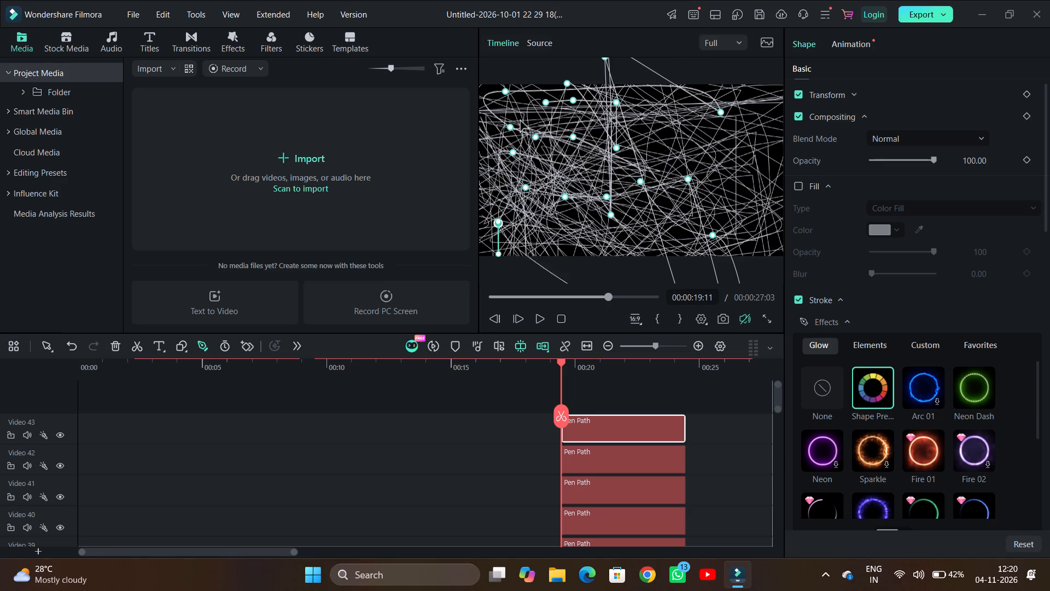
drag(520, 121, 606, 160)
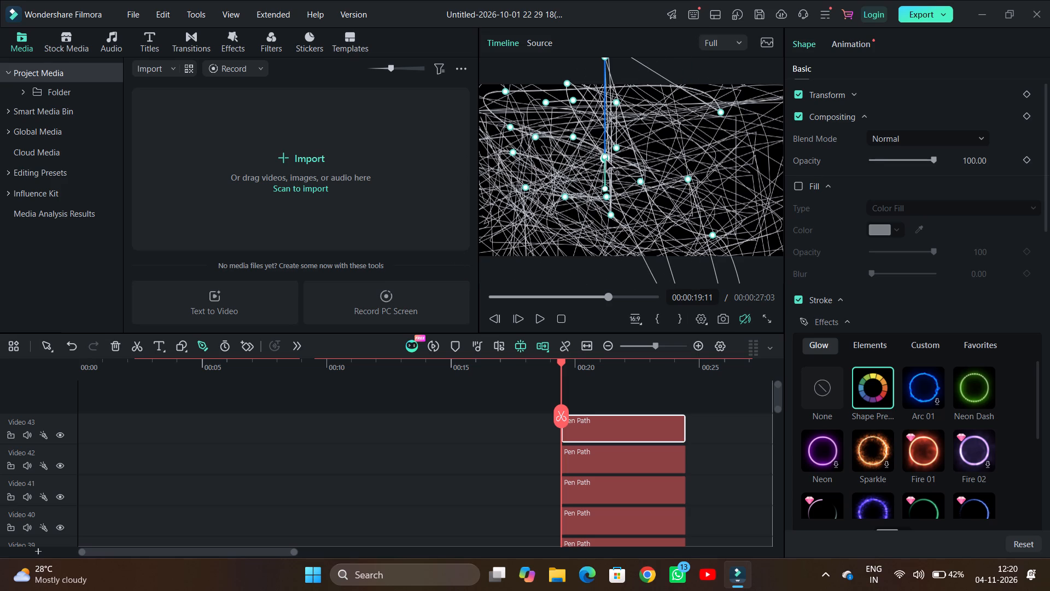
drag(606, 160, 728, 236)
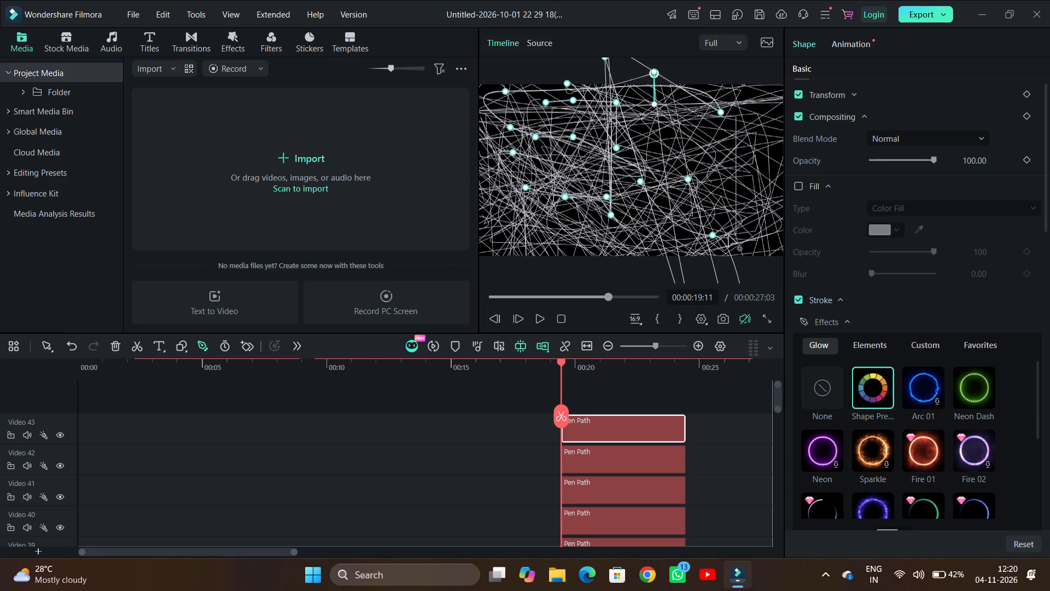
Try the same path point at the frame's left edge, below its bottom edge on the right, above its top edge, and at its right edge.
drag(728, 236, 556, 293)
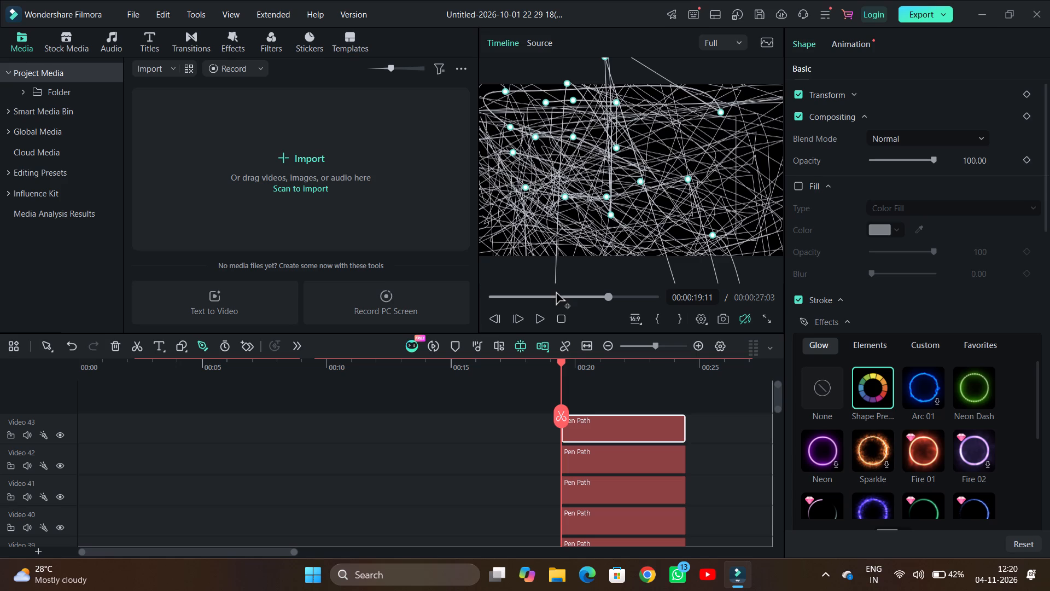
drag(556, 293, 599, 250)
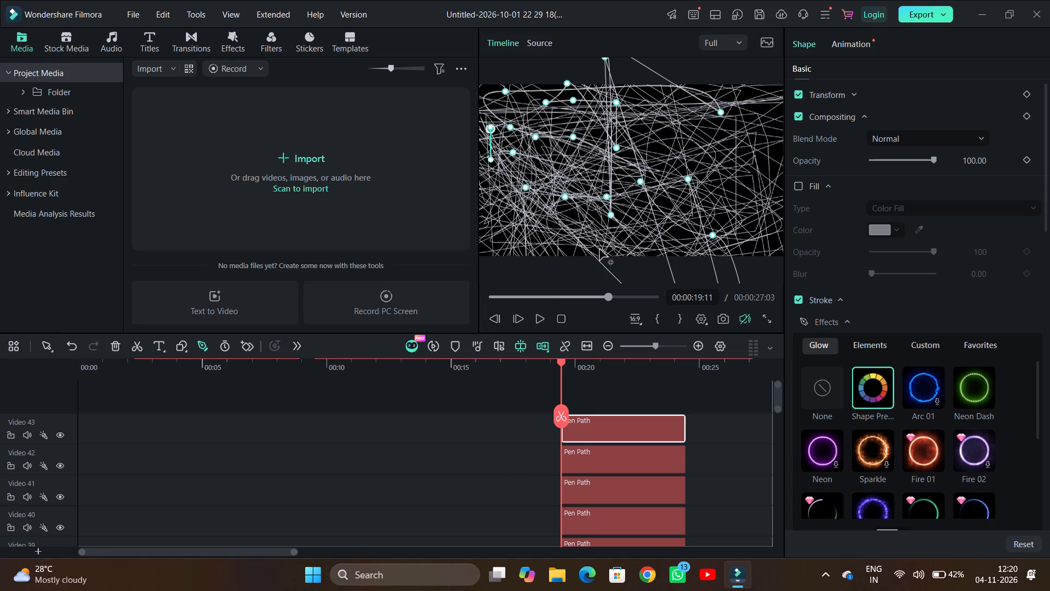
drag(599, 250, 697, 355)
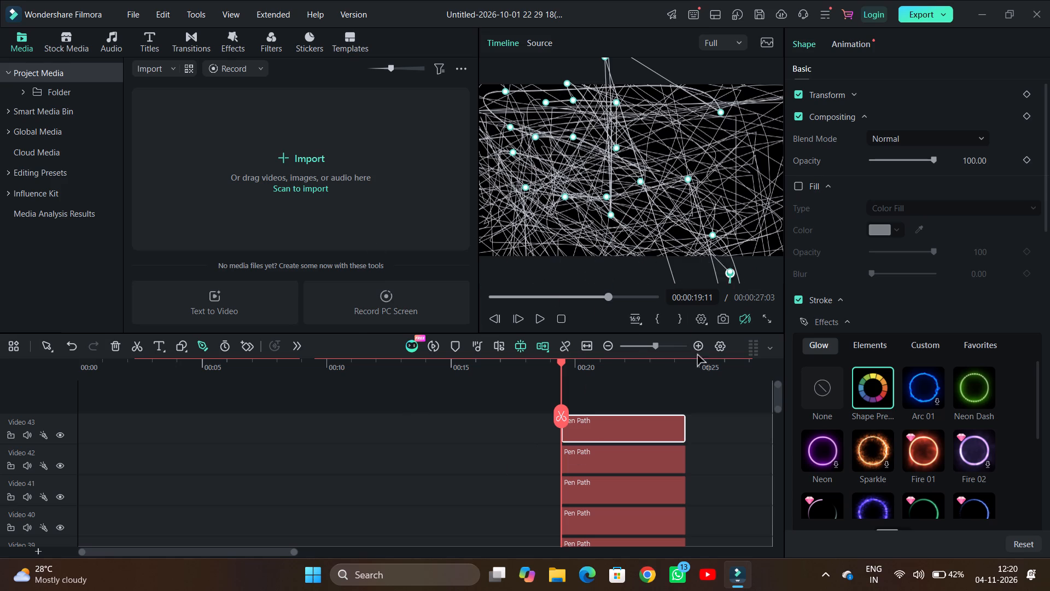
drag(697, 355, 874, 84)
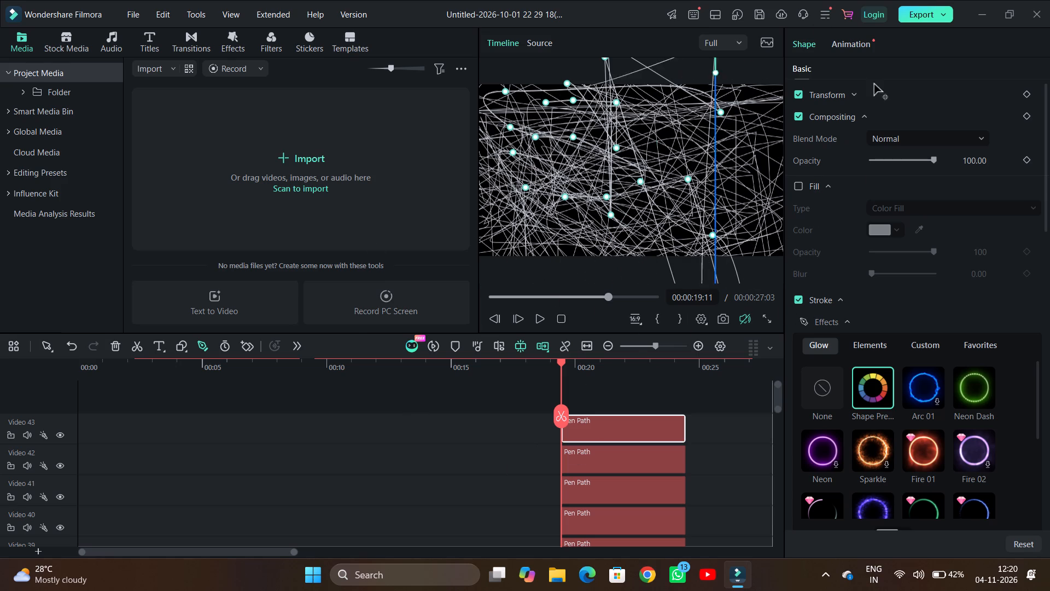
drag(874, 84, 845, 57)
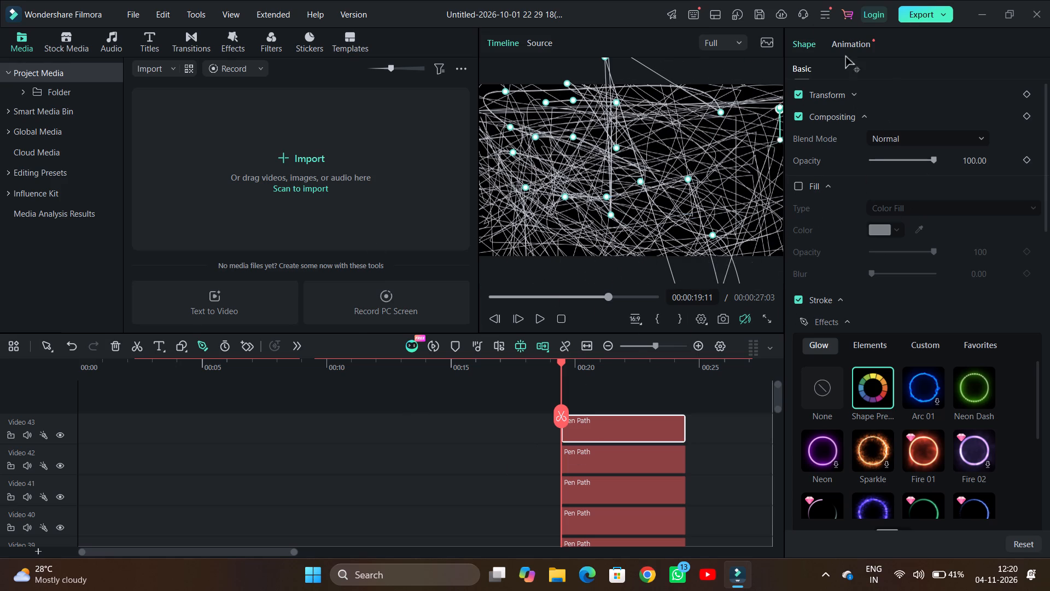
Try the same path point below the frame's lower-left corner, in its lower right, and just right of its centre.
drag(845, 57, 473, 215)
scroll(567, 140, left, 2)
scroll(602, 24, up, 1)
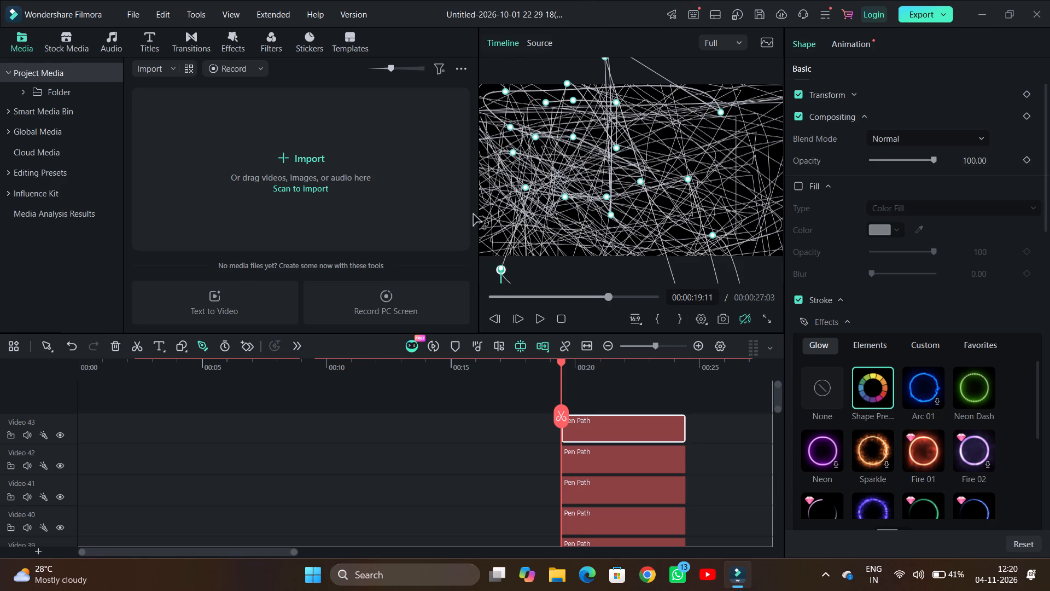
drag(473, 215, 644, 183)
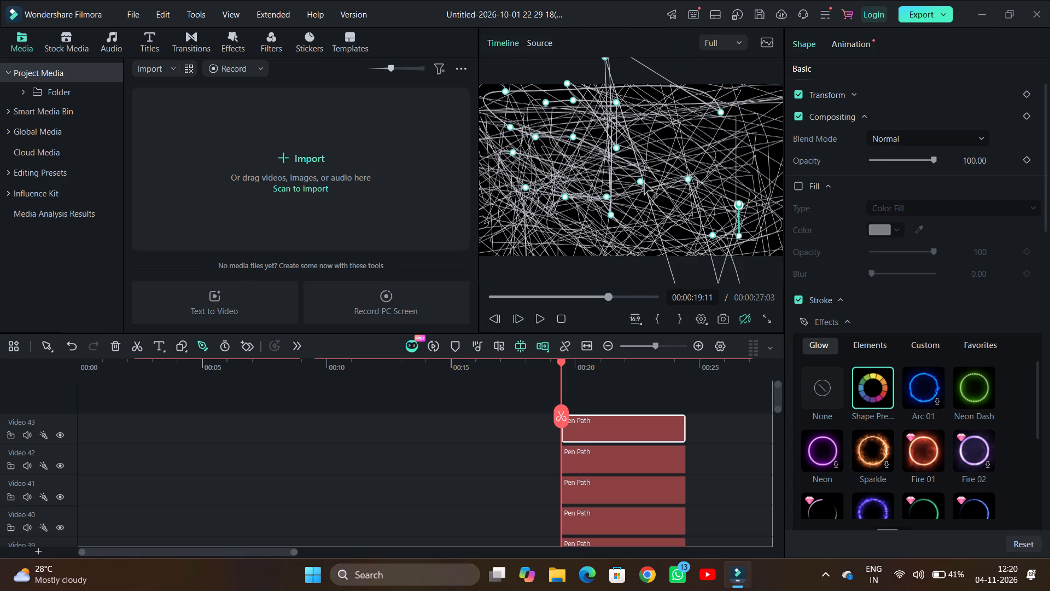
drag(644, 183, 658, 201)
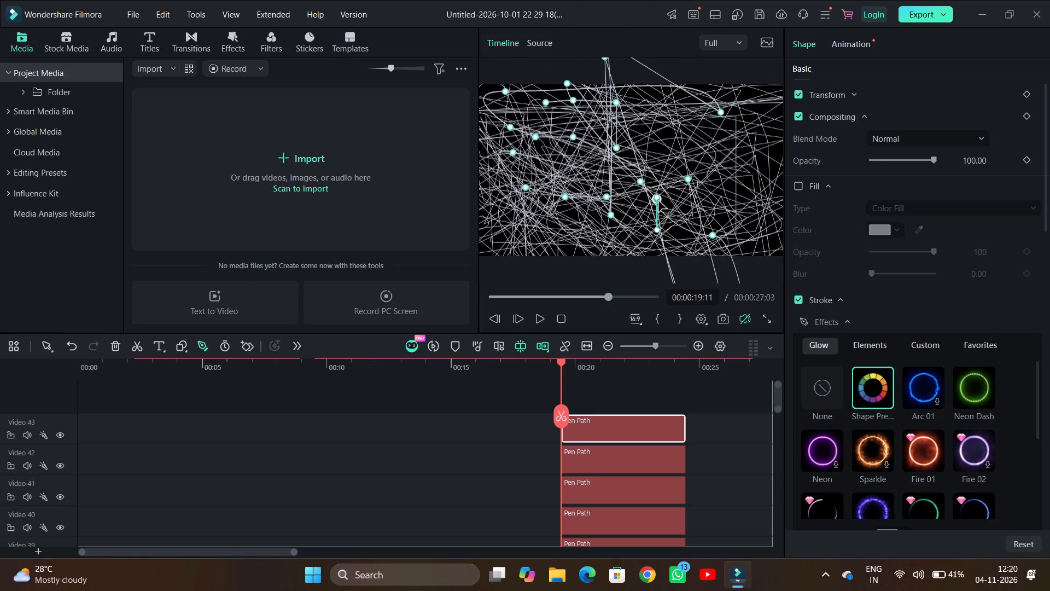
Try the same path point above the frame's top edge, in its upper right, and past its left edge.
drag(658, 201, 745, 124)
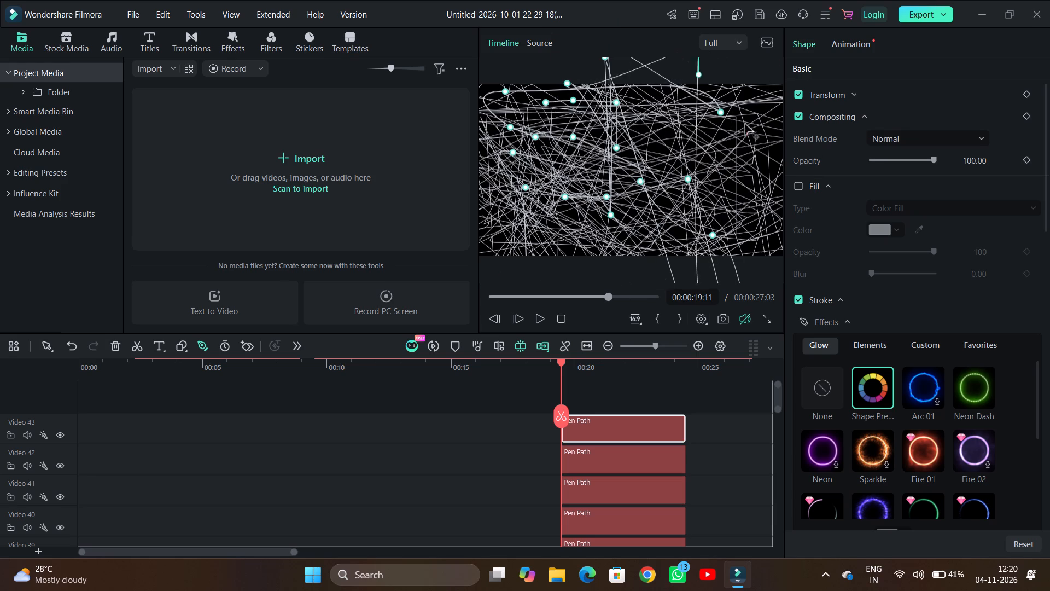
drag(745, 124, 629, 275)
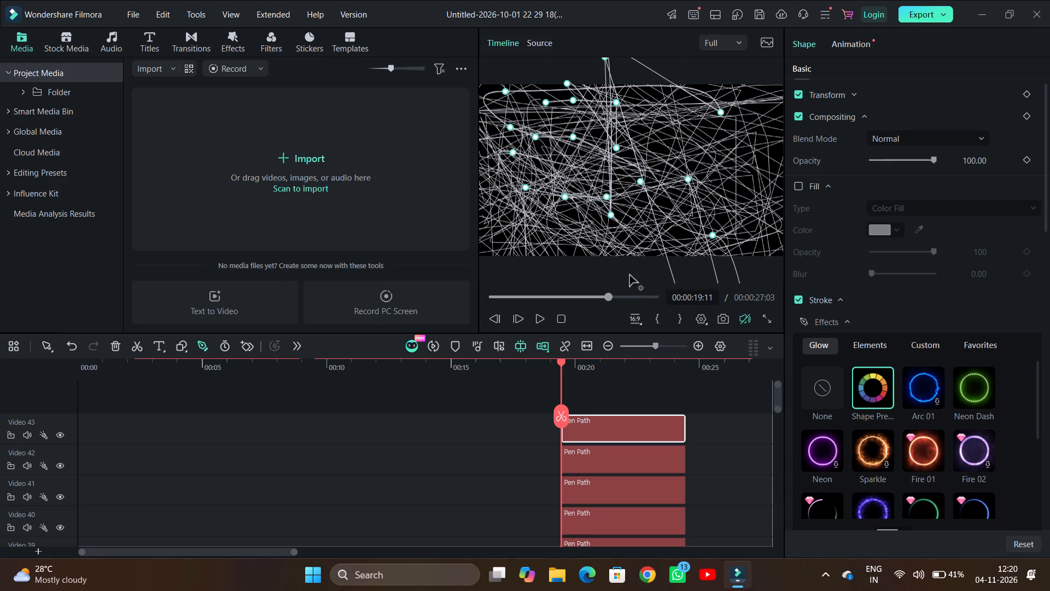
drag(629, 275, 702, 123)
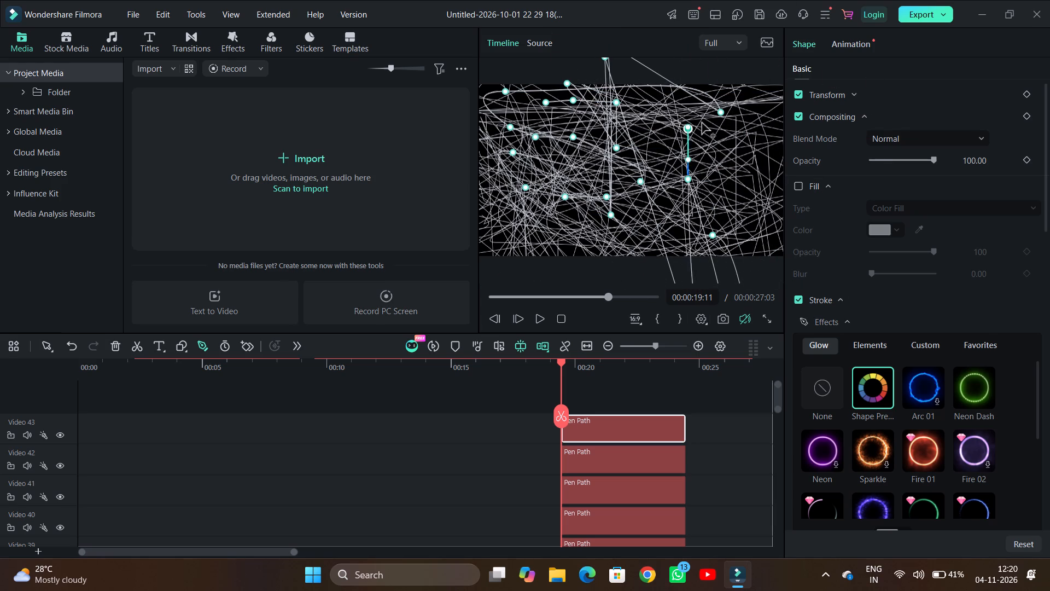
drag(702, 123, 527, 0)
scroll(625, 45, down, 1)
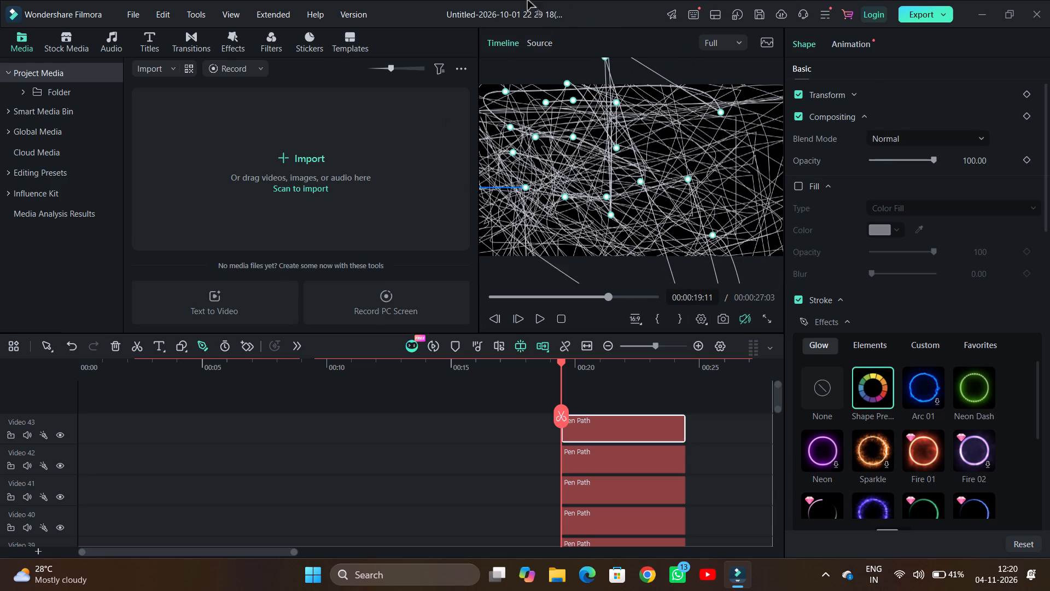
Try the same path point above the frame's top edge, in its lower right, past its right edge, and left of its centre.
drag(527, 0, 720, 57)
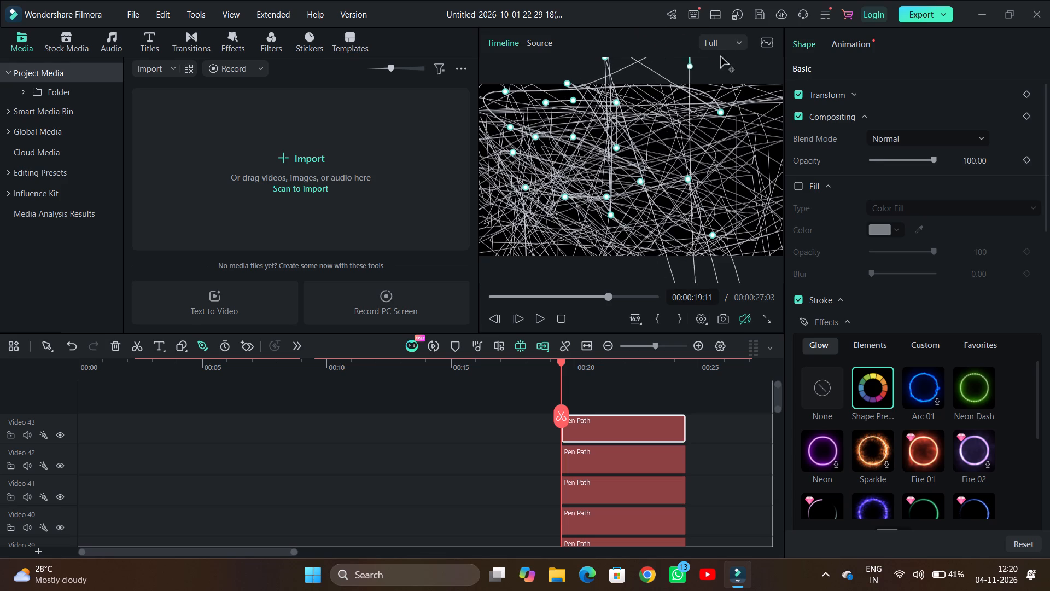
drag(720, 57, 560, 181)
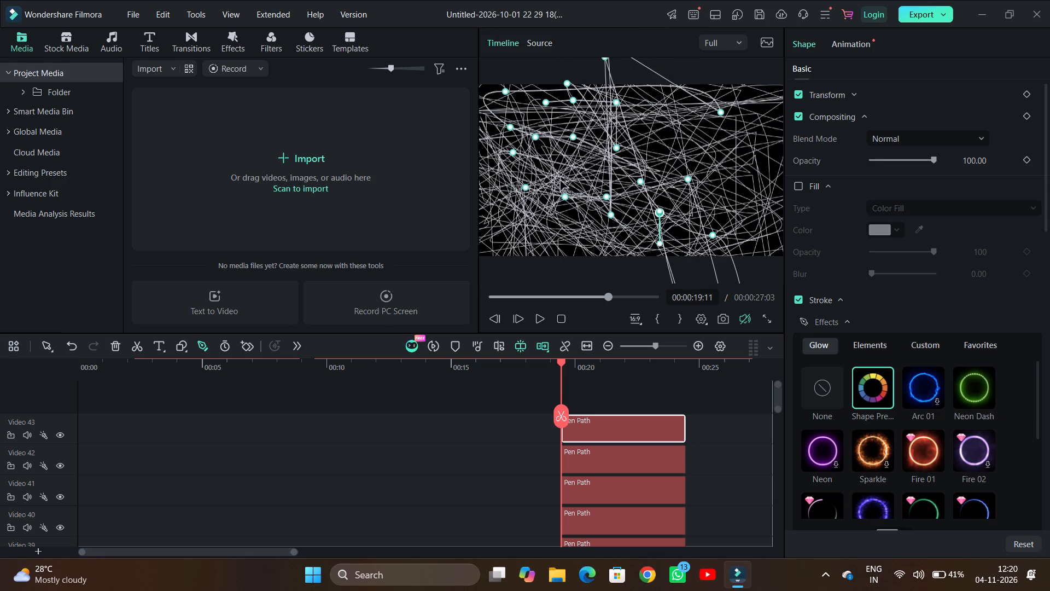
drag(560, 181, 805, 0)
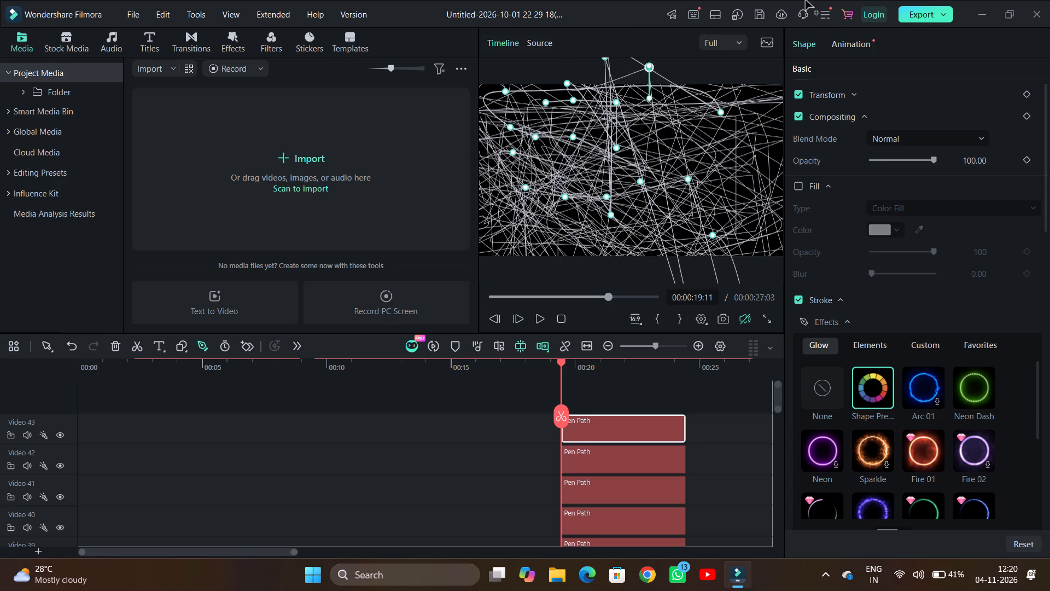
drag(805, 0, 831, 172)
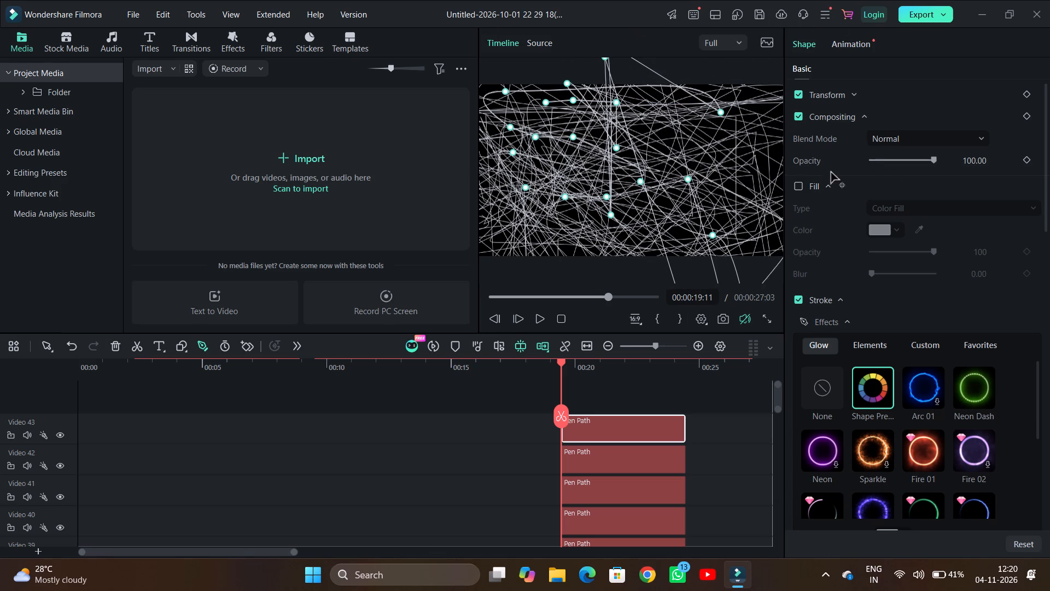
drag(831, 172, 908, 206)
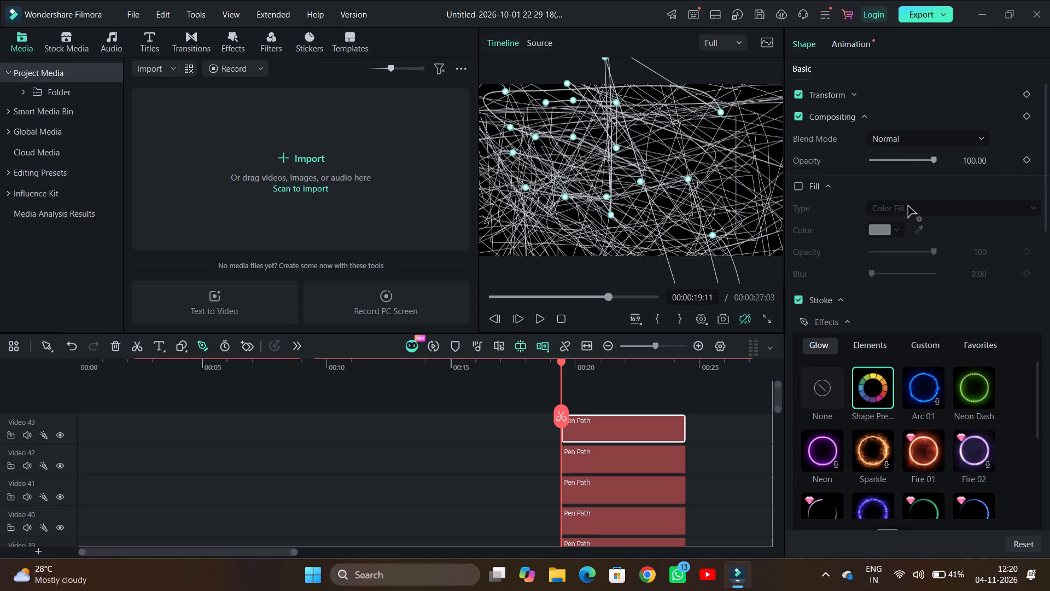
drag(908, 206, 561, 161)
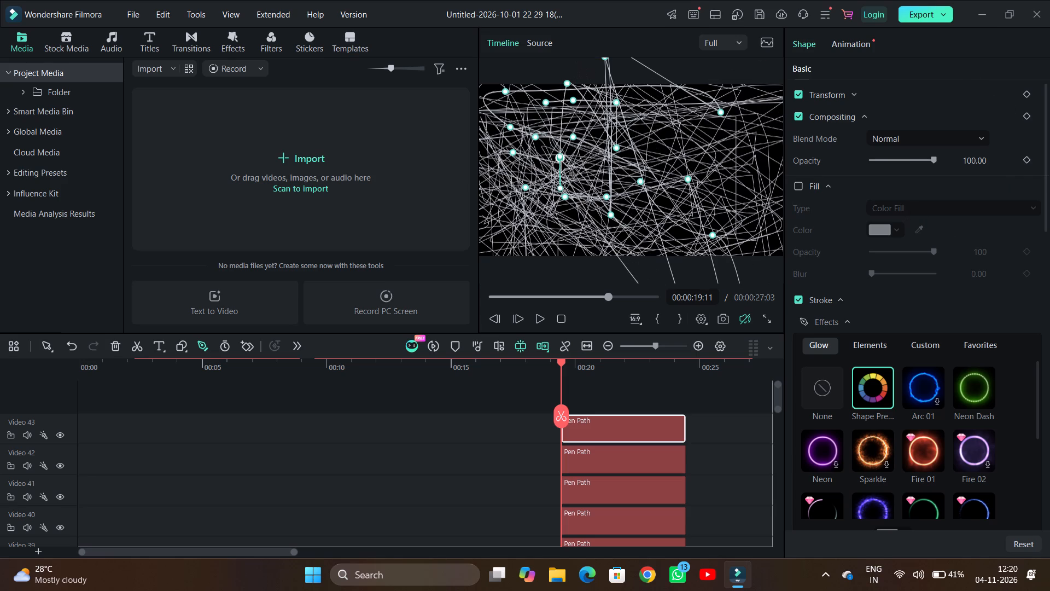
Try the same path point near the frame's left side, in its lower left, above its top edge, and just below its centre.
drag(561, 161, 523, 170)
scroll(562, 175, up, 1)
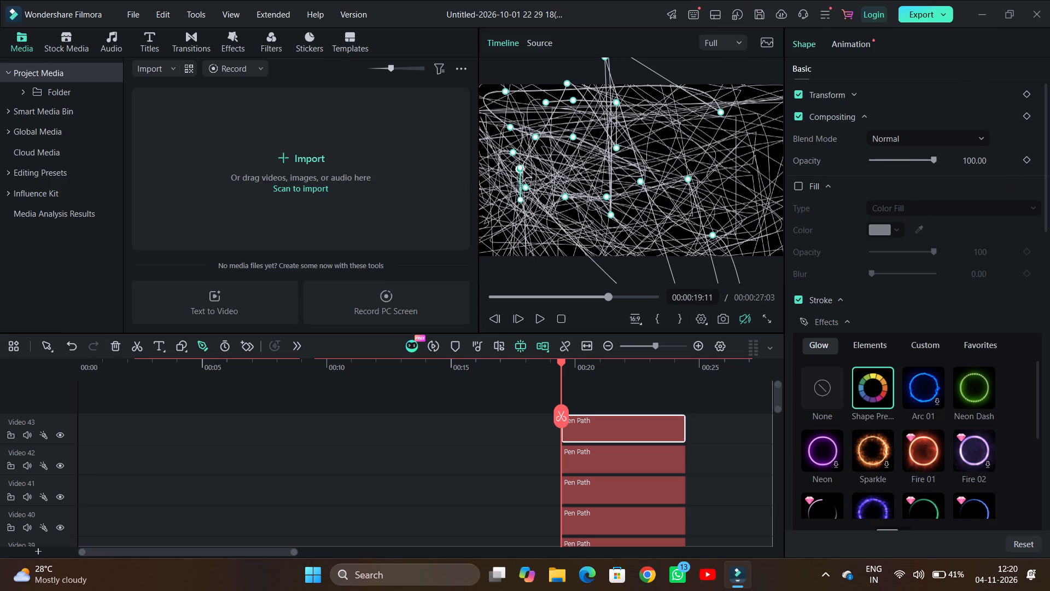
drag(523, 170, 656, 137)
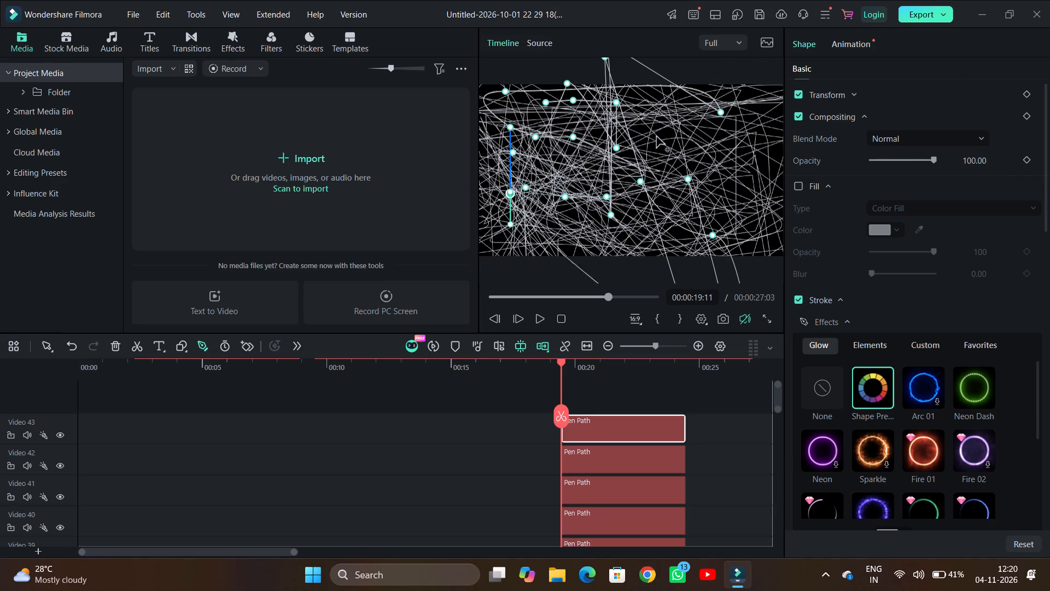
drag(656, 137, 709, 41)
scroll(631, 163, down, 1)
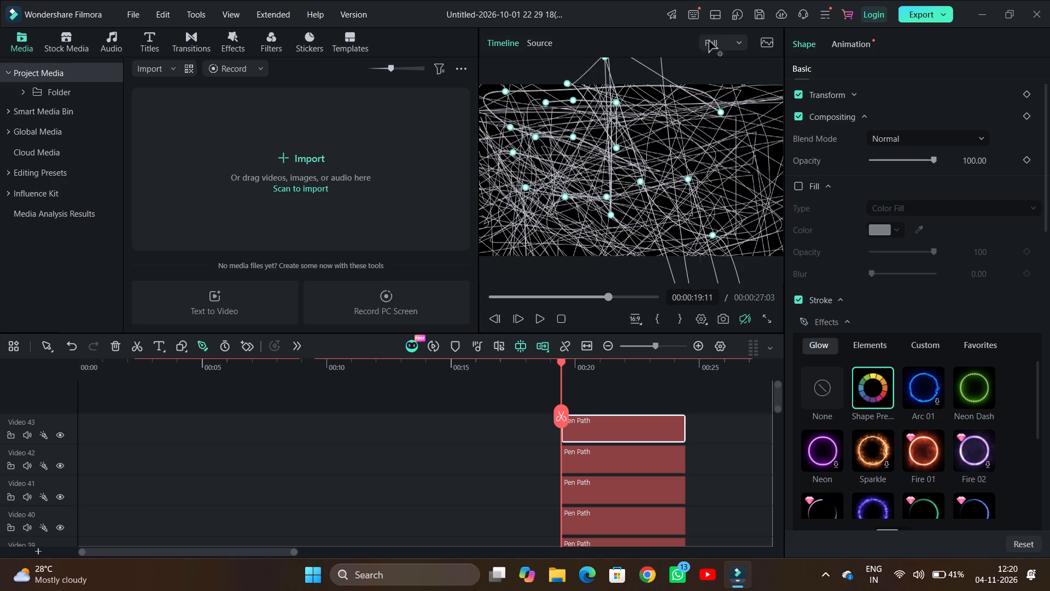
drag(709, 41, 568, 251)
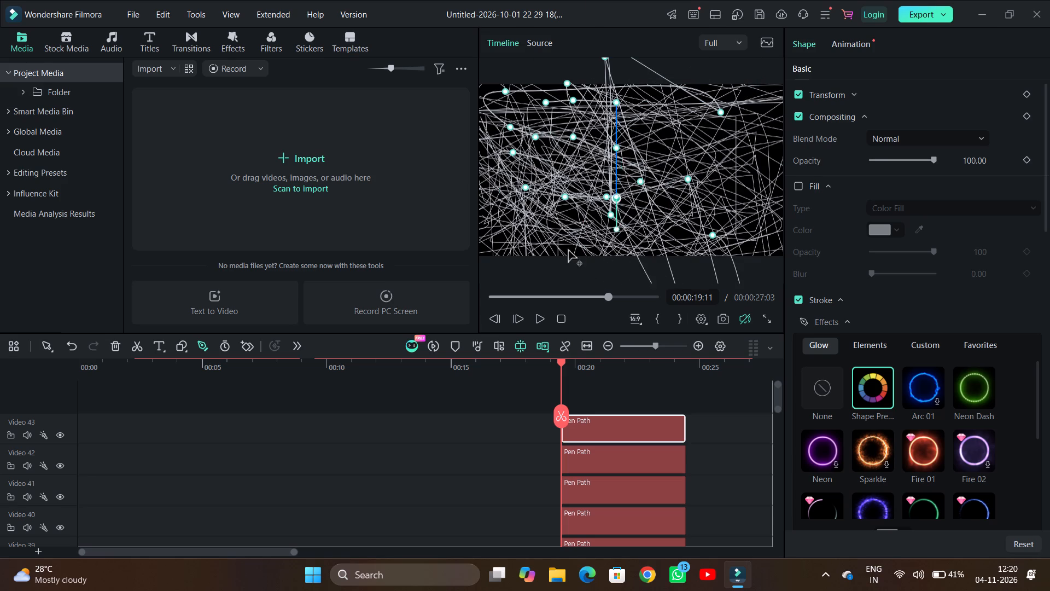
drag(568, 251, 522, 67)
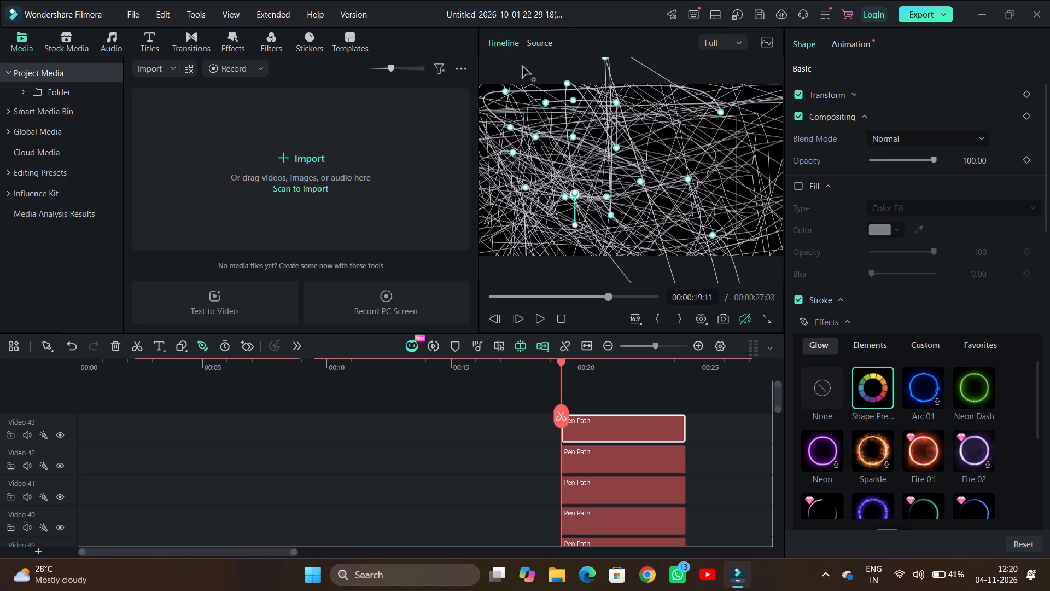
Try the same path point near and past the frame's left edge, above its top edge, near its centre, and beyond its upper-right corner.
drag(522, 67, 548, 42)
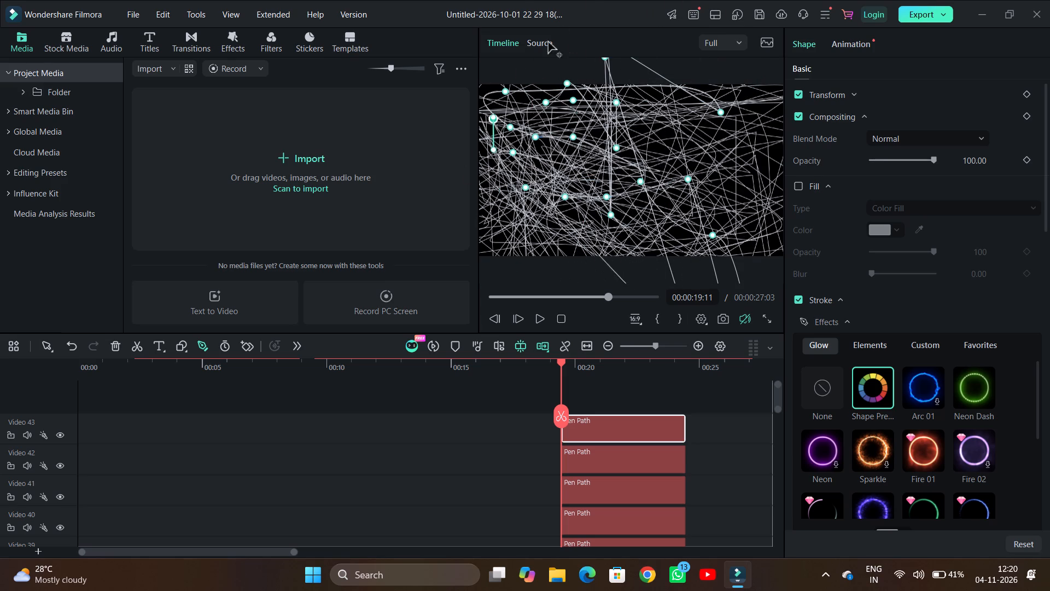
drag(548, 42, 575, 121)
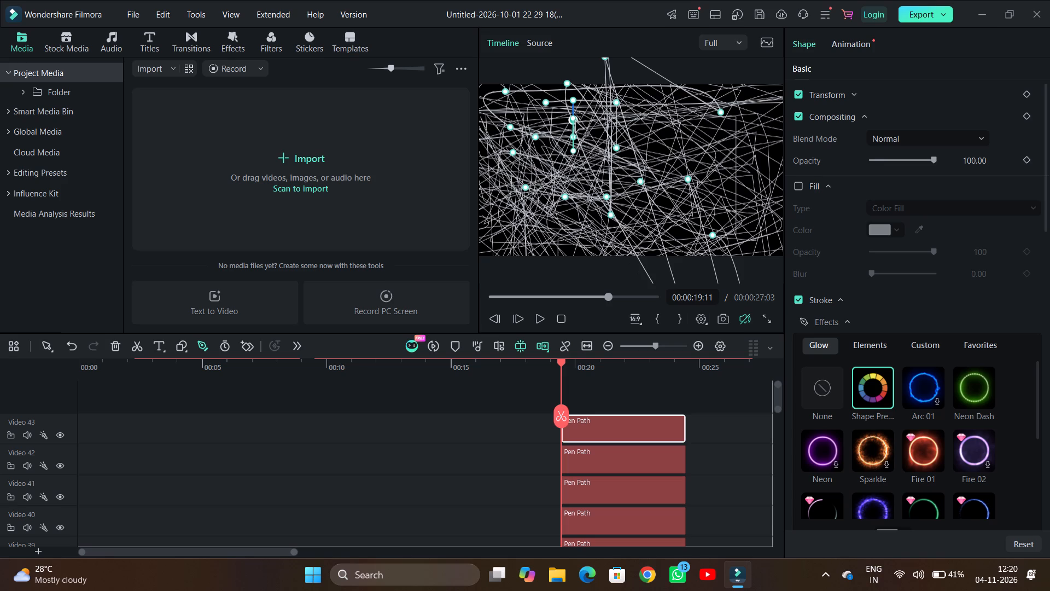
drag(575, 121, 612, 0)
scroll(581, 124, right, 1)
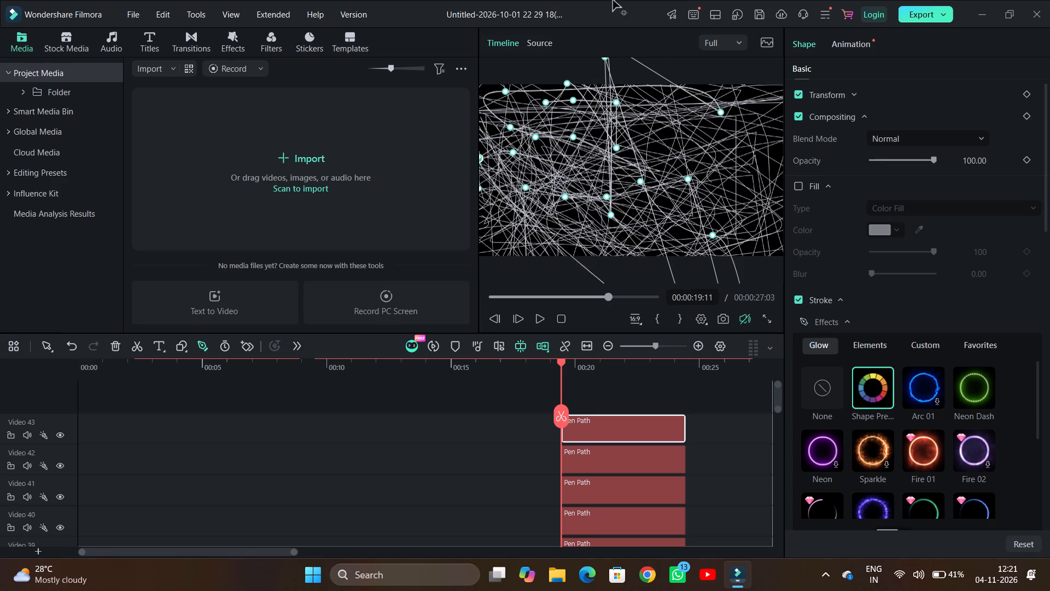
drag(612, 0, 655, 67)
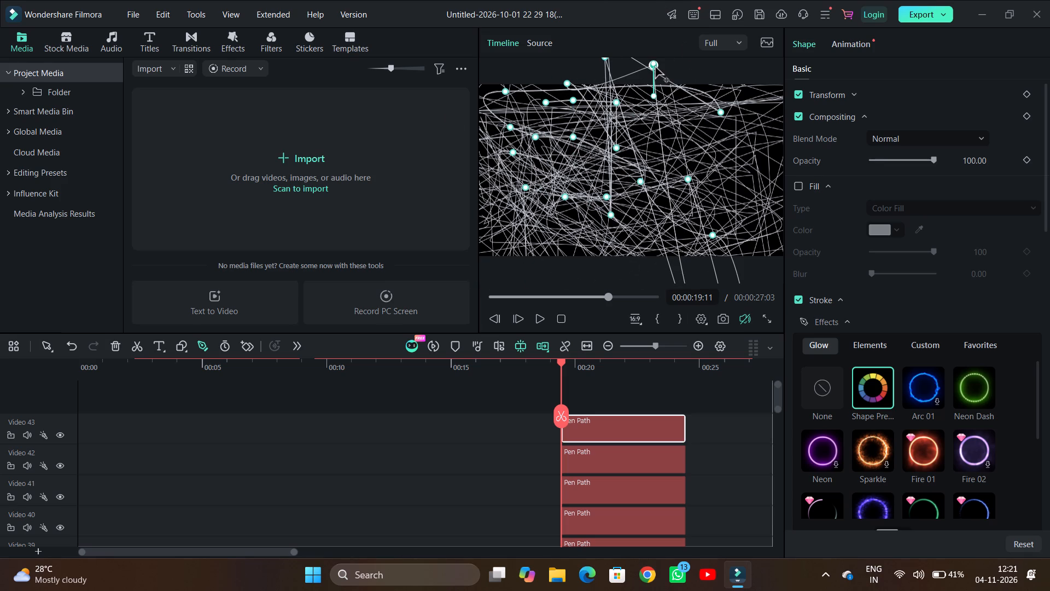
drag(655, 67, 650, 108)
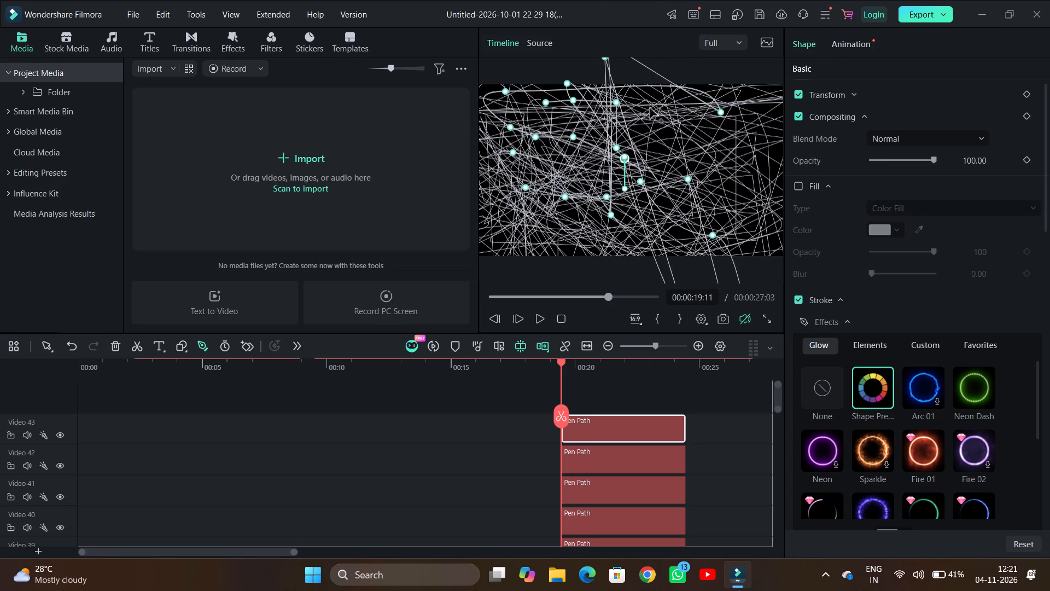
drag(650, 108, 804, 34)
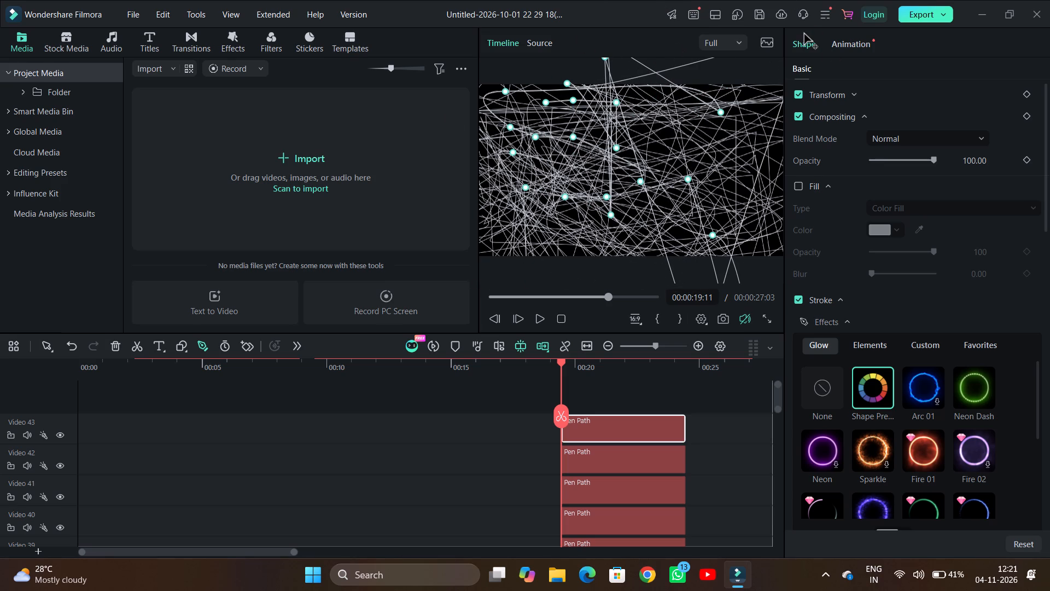
Reposition the path point in the frame's upper-left area, just below the neighbouring pair of path points.
drag(804, 34, 692, 77)
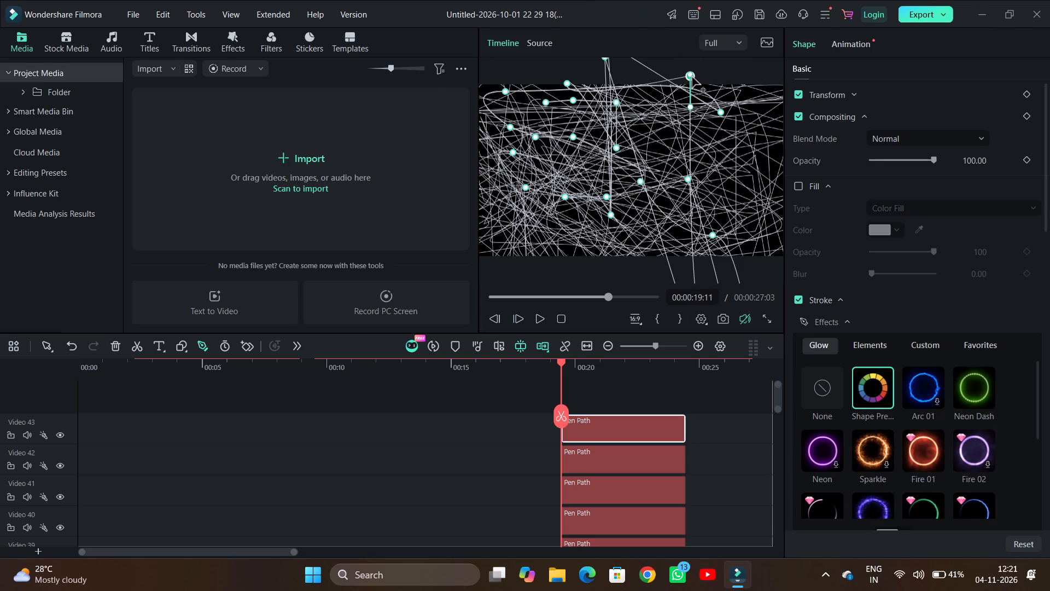
drag(692, 77, 737, 90)
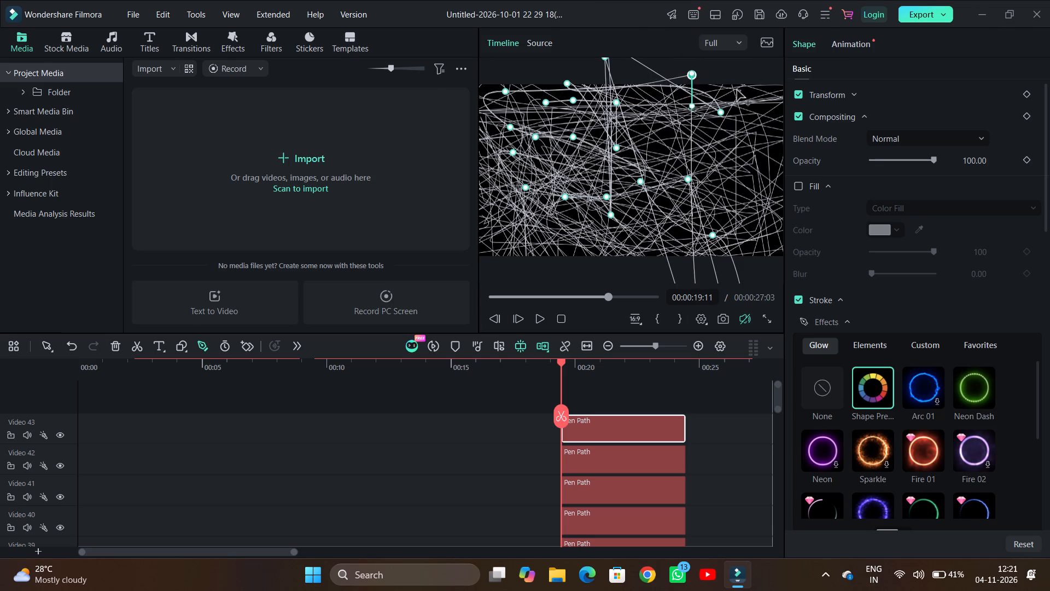
drag(737, 90, 539, 203)
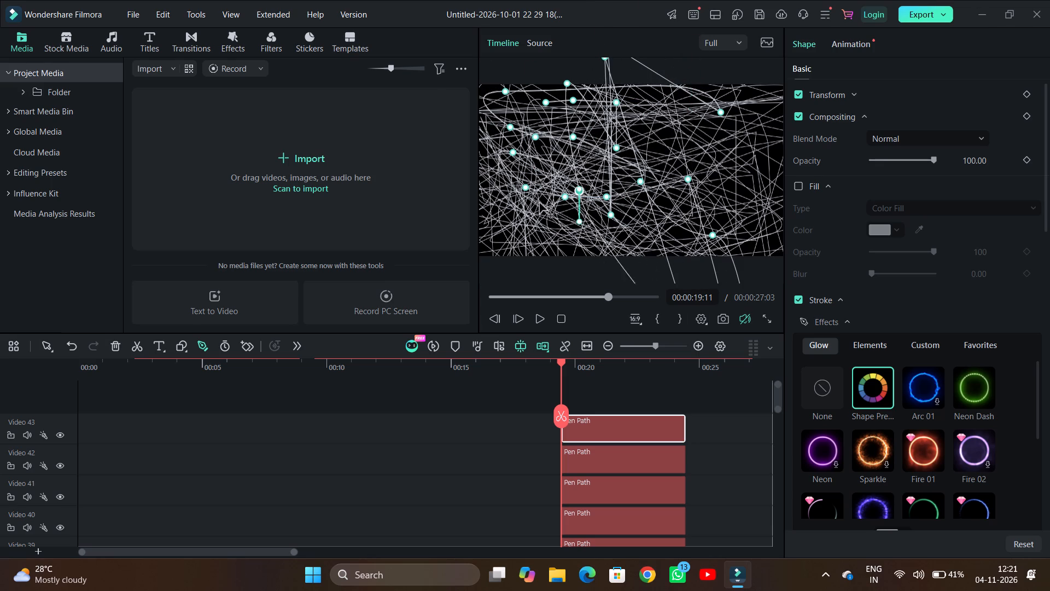
drag(539, 203, 699, 161)
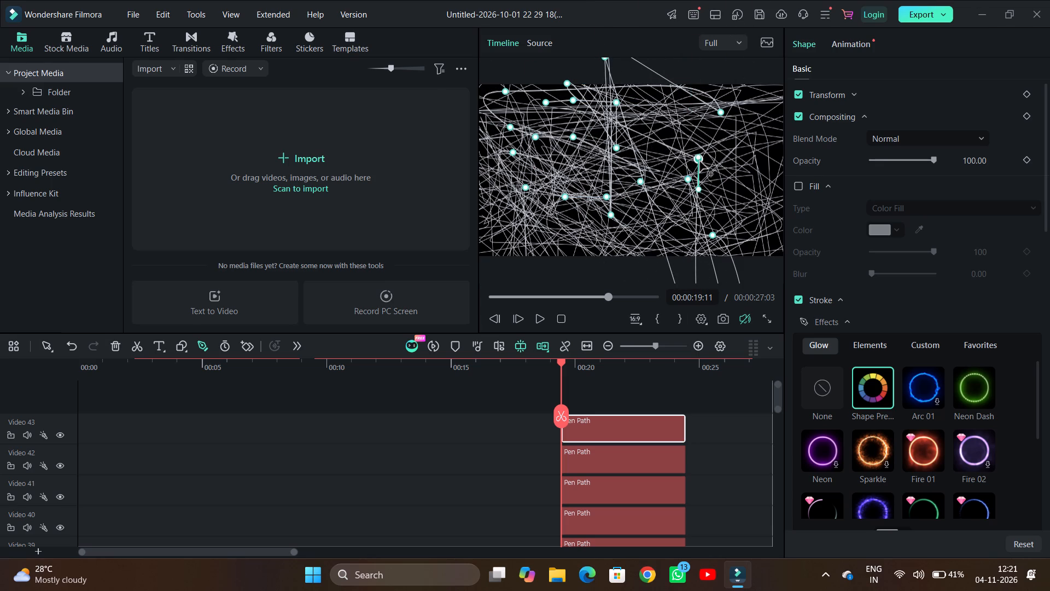
drag(699, 161, 559, 183)
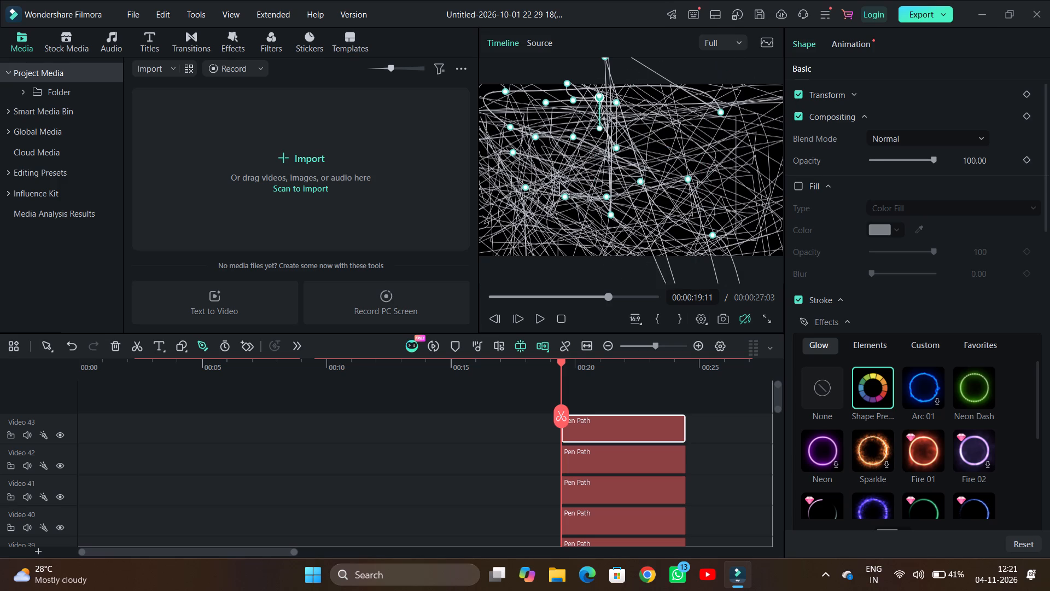
drag(559, 183, 687, 197)
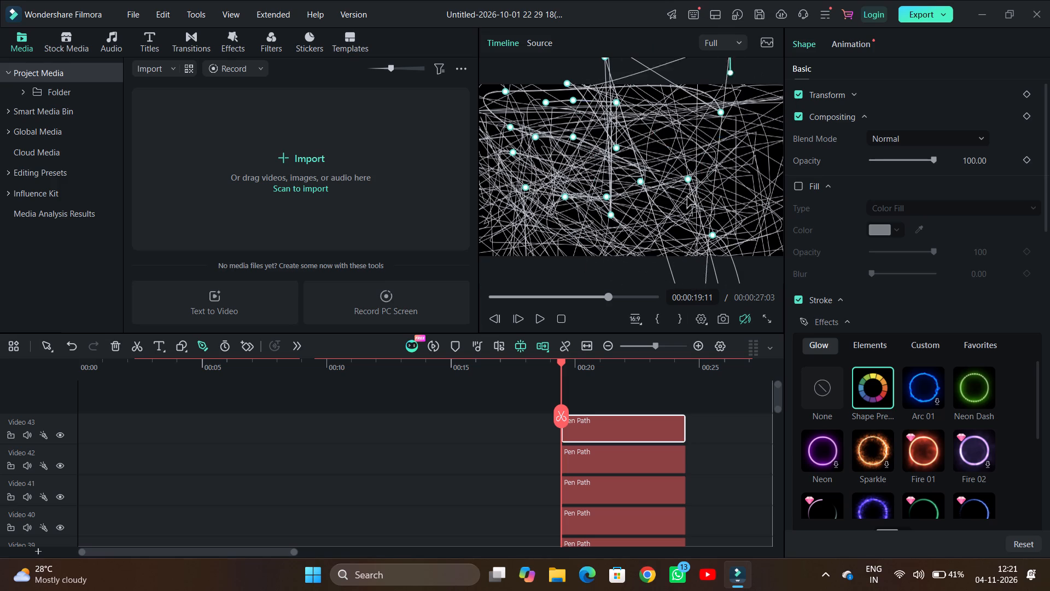
drag(687, 197, 555, 121)
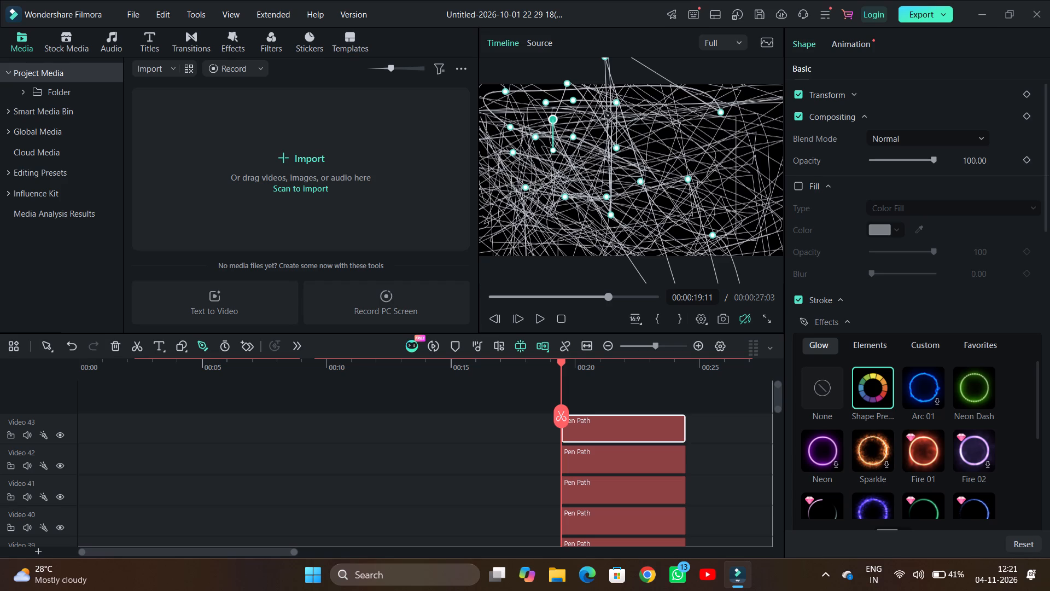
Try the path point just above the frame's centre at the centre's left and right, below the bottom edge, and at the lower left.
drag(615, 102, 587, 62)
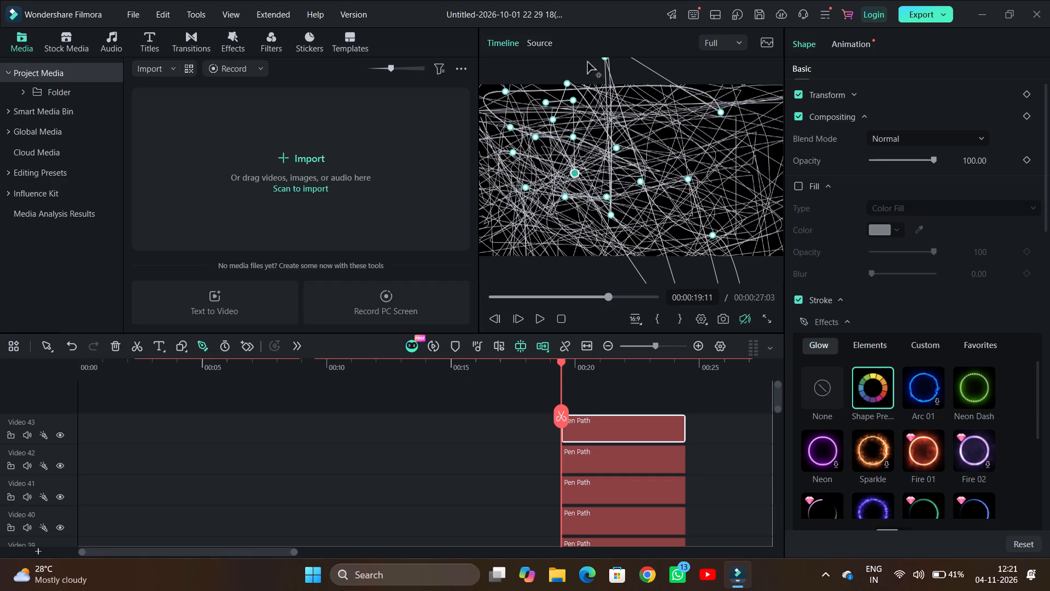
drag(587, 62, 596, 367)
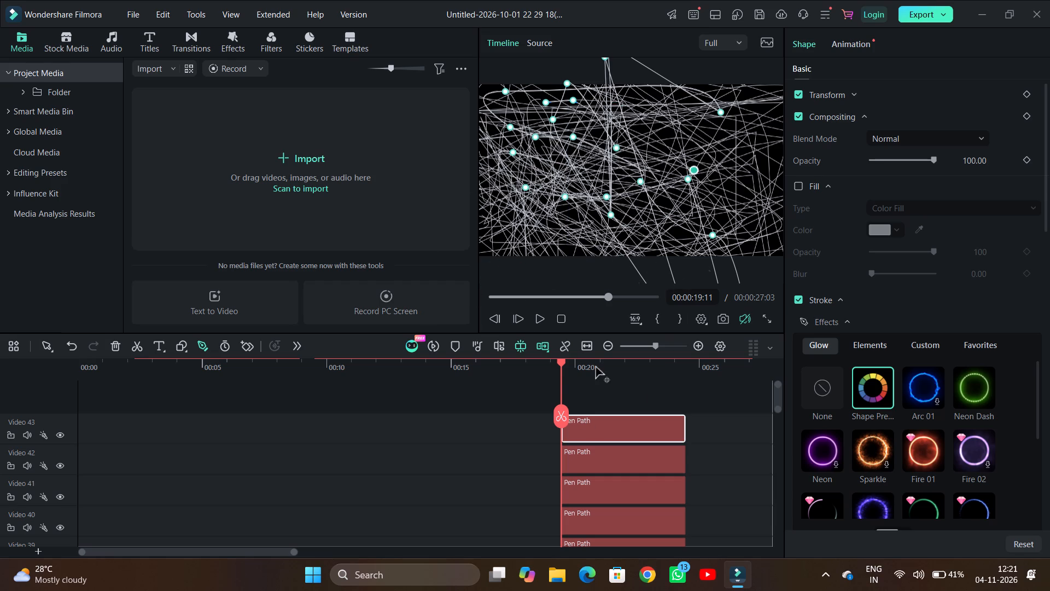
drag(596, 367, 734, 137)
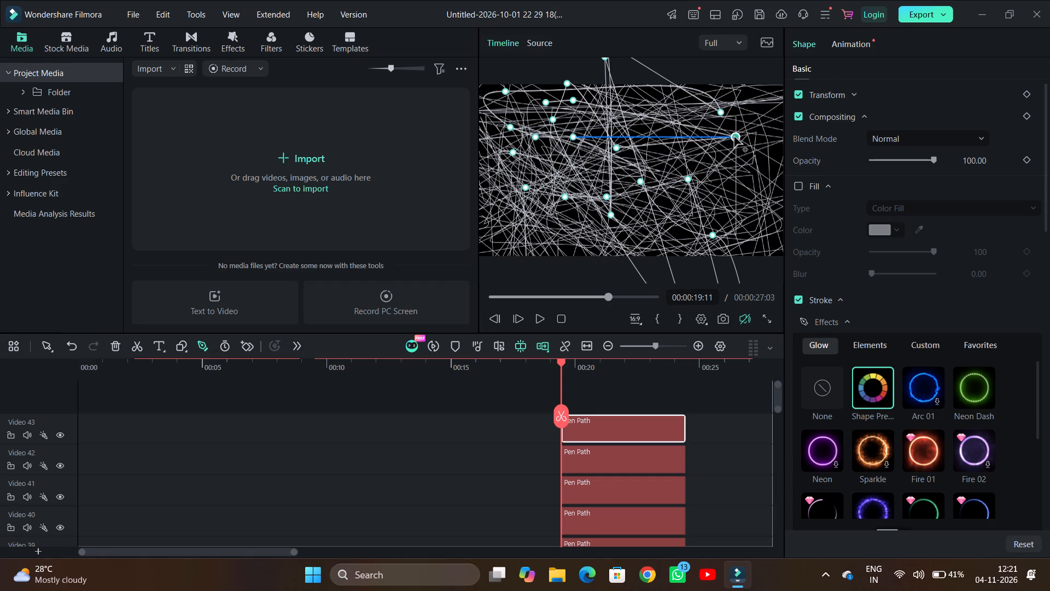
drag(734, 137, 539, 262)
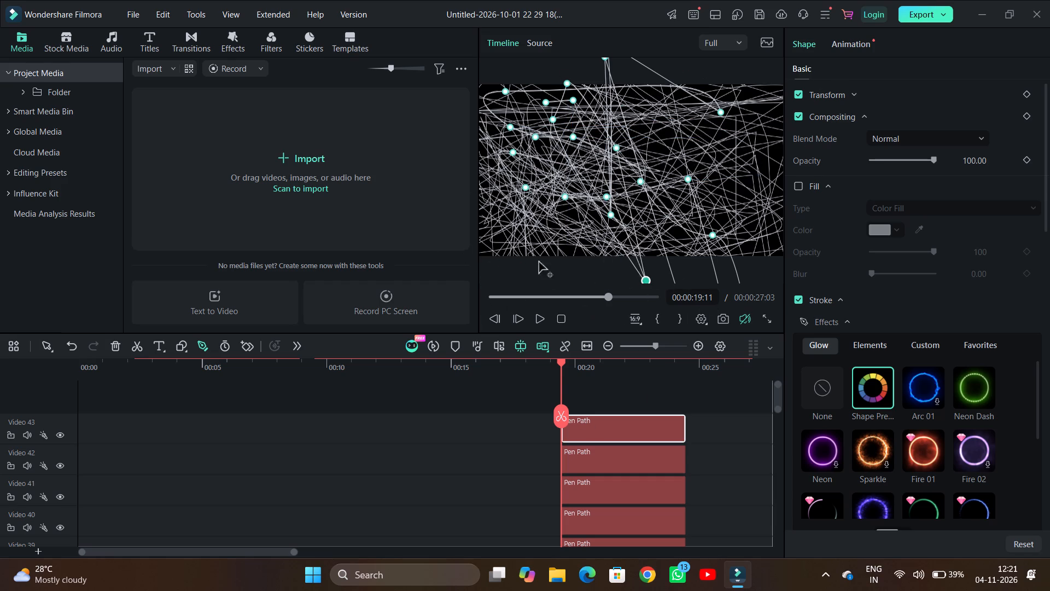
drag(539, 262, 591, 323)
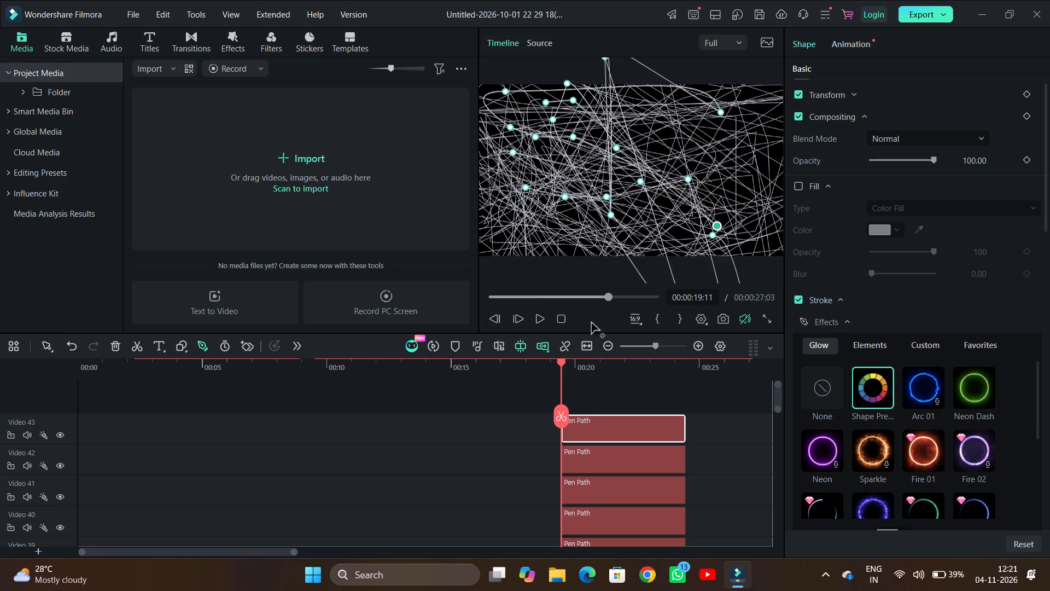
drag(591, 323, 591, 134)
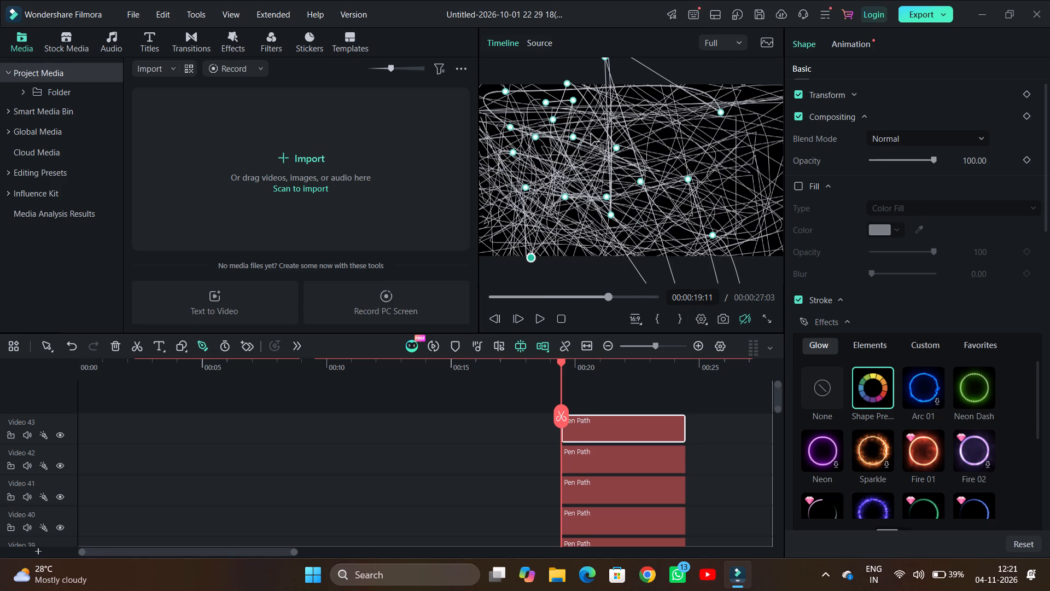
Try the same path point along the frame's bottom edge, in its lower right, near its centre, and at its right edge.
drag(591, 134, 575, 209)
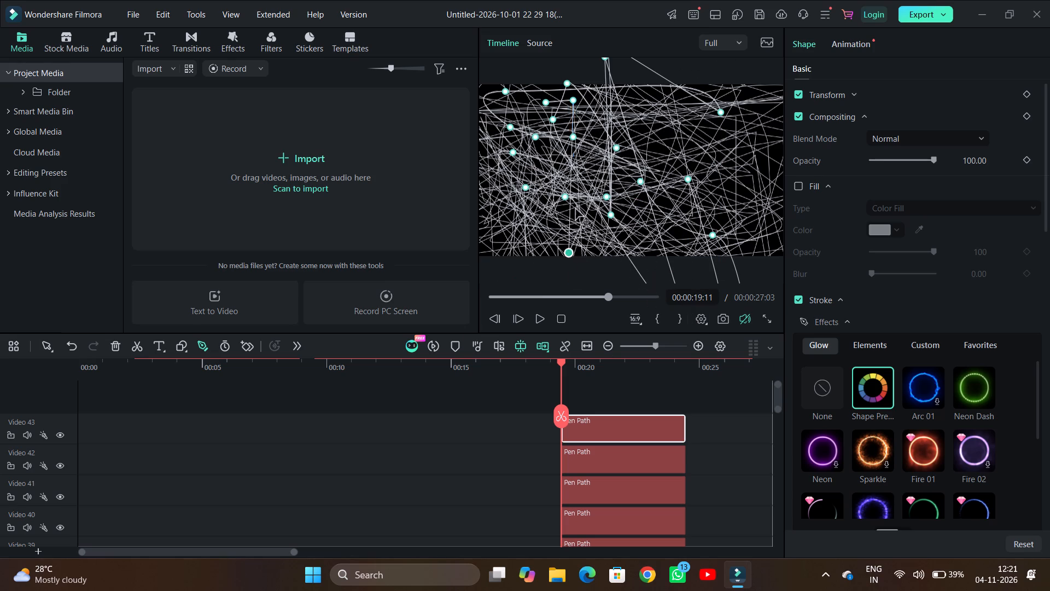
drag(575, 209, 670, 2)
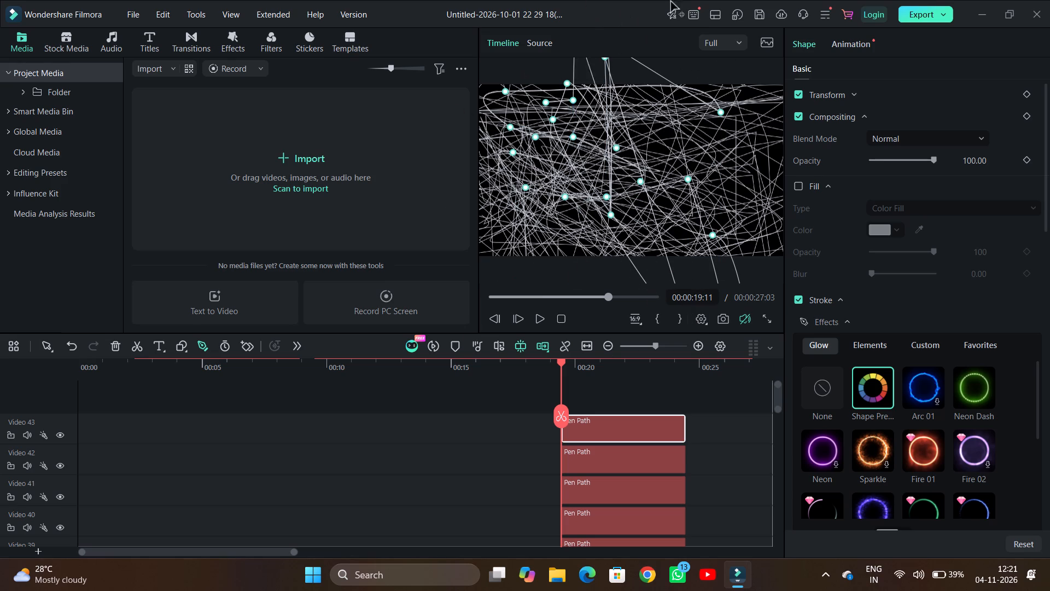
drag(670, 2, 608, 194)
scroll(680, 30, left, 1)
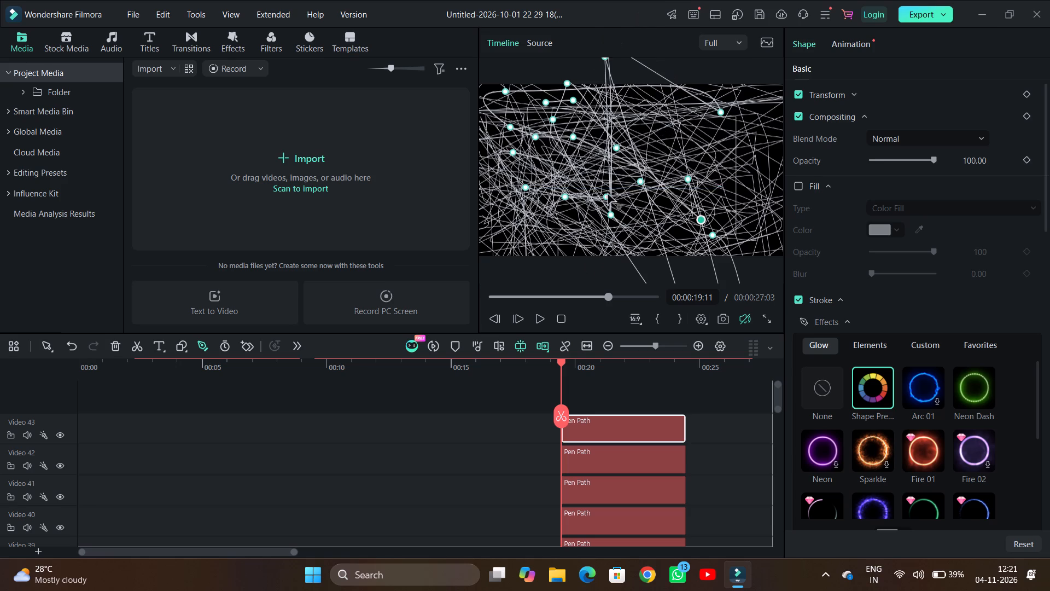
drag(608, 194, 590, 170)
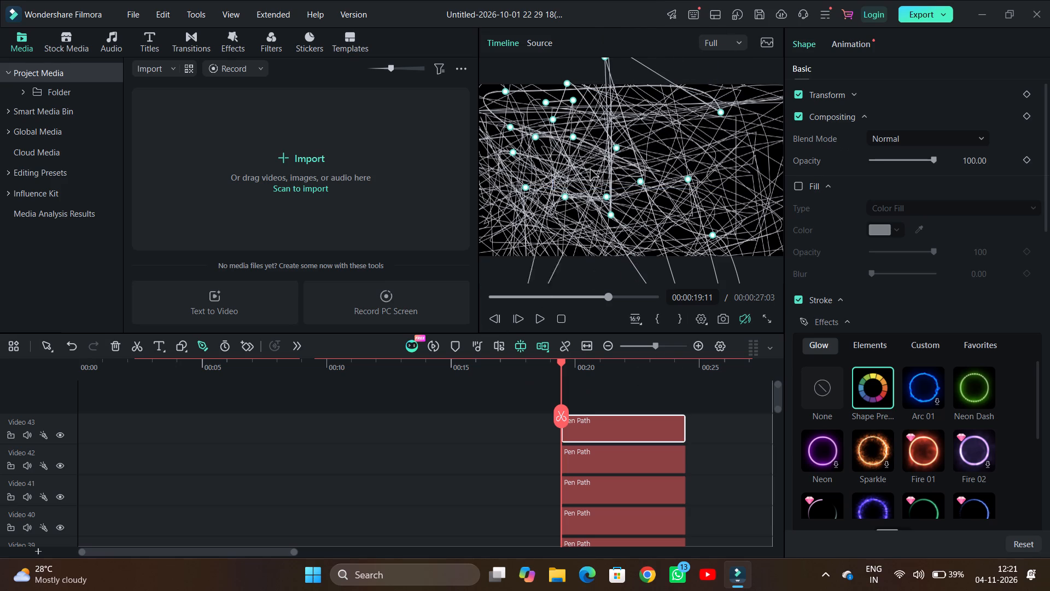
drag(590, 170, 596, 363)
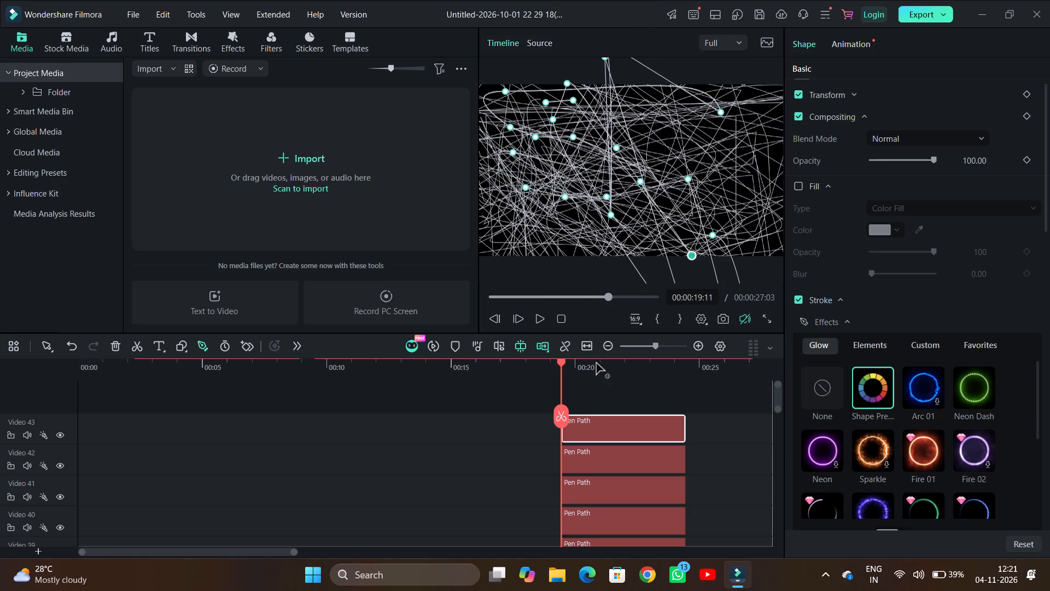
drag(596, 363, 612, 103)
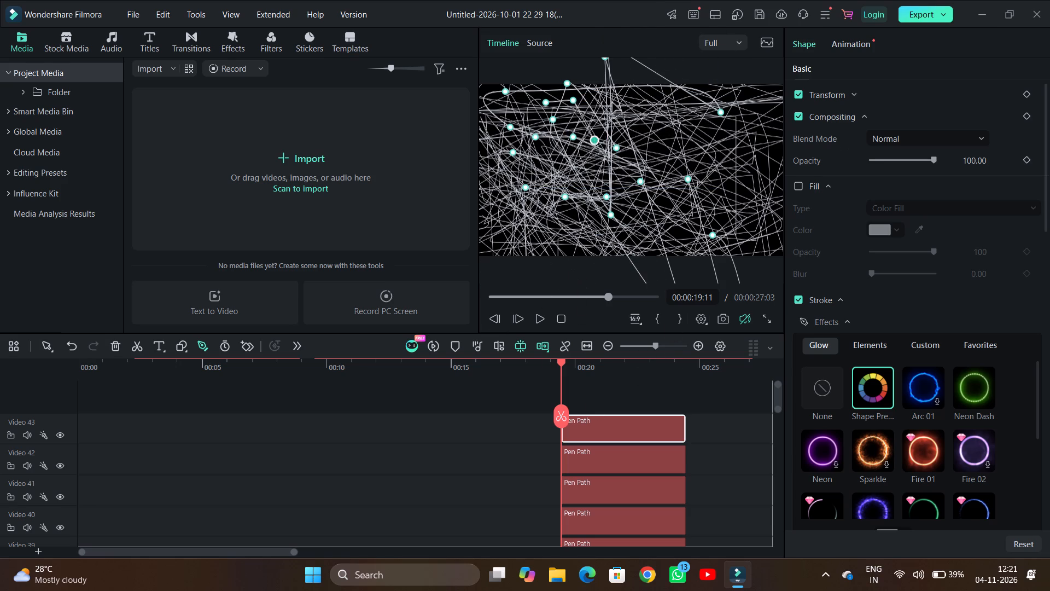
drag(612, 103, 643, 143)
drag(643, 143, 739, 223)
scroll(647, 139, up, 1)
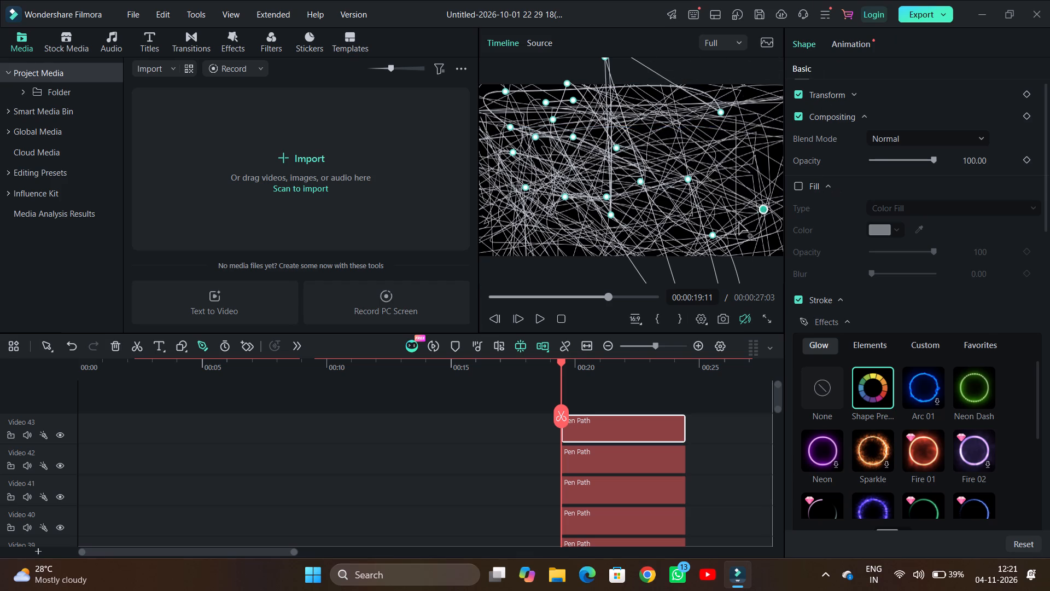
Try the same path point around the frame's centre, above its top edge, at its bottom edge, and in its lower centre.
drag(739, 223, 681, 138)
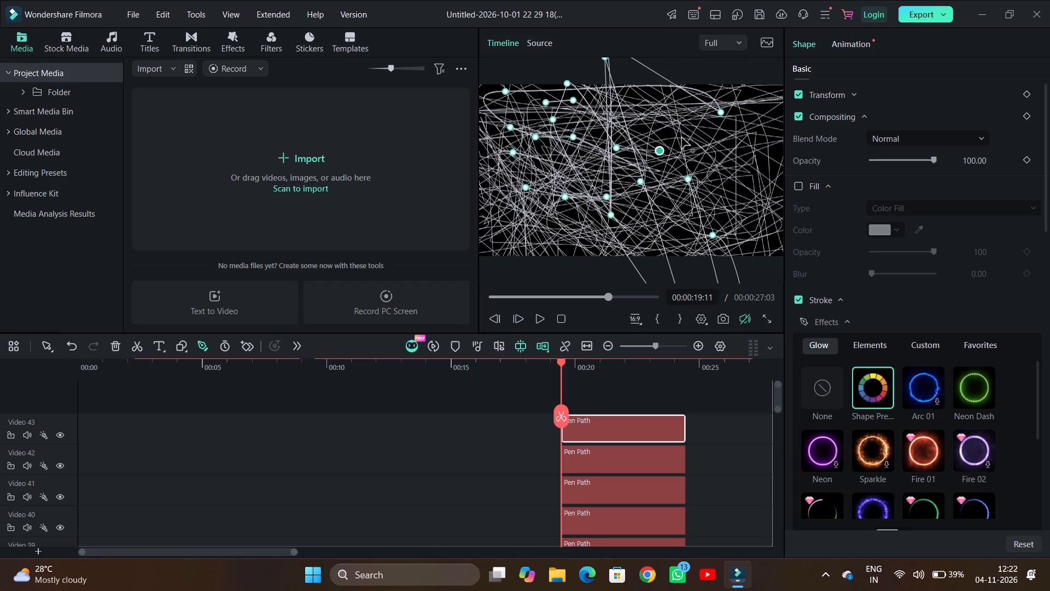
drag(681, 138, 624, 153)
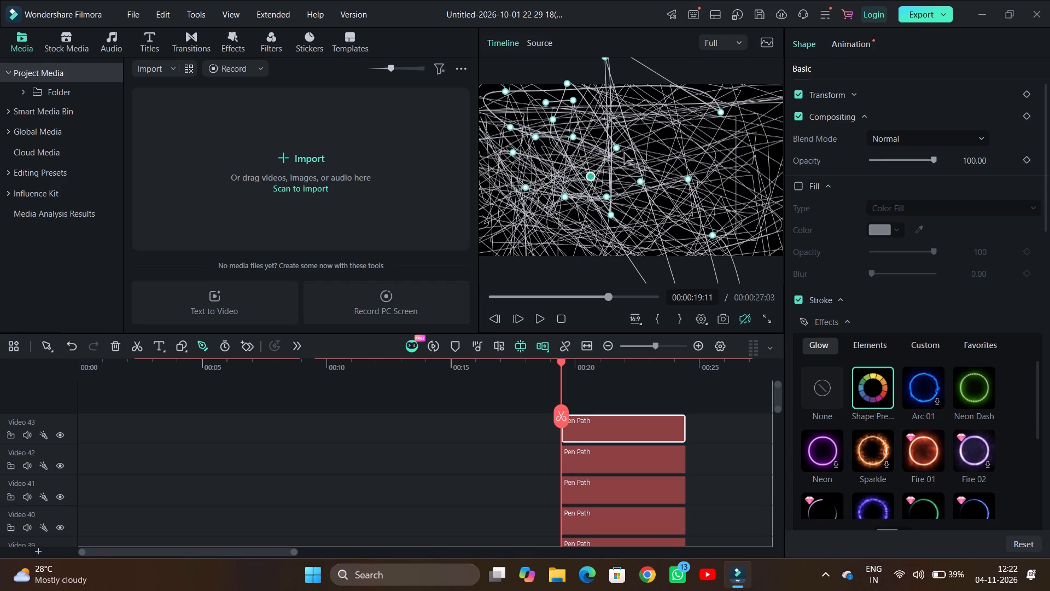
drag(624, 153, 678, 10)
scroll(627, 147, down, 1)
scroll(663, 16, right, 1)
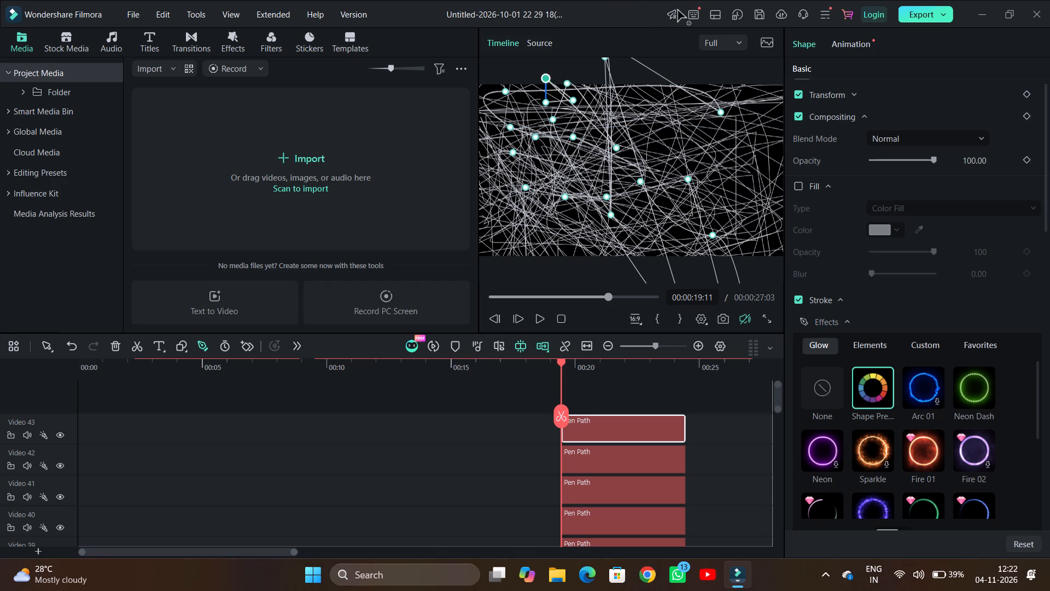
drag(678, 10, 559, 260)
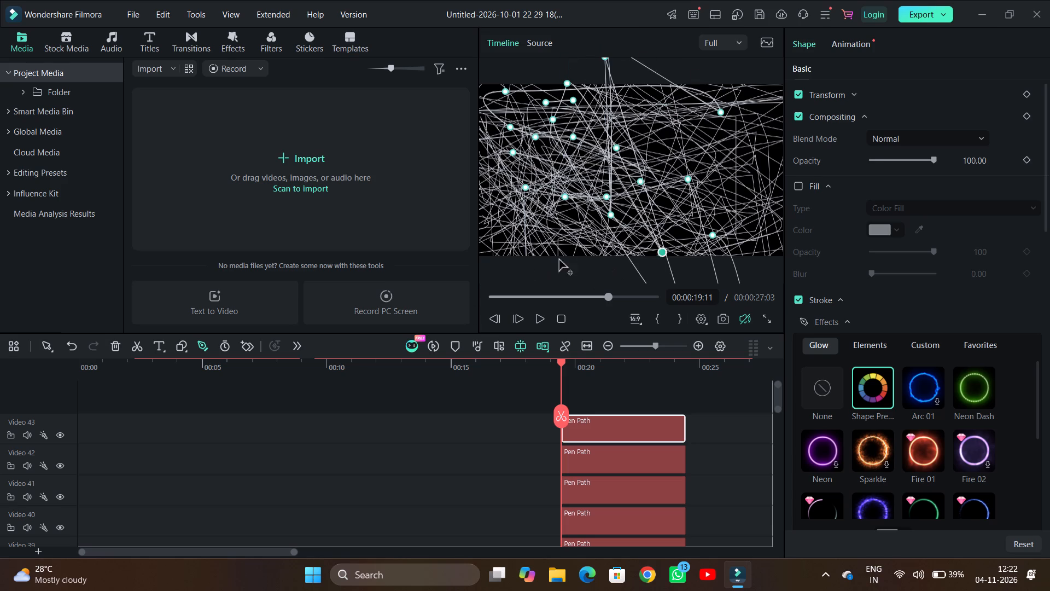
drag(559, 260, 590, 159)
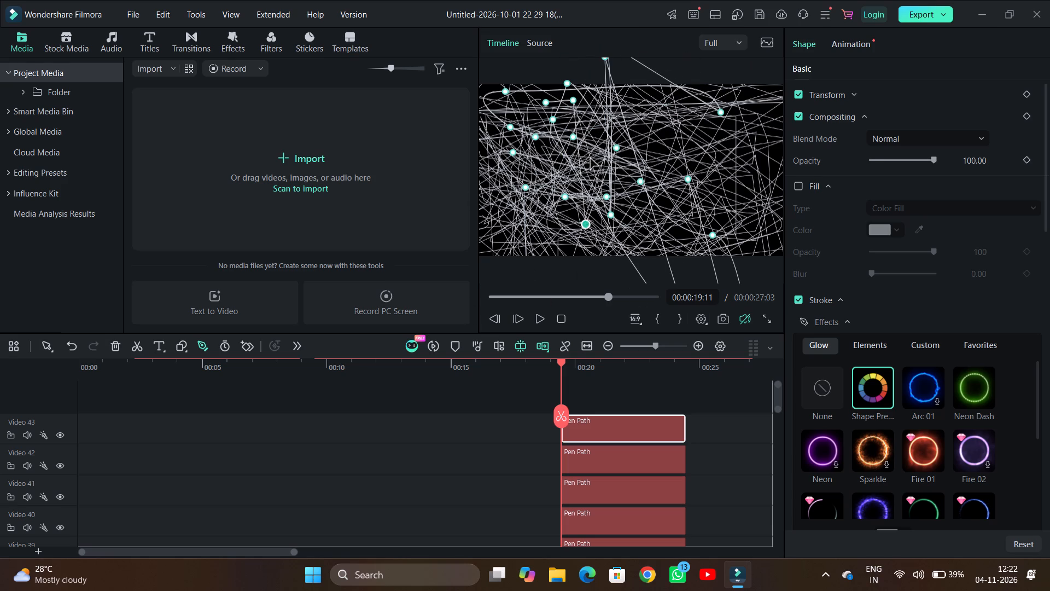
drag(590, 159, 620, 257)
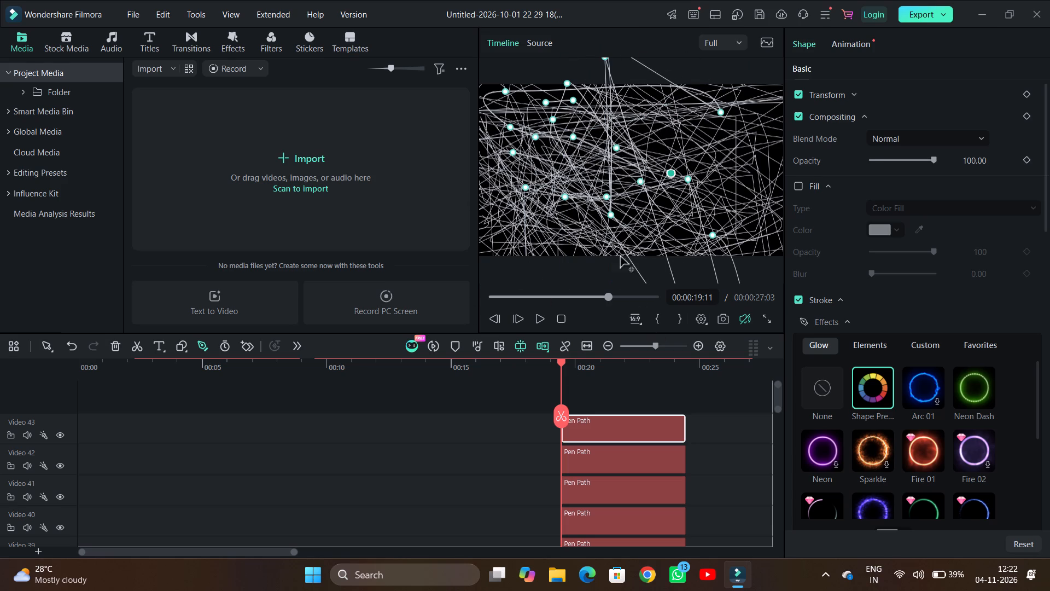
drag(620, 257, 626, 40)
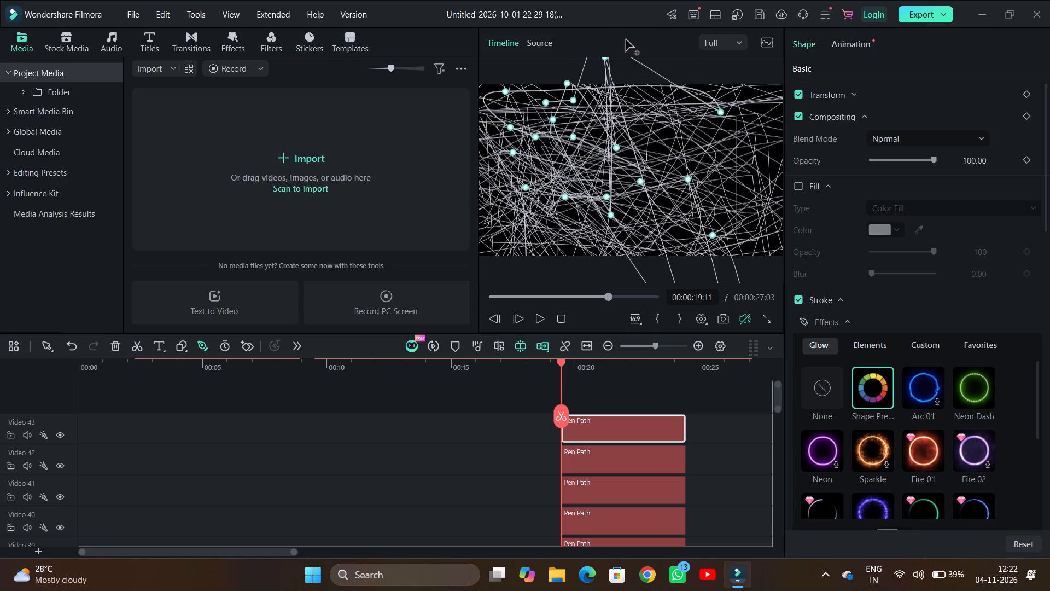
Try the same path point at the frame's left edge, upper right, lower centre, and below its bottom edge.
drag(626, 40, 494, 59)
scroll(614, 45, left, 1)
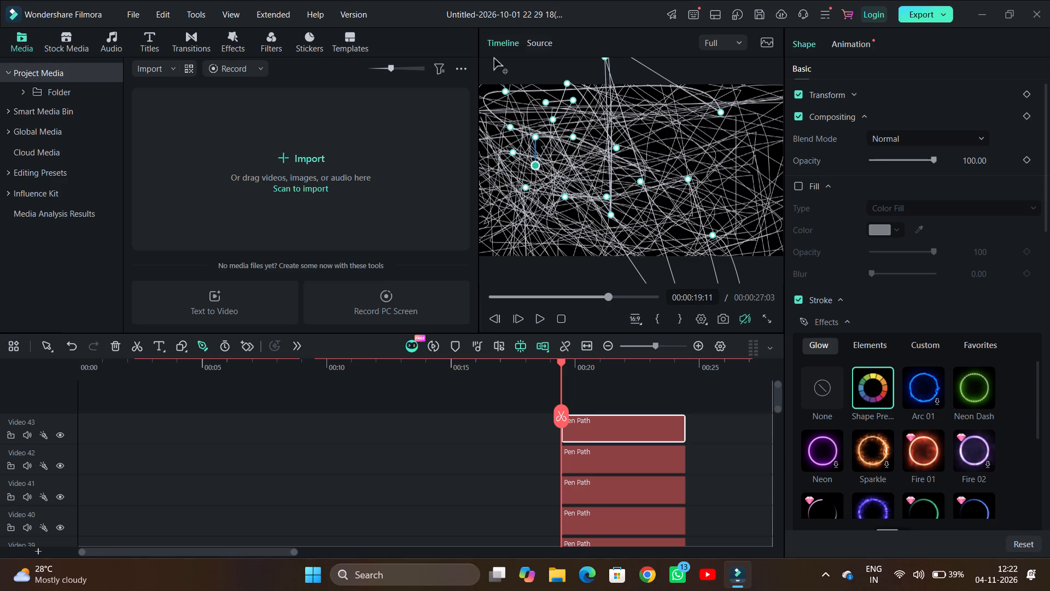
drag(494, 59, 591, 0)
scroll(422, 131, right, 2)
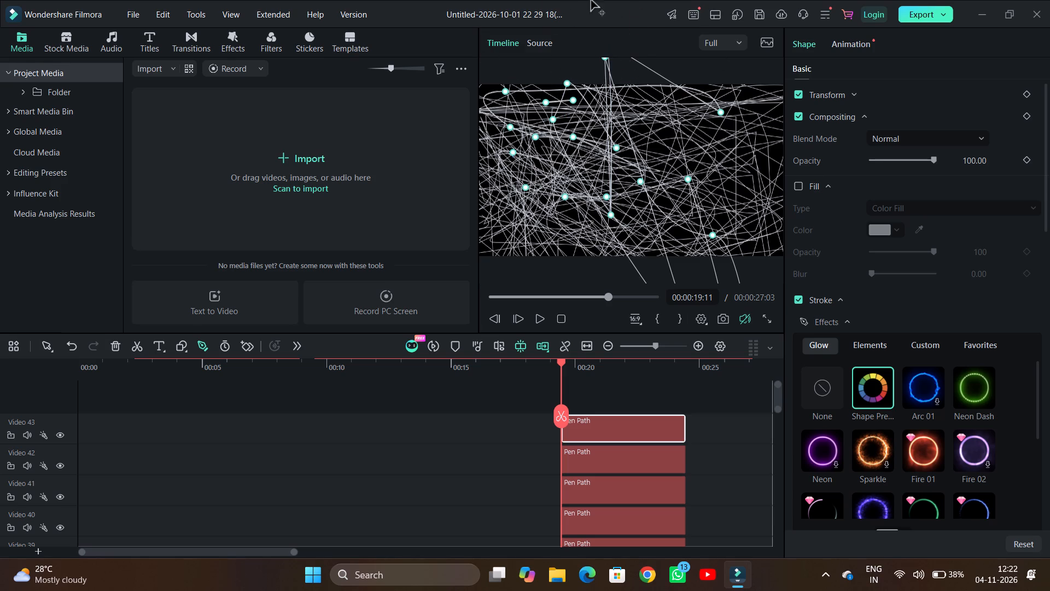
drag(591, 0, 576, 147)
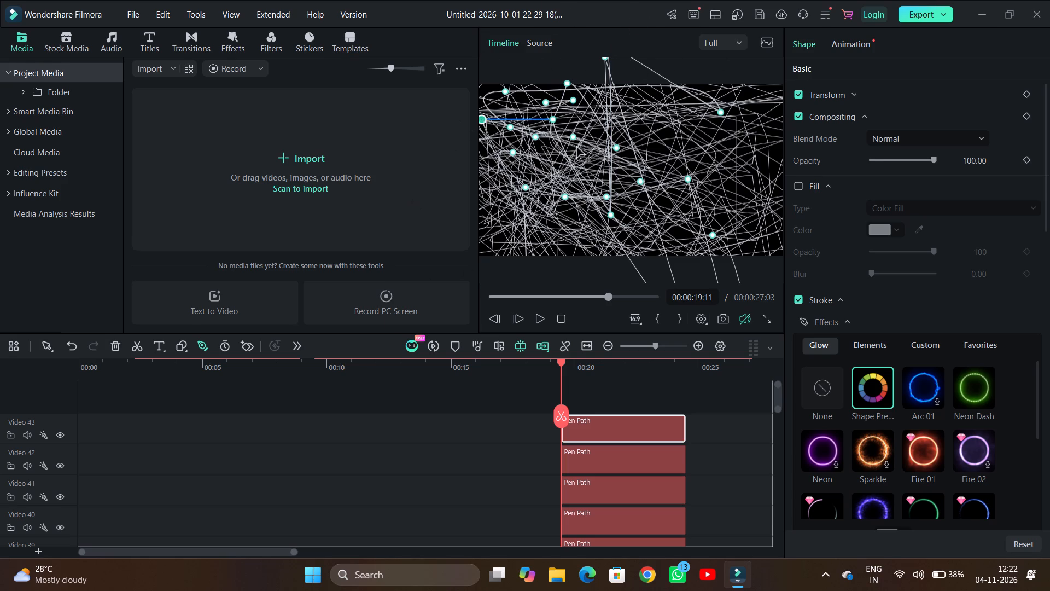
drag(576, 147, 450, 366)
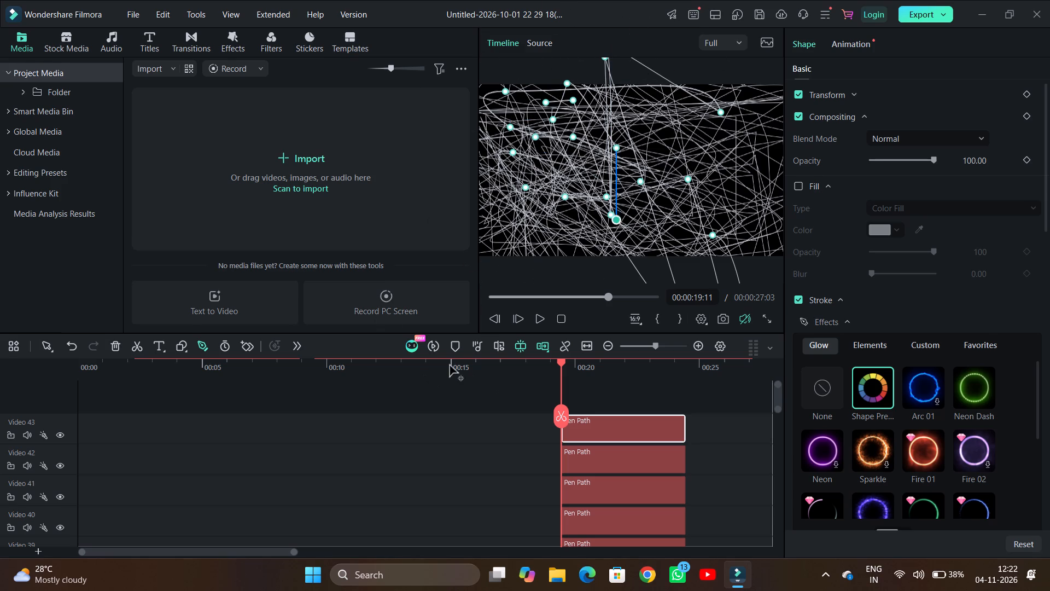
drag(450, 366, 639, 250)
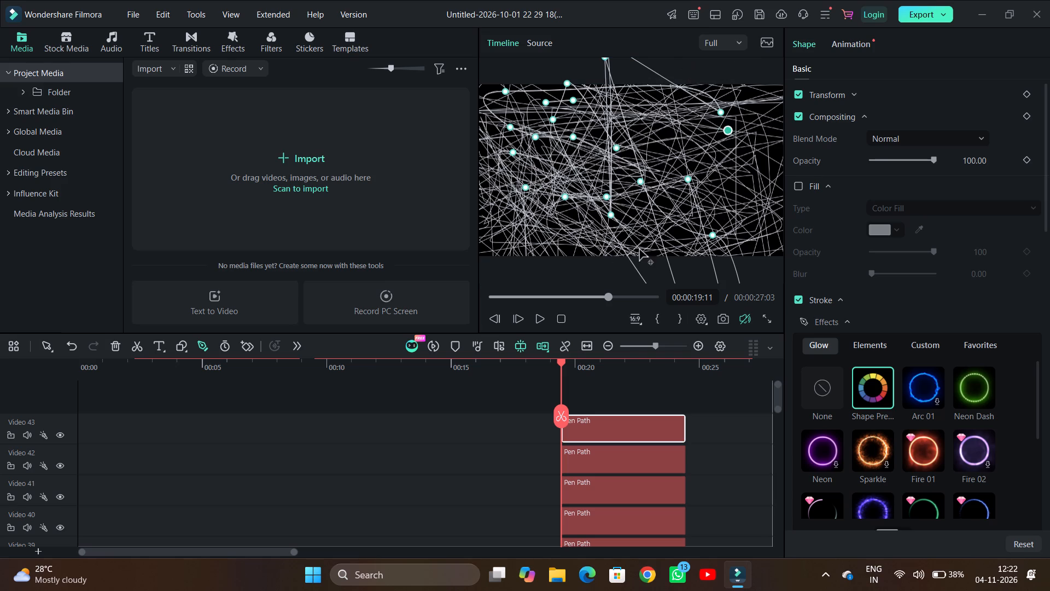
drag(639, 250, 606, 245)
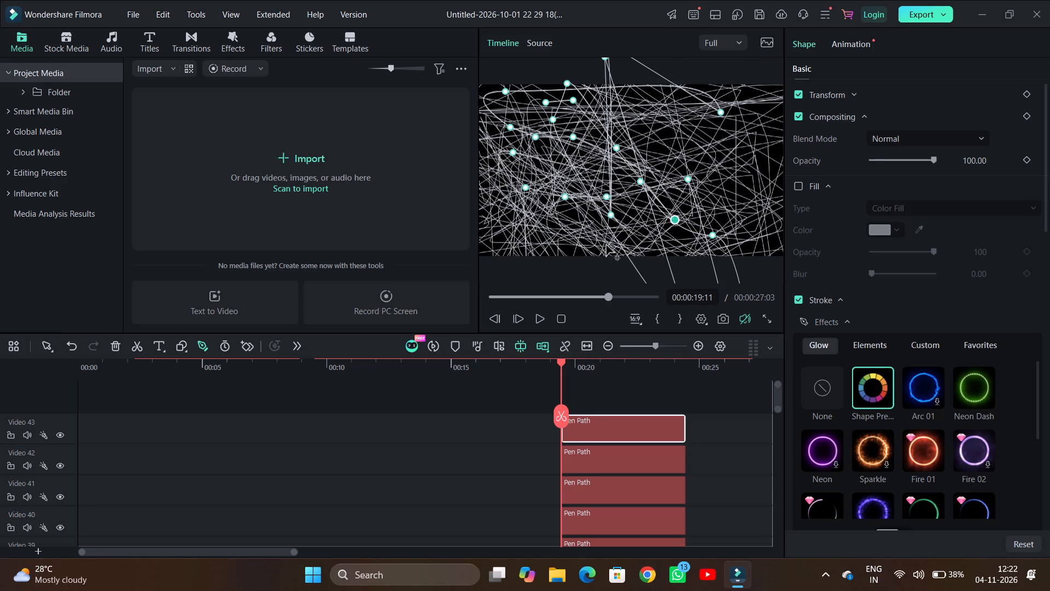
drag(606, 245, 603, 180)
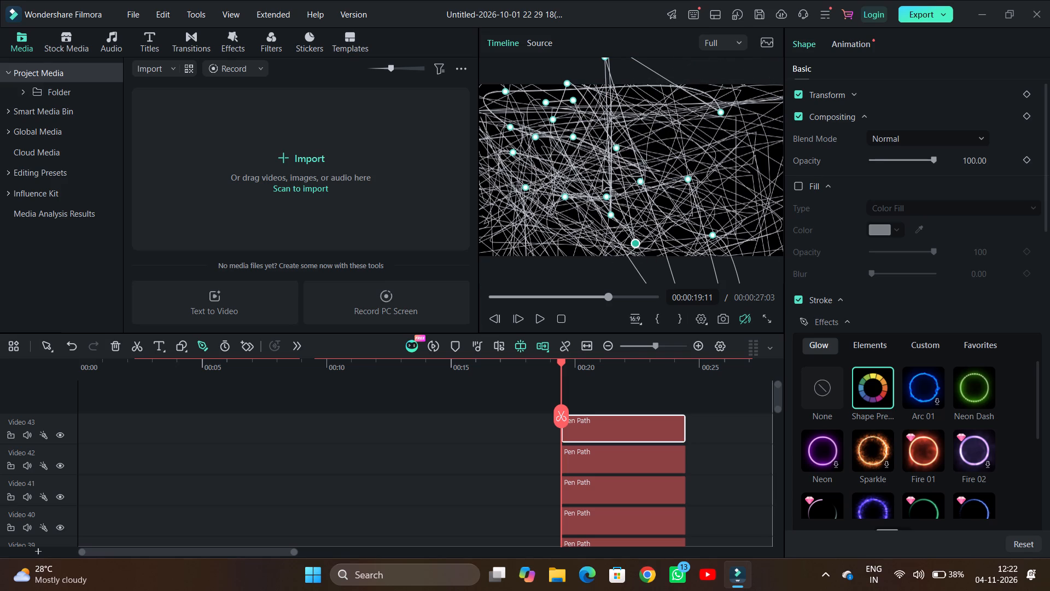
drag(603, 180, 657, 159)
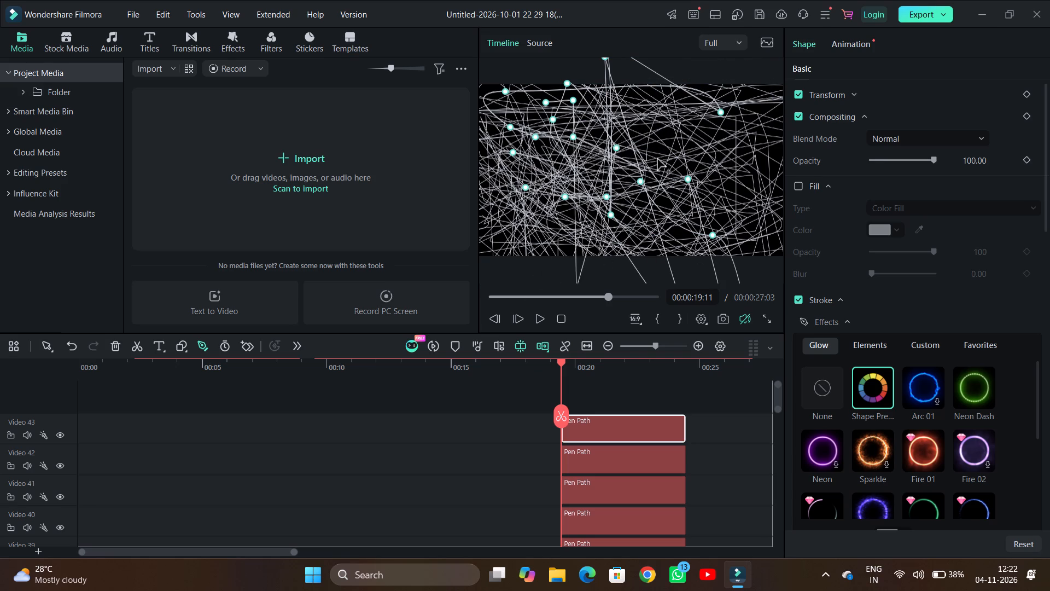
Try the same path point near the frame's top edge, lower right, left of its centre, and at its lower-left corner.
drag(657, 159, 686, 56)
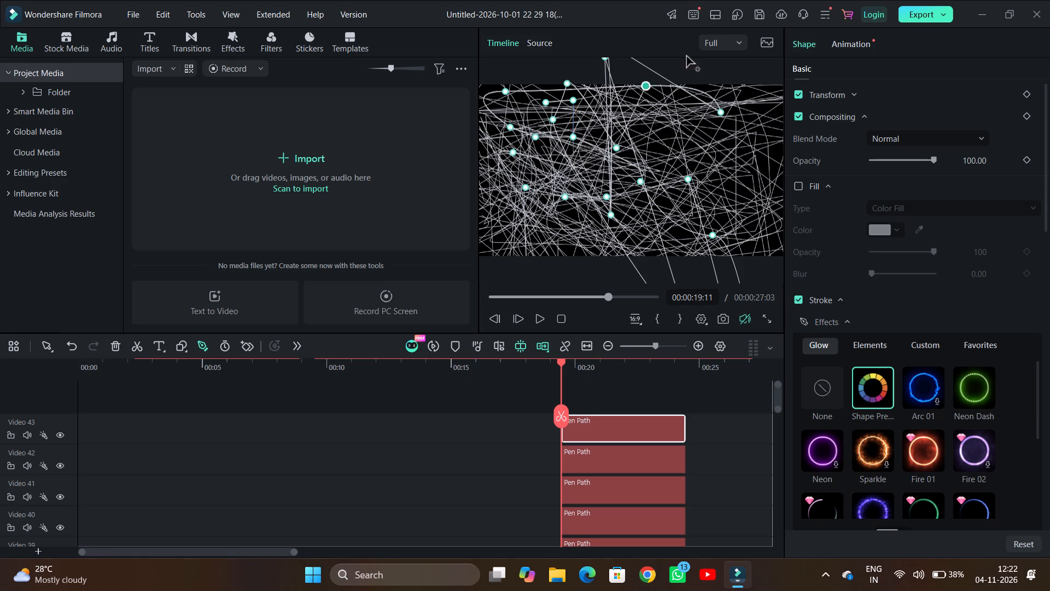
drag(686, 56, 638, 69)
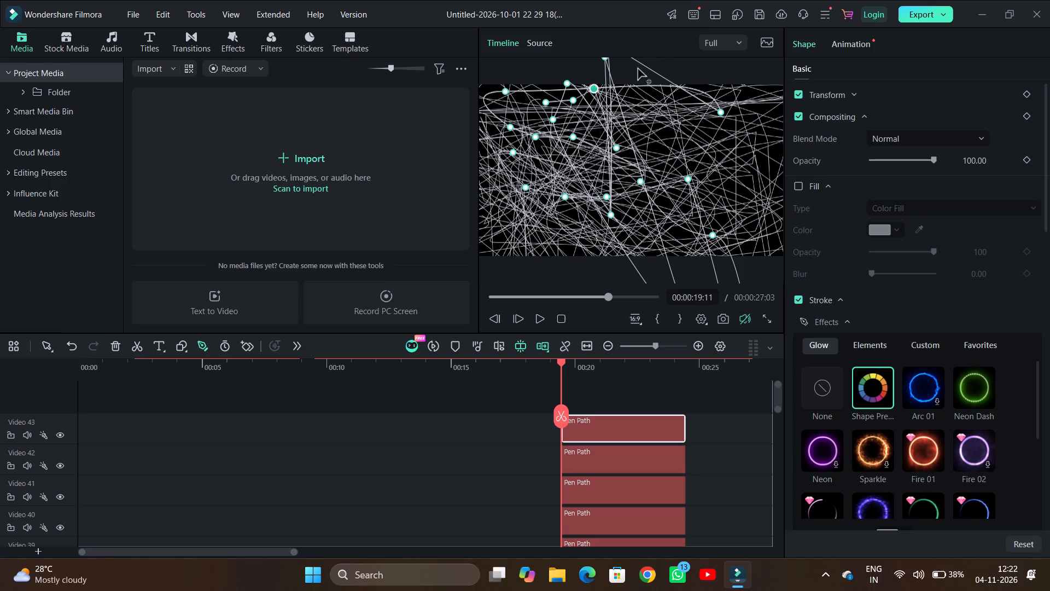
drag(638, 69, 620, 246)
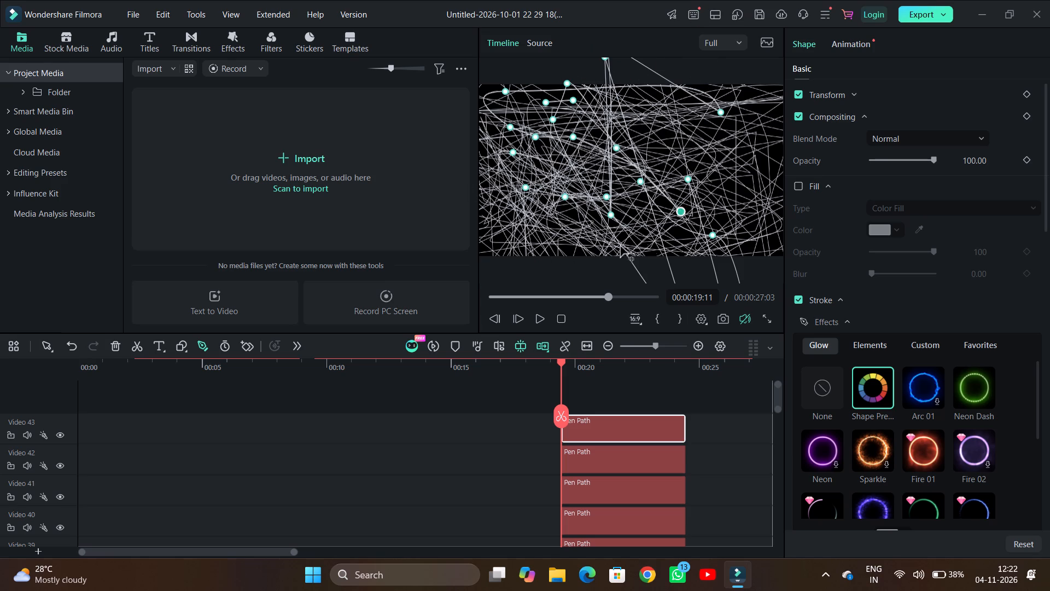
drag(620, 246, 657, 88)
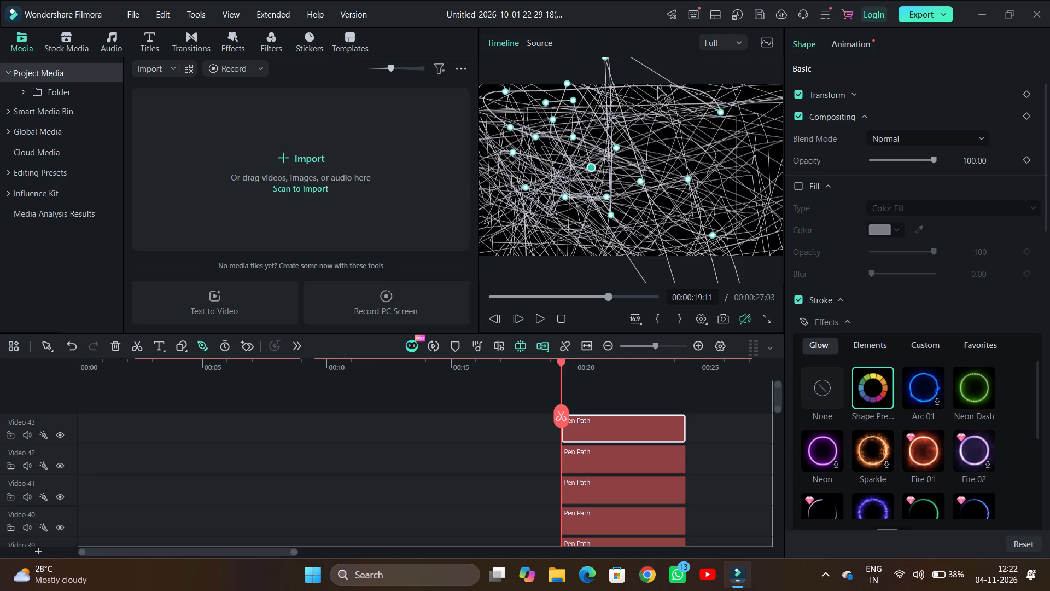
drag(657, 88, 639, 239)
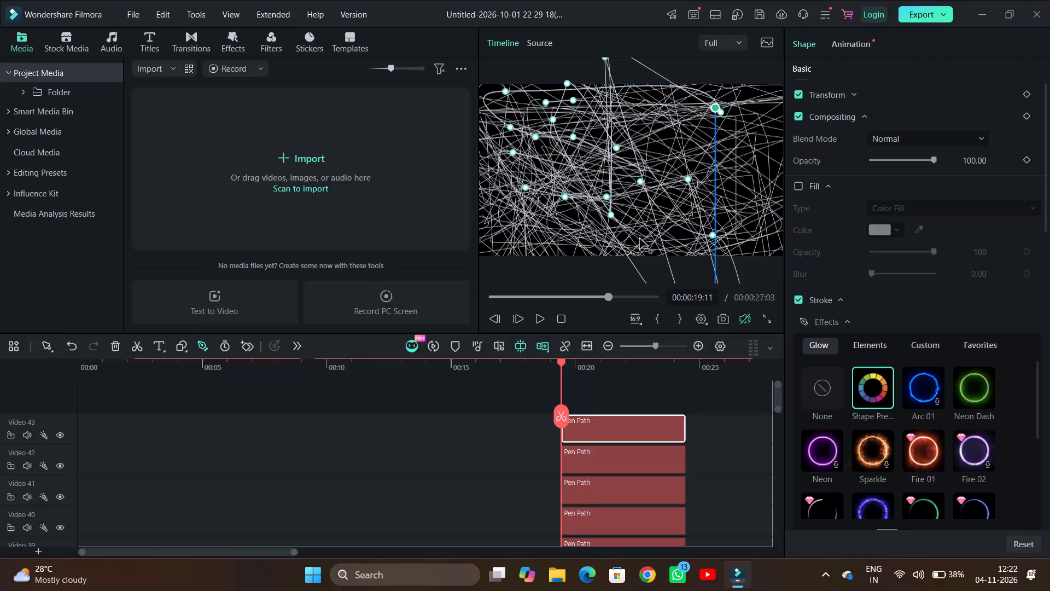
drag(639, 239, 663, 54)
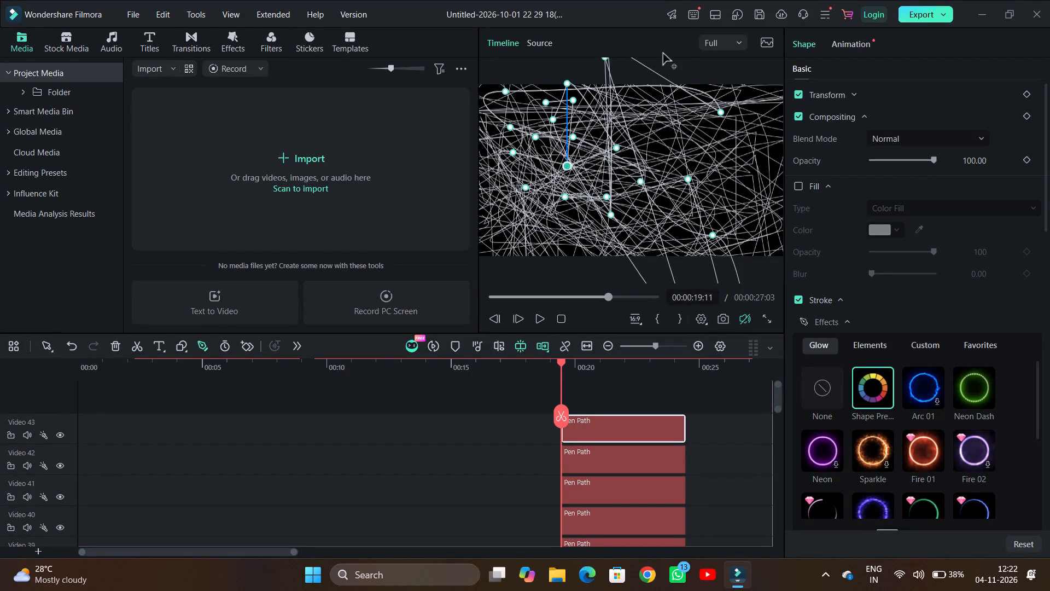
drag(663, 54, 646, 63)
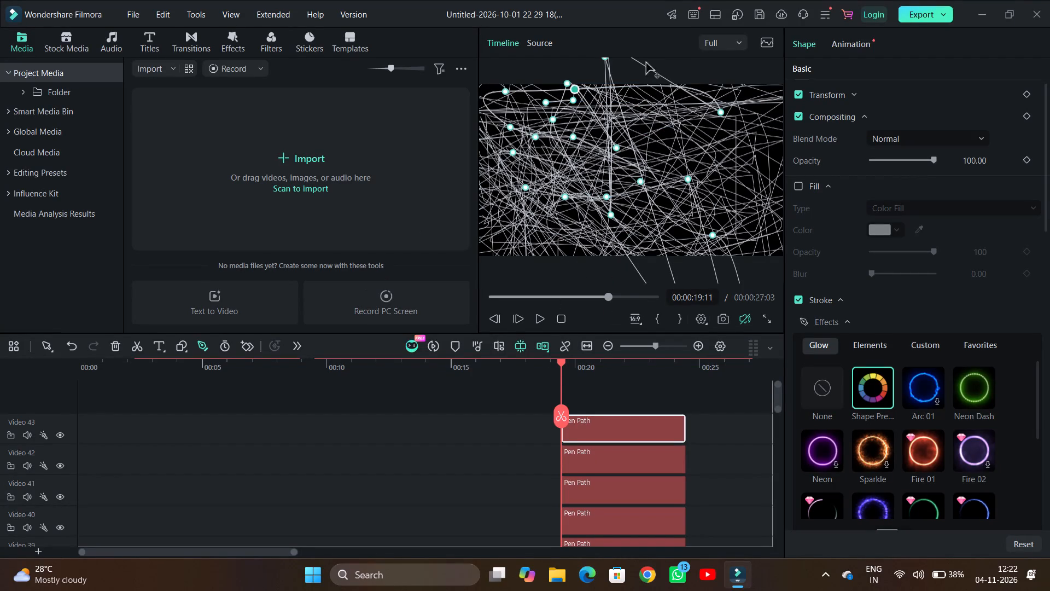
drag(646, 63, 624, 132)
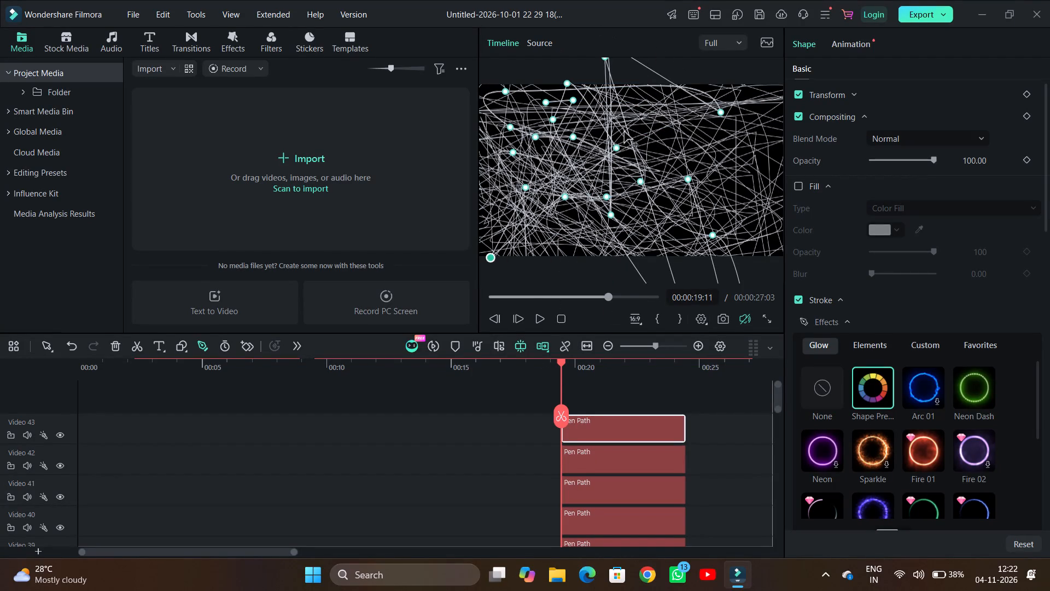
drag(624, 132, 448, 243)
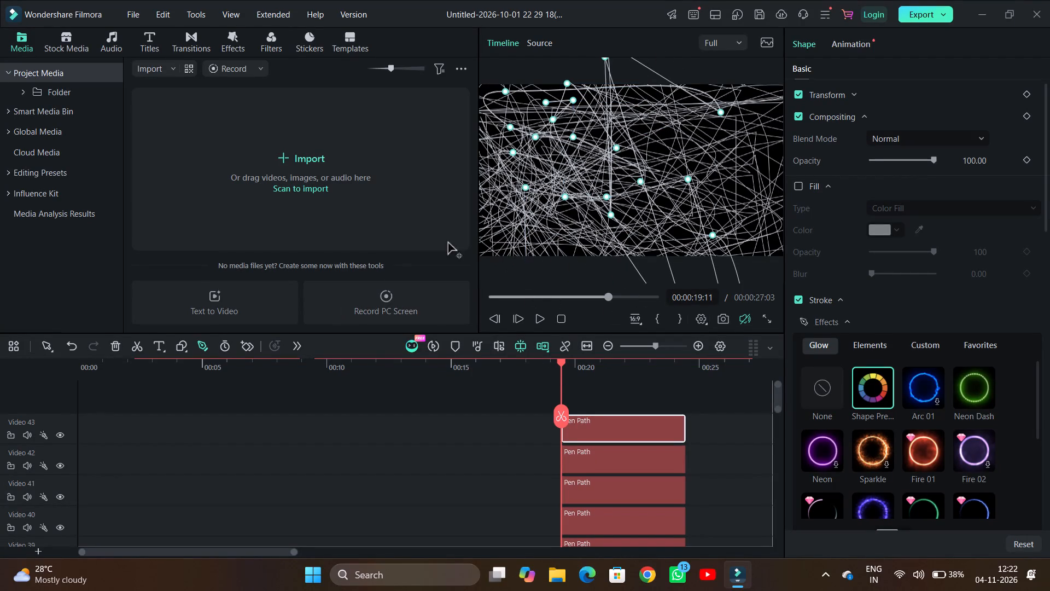
Reposition the path point in the frame's lower-left area, directly below the neighbouring path point.
drag(448, 243, 524, 218)
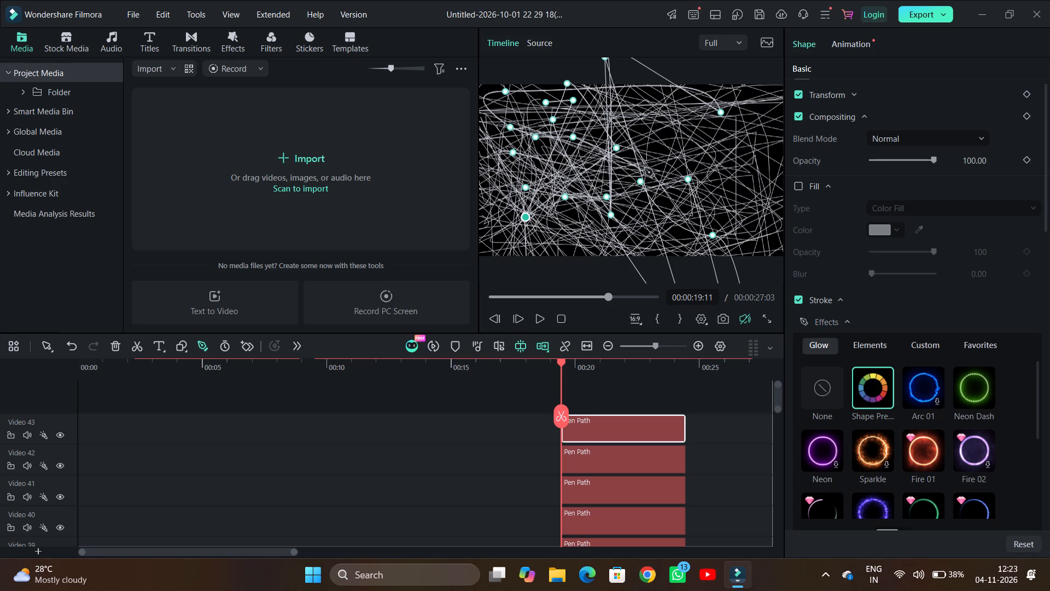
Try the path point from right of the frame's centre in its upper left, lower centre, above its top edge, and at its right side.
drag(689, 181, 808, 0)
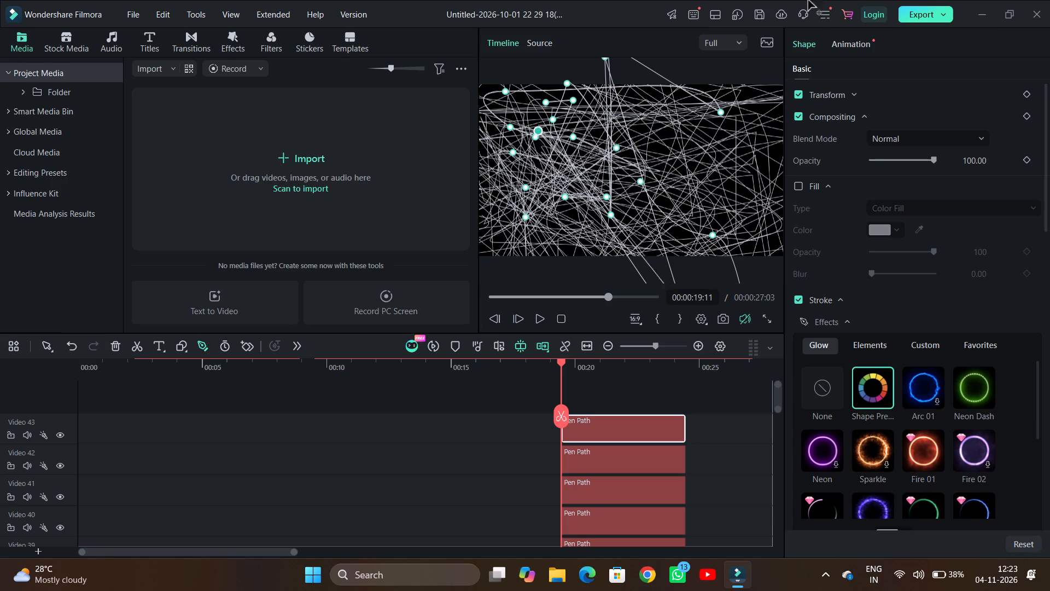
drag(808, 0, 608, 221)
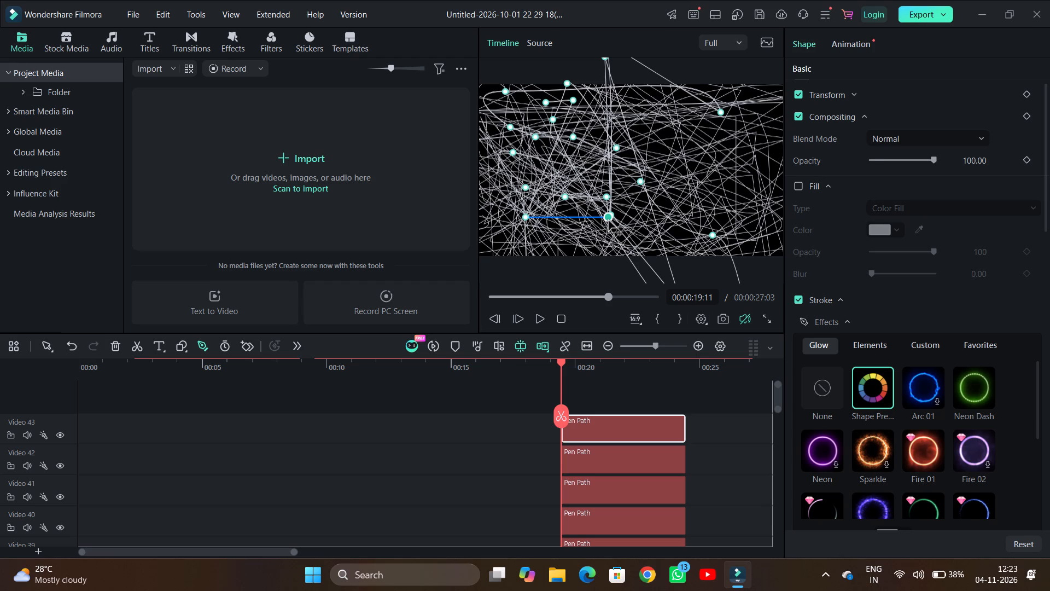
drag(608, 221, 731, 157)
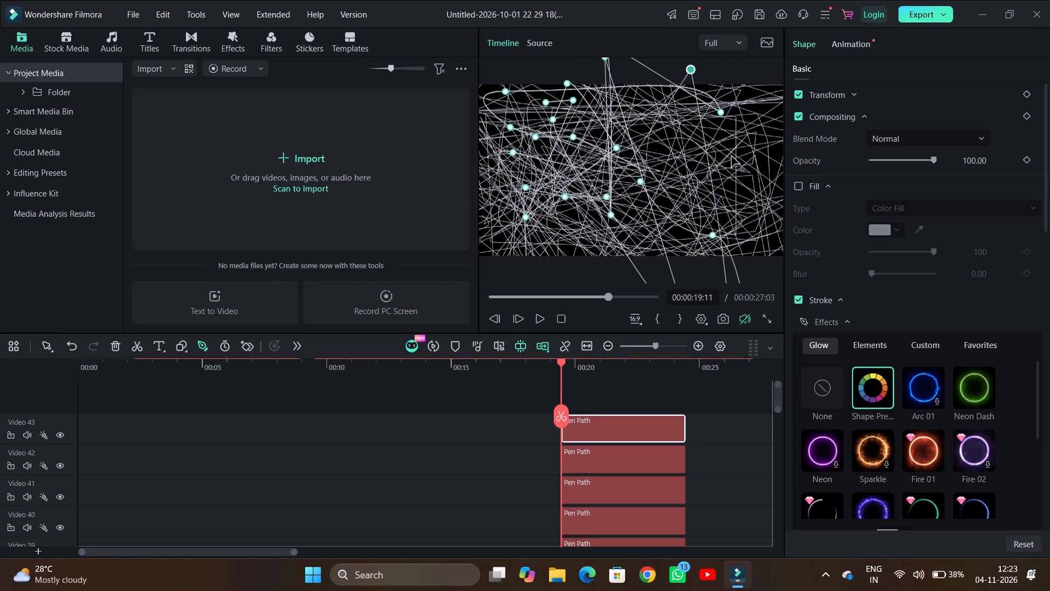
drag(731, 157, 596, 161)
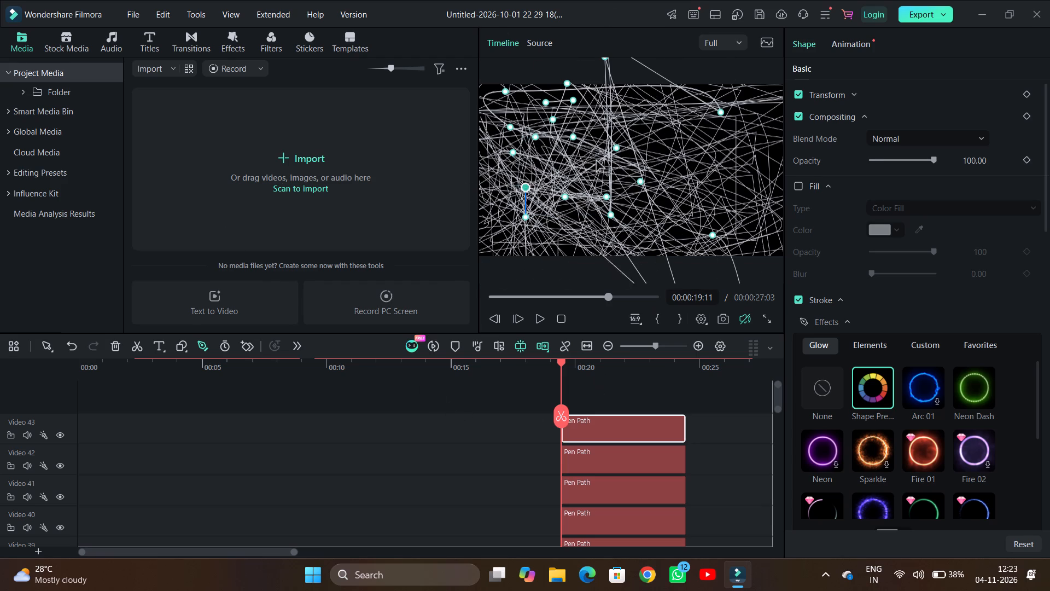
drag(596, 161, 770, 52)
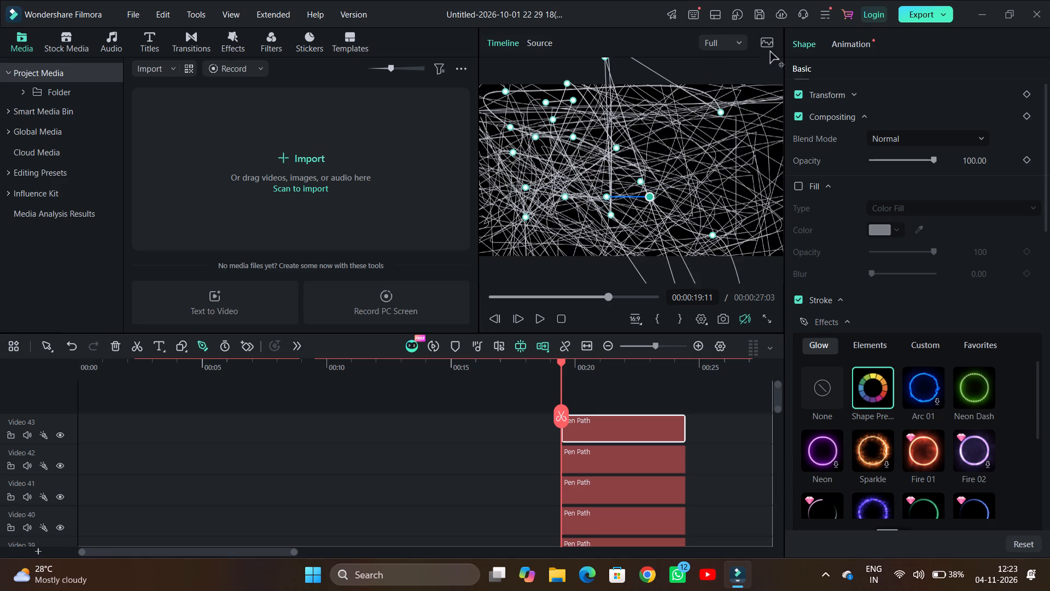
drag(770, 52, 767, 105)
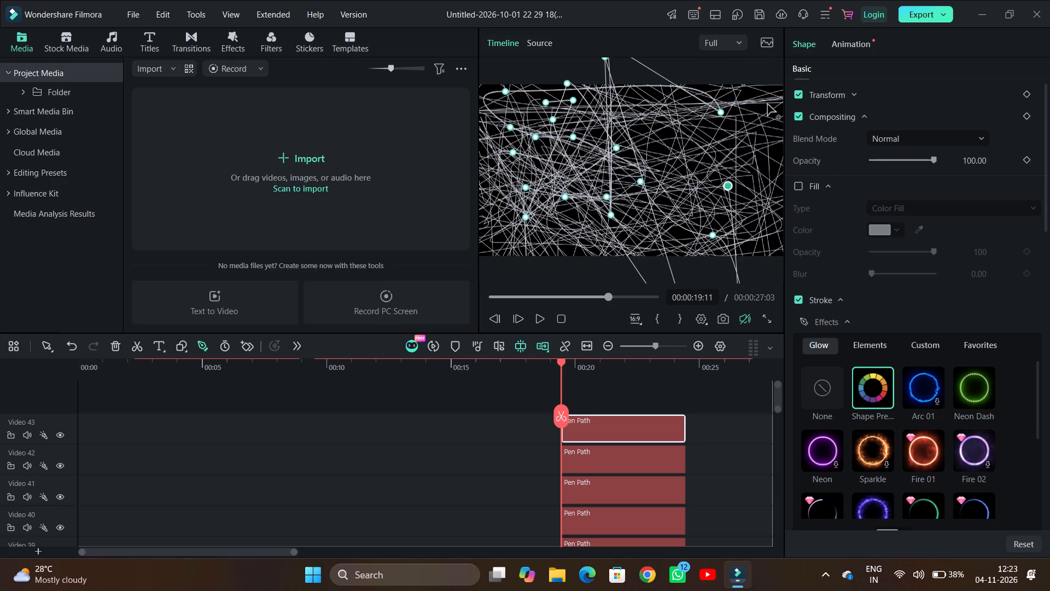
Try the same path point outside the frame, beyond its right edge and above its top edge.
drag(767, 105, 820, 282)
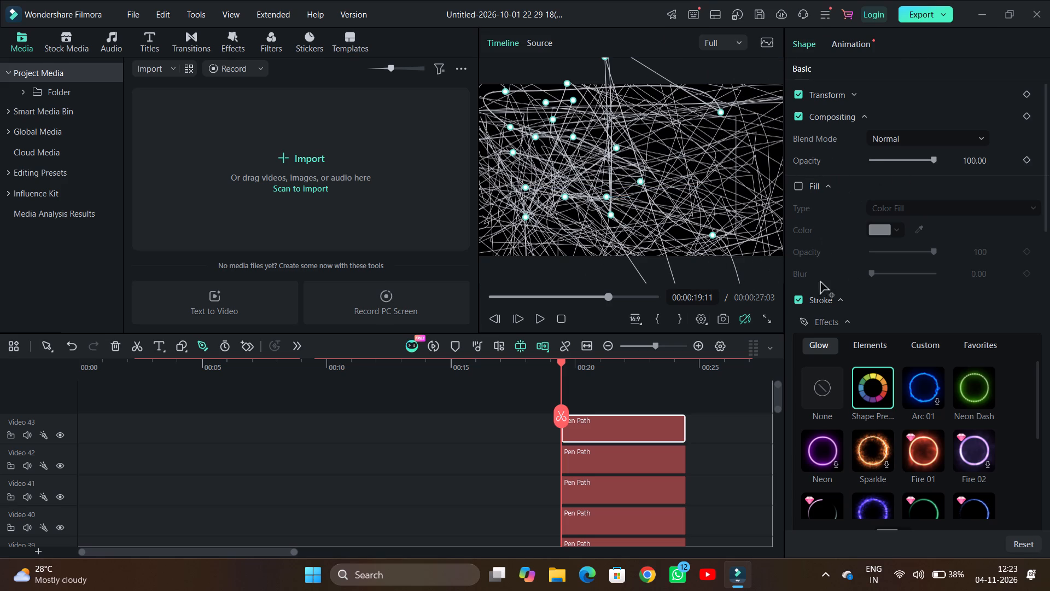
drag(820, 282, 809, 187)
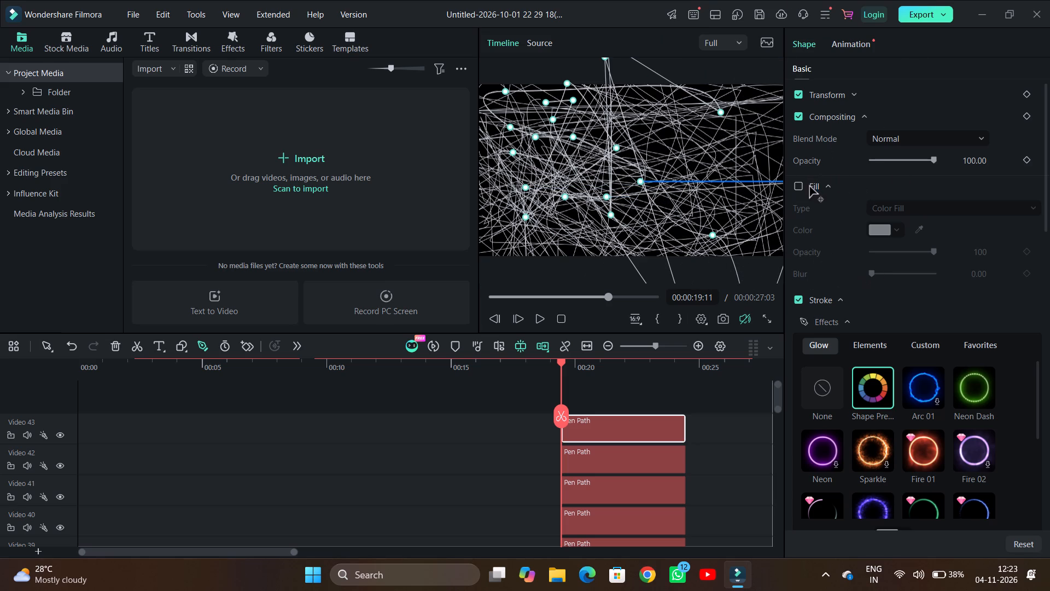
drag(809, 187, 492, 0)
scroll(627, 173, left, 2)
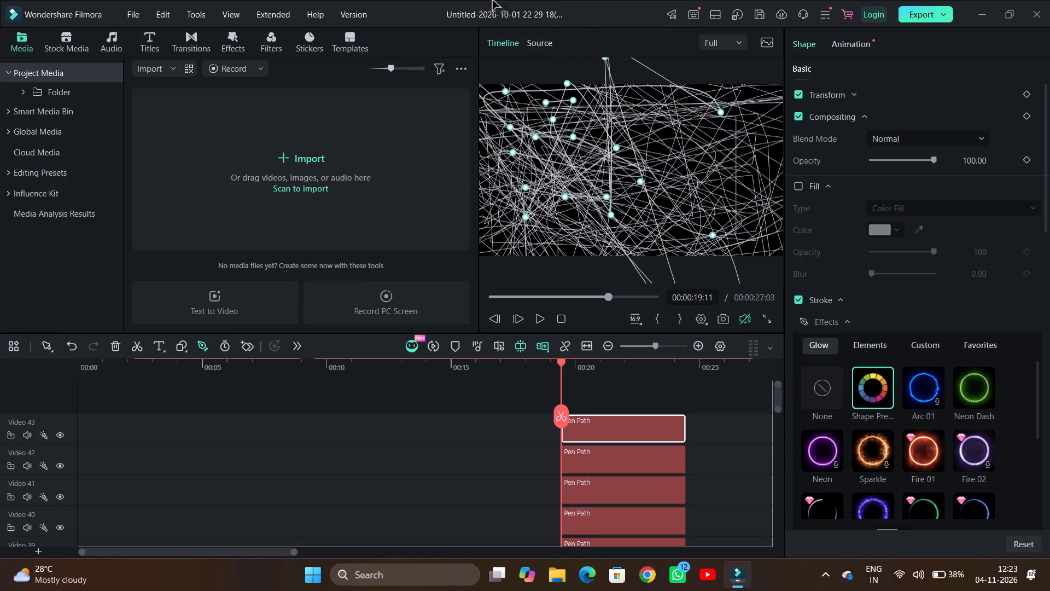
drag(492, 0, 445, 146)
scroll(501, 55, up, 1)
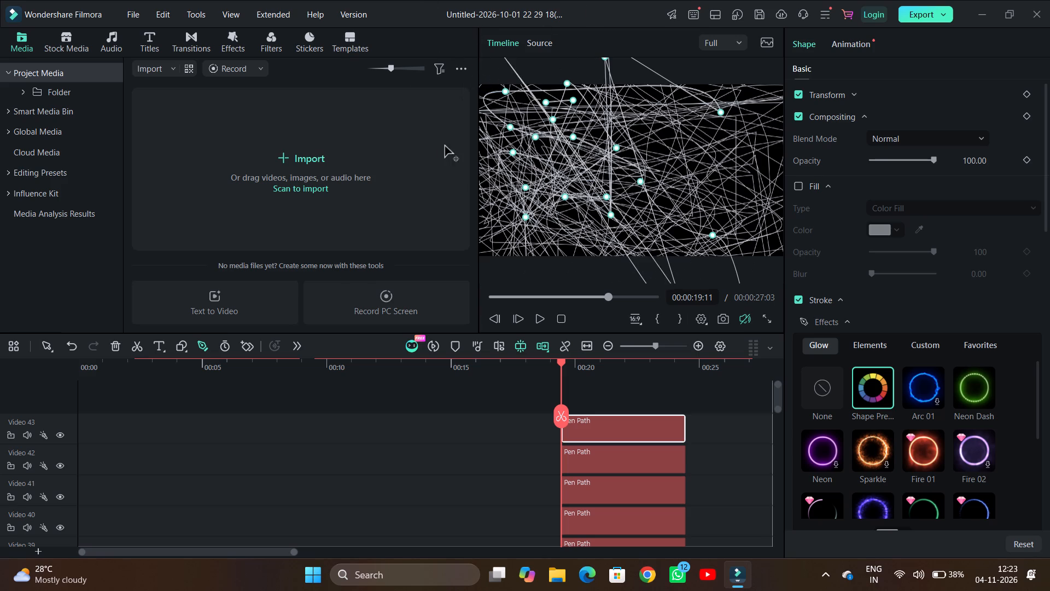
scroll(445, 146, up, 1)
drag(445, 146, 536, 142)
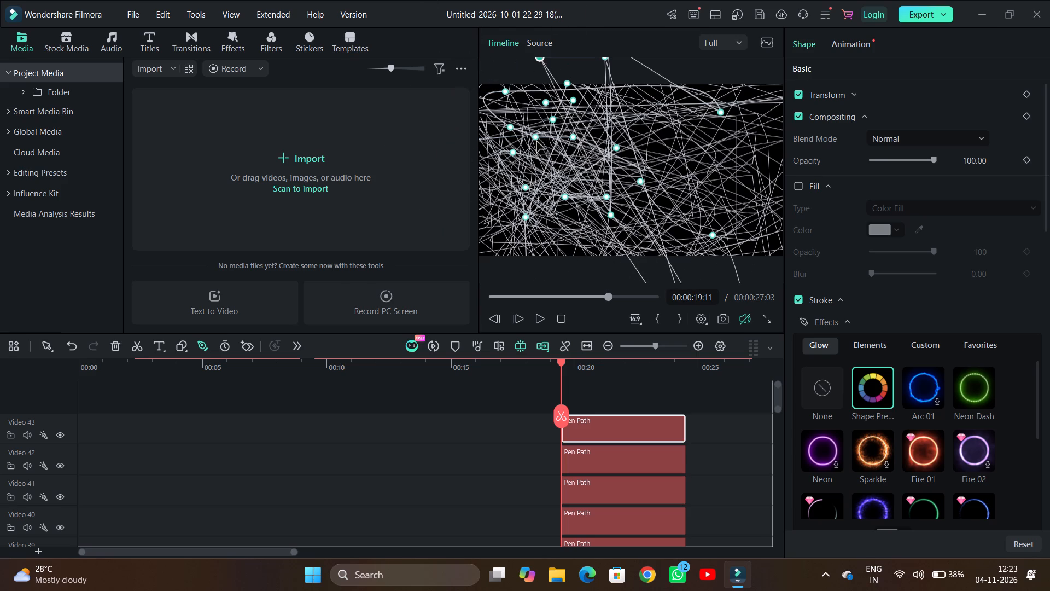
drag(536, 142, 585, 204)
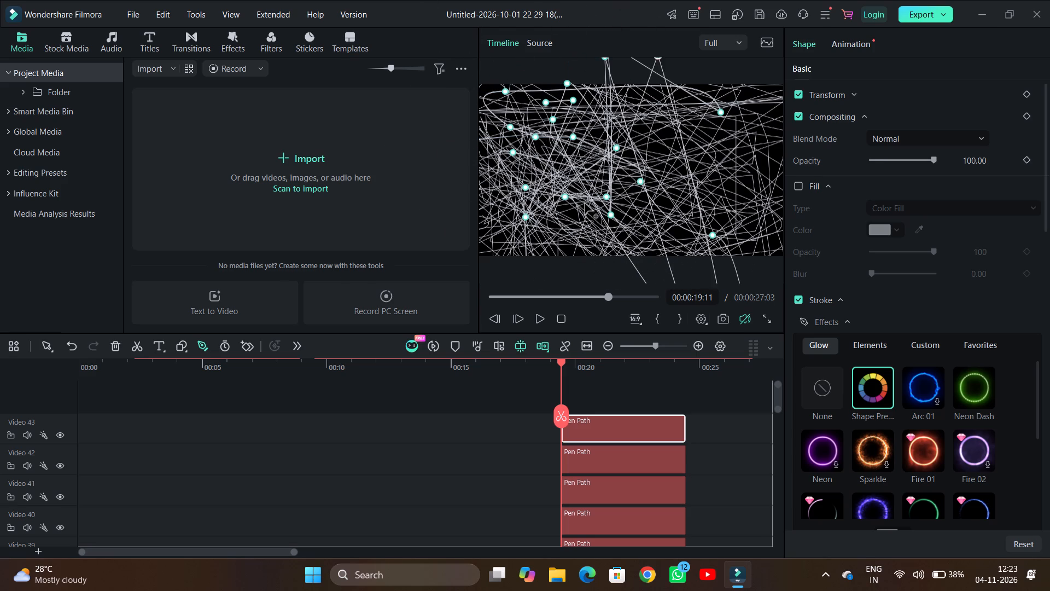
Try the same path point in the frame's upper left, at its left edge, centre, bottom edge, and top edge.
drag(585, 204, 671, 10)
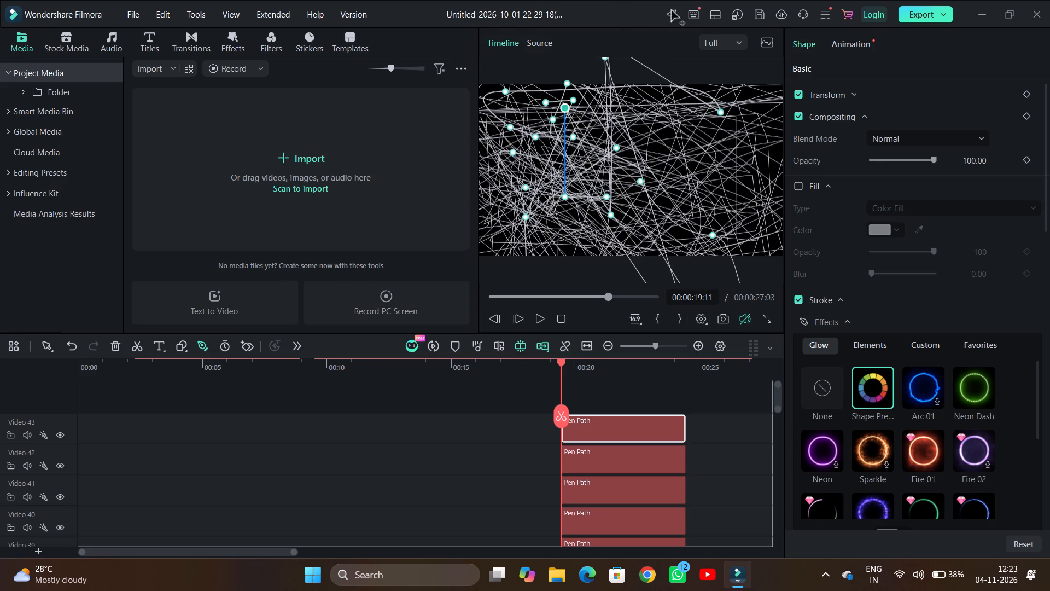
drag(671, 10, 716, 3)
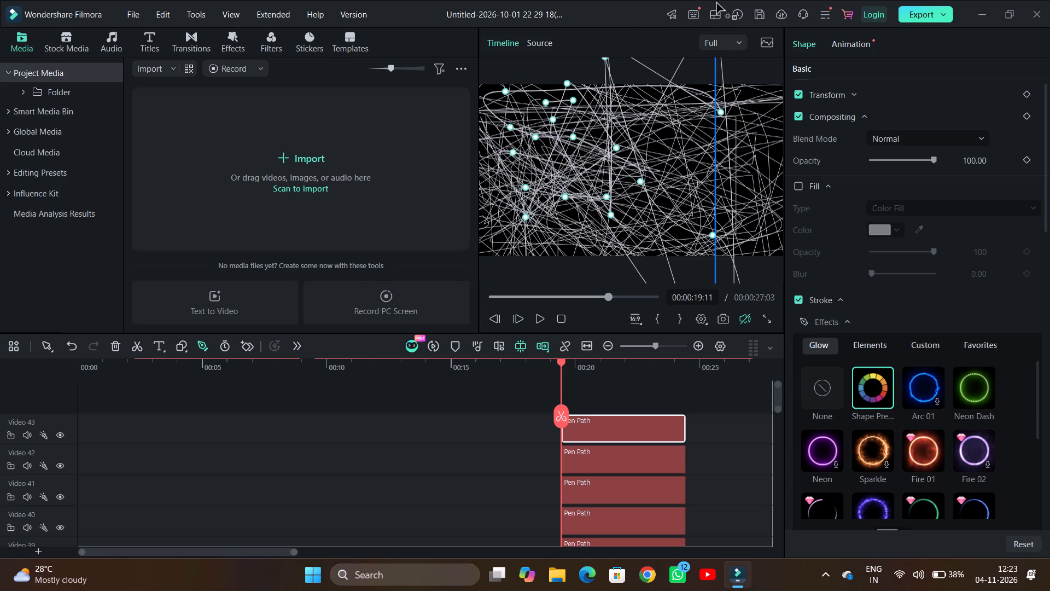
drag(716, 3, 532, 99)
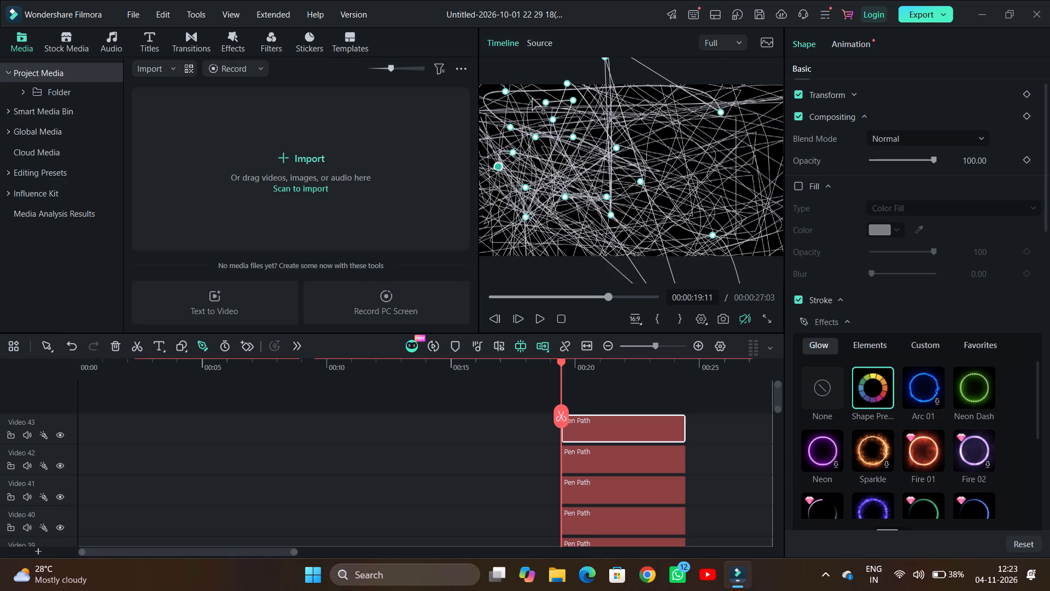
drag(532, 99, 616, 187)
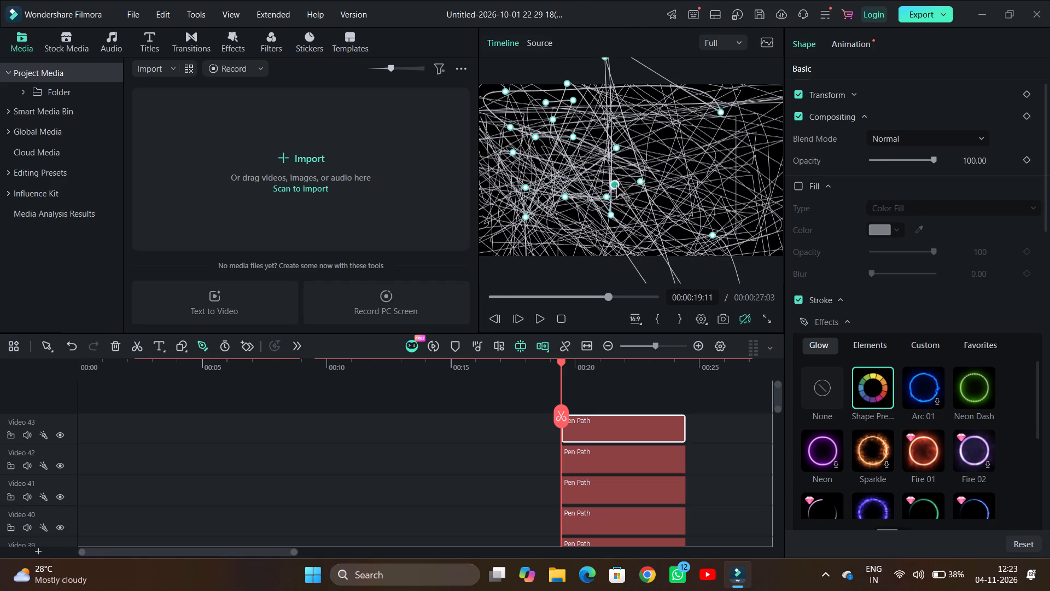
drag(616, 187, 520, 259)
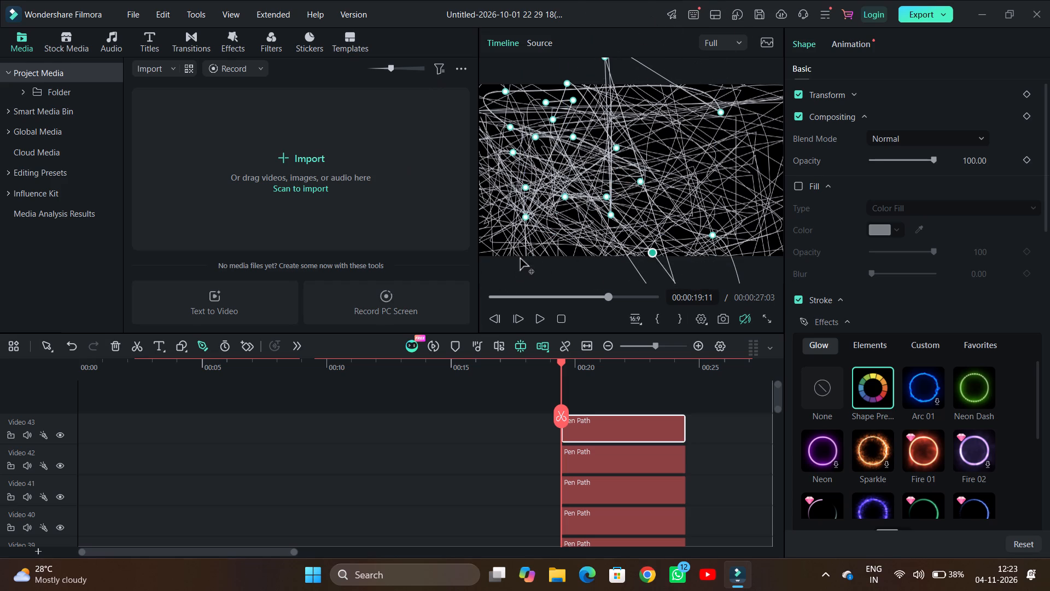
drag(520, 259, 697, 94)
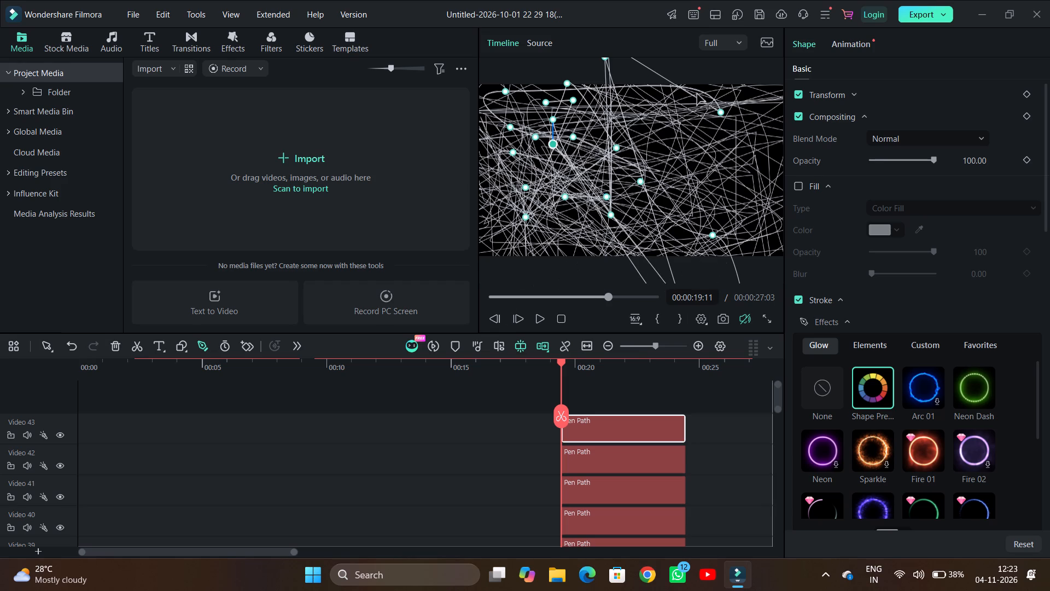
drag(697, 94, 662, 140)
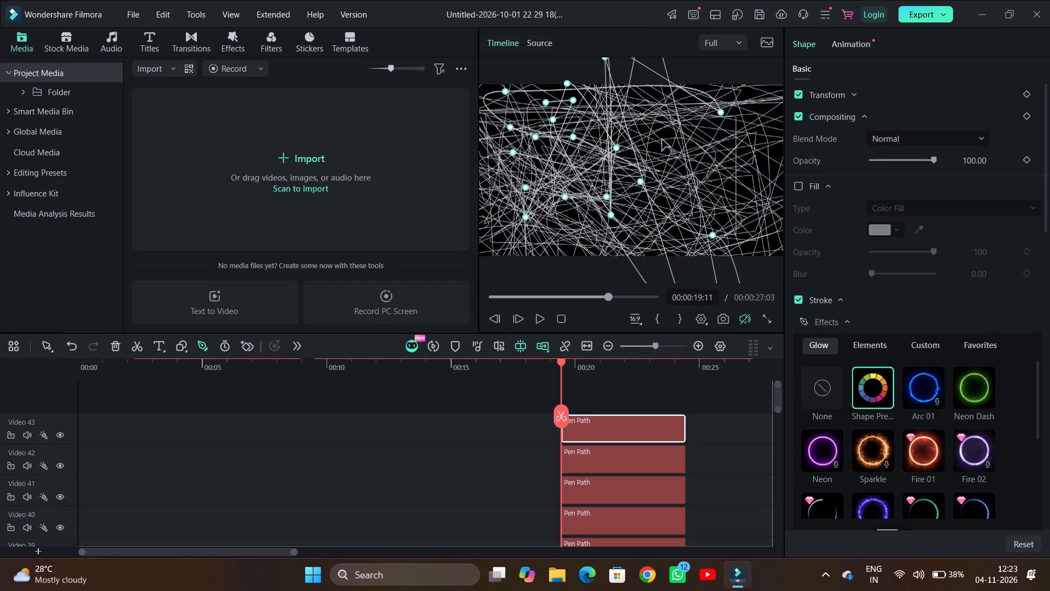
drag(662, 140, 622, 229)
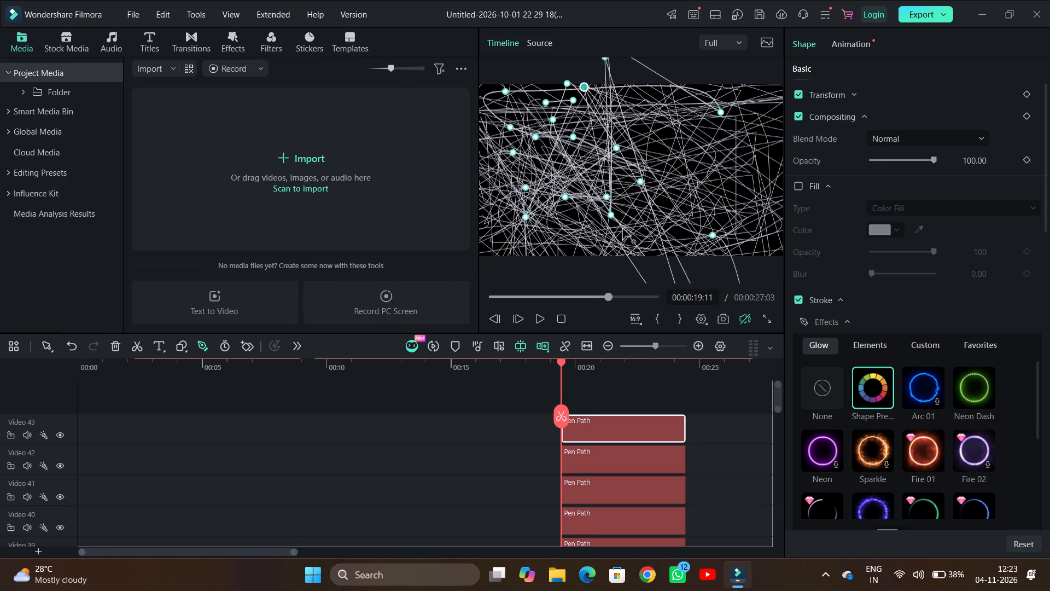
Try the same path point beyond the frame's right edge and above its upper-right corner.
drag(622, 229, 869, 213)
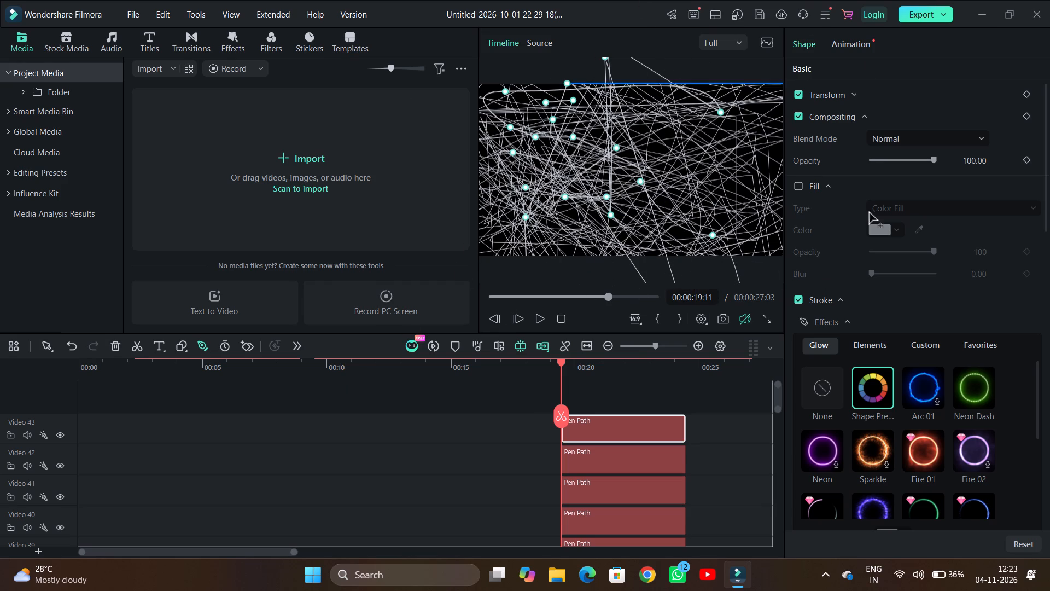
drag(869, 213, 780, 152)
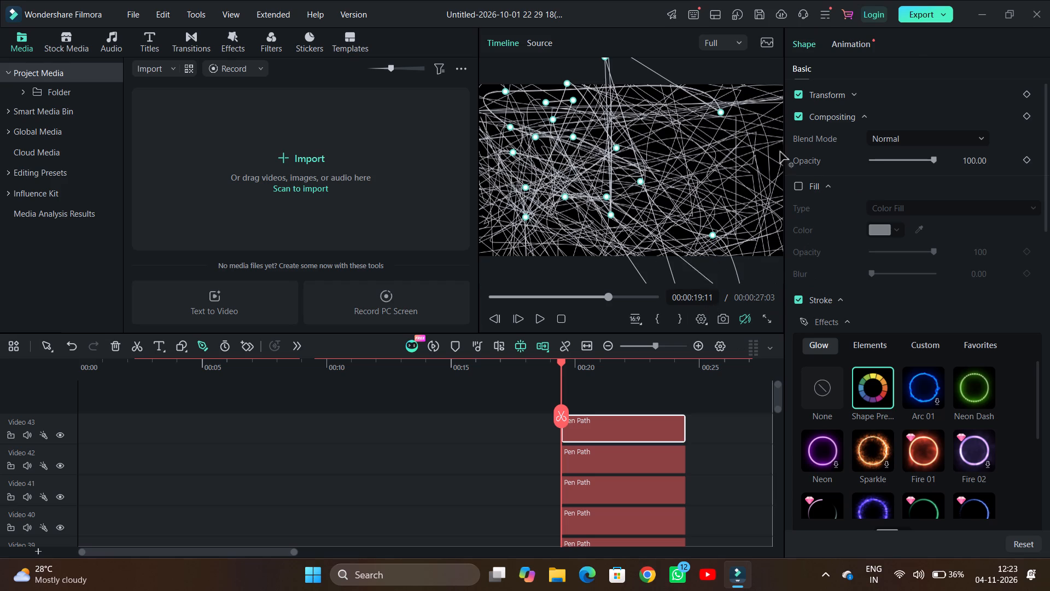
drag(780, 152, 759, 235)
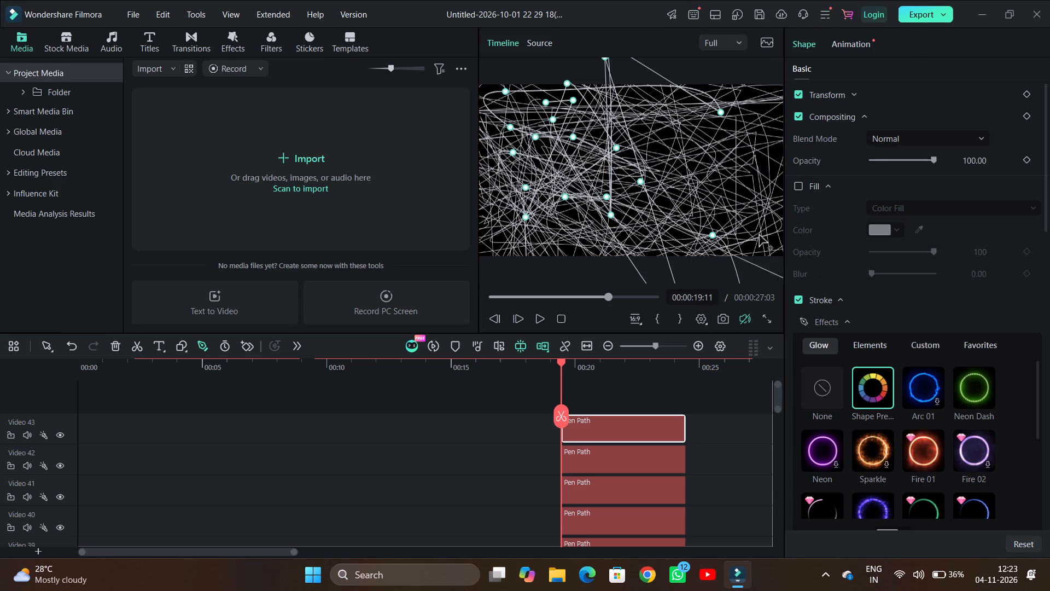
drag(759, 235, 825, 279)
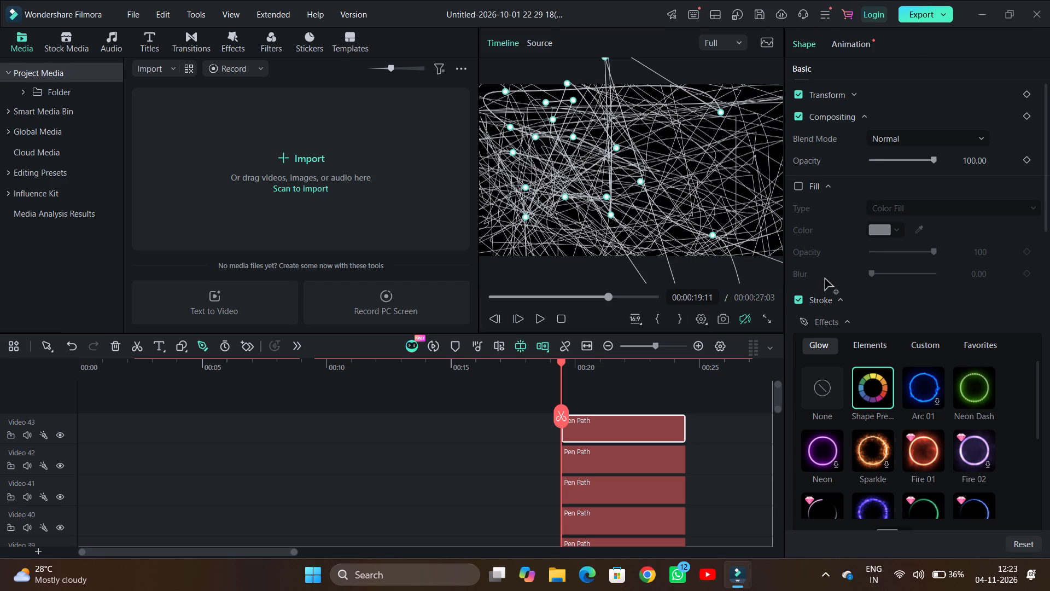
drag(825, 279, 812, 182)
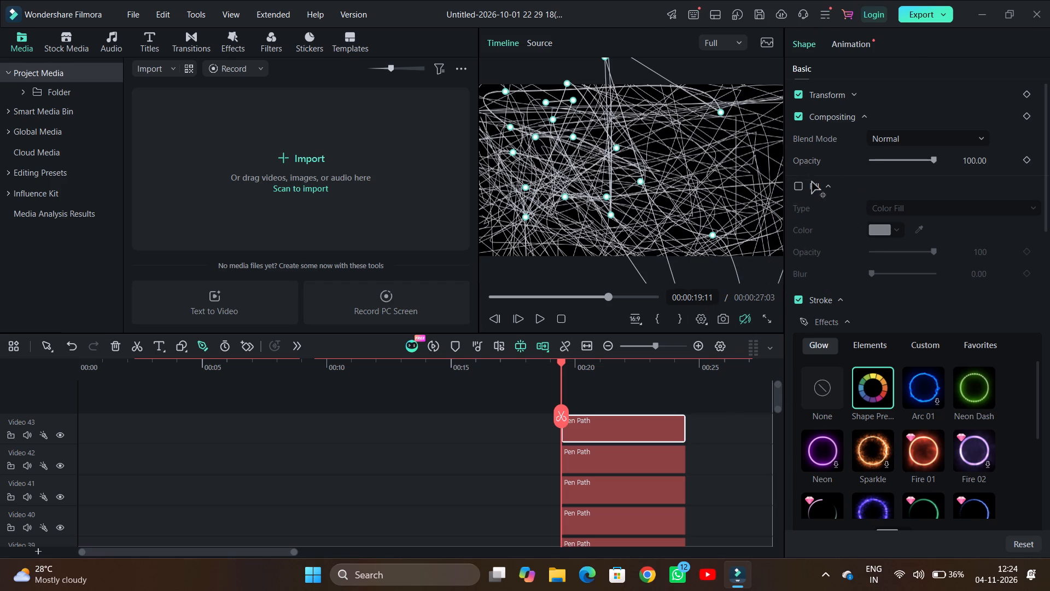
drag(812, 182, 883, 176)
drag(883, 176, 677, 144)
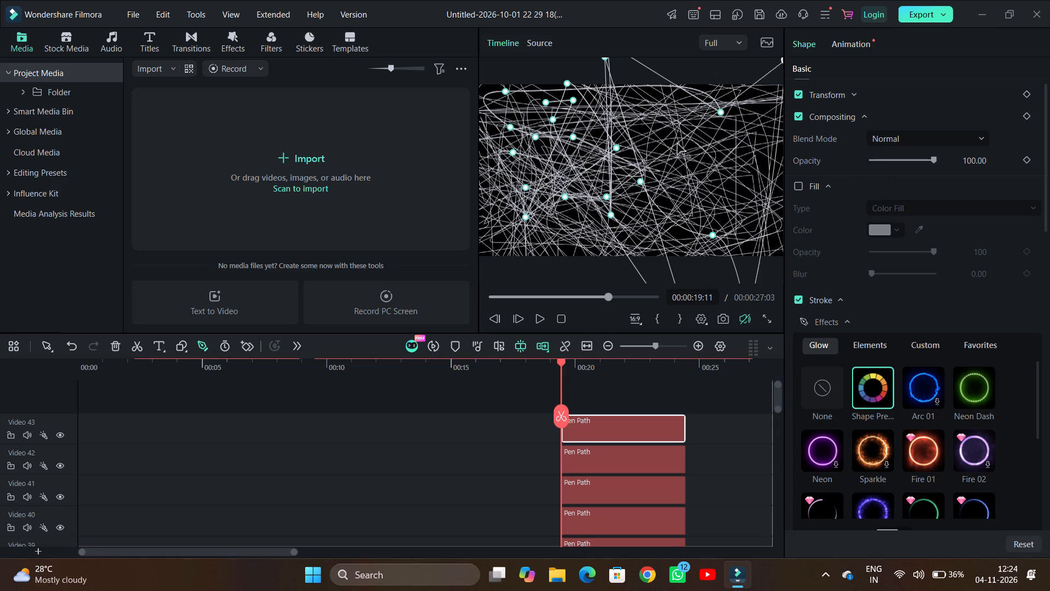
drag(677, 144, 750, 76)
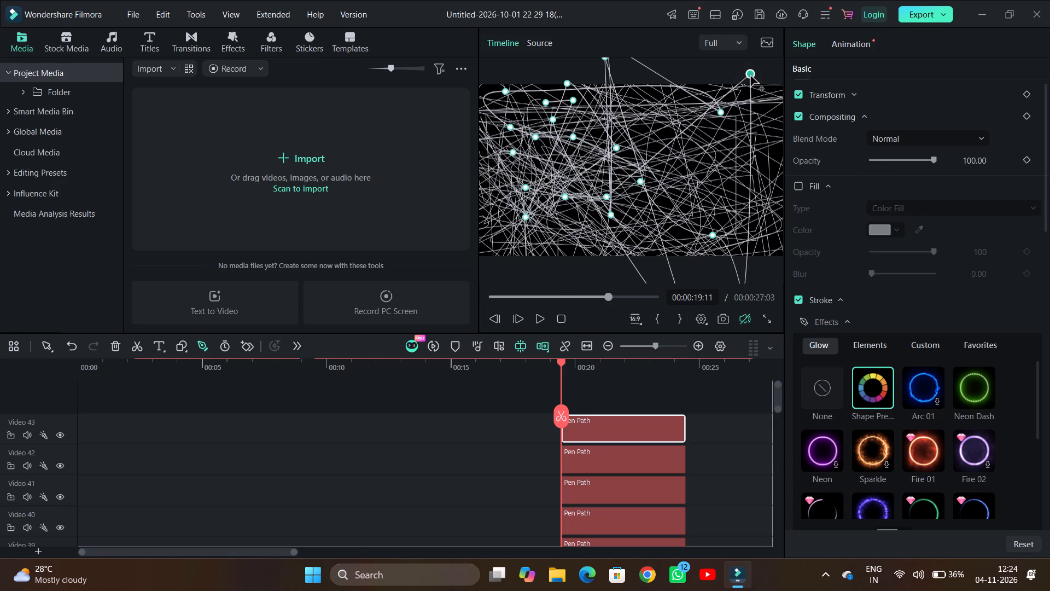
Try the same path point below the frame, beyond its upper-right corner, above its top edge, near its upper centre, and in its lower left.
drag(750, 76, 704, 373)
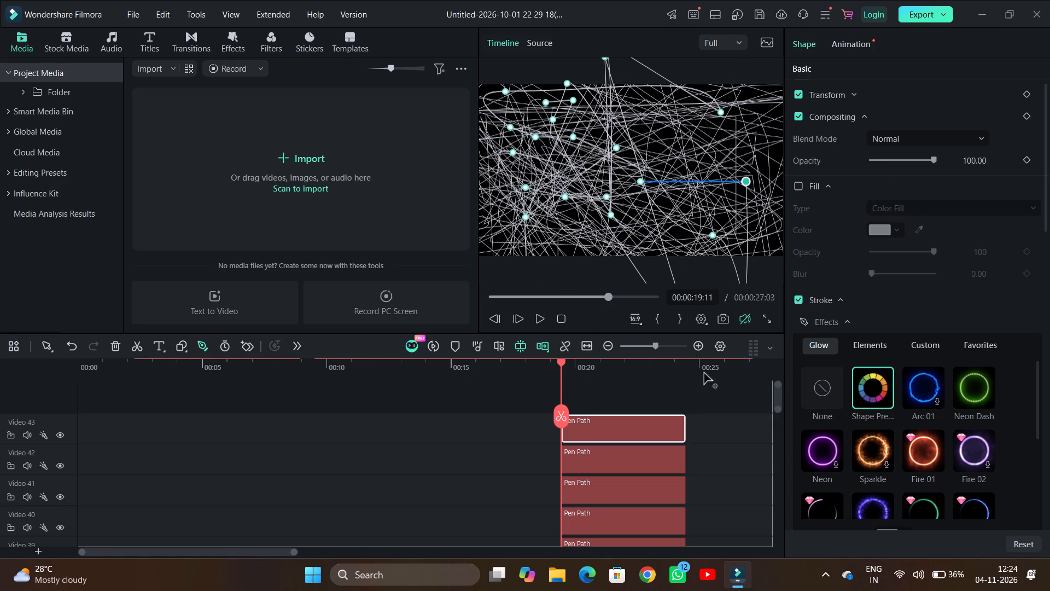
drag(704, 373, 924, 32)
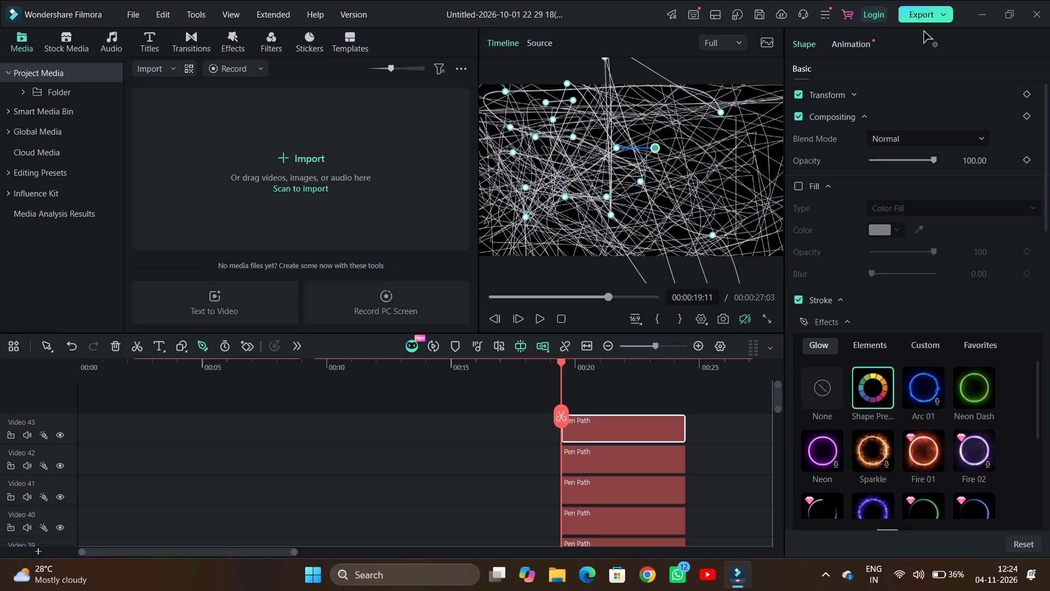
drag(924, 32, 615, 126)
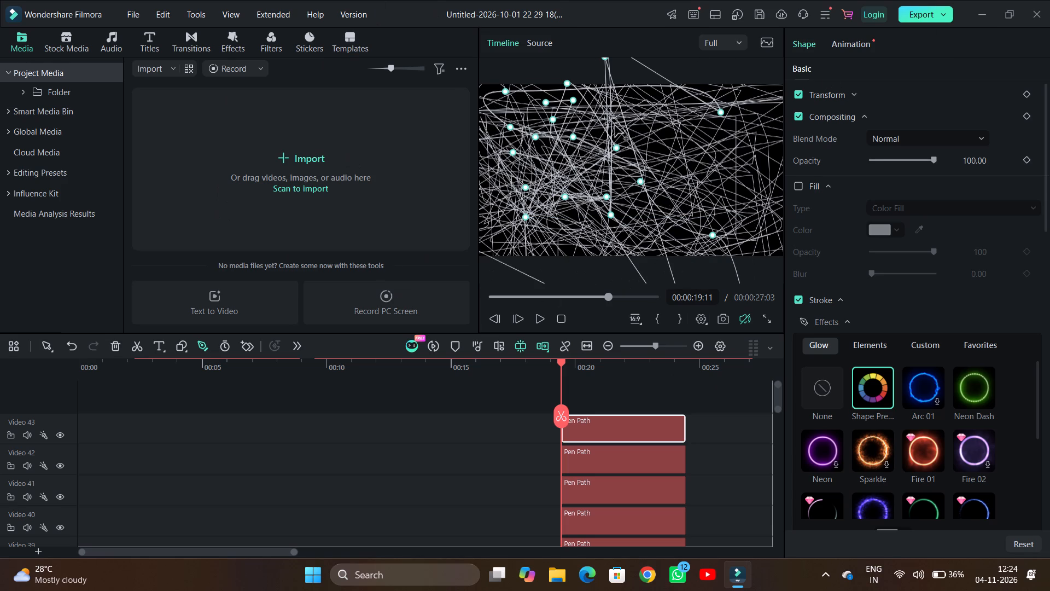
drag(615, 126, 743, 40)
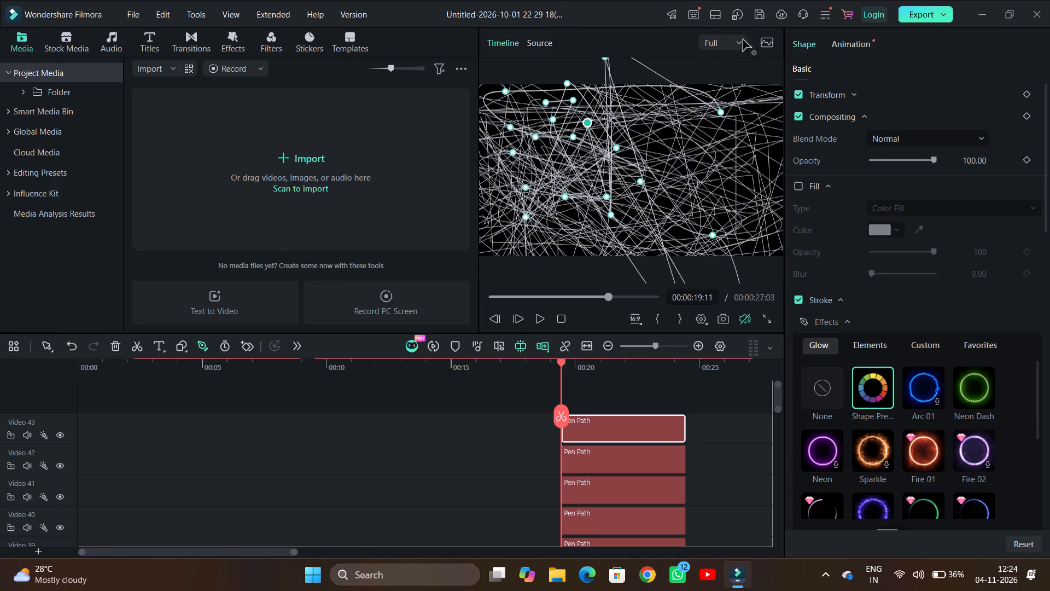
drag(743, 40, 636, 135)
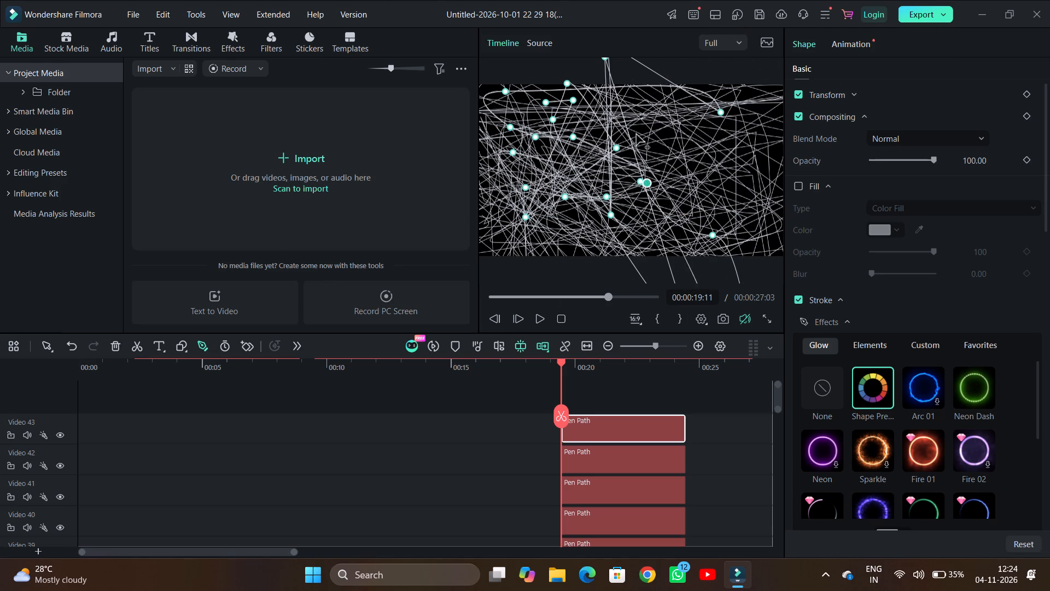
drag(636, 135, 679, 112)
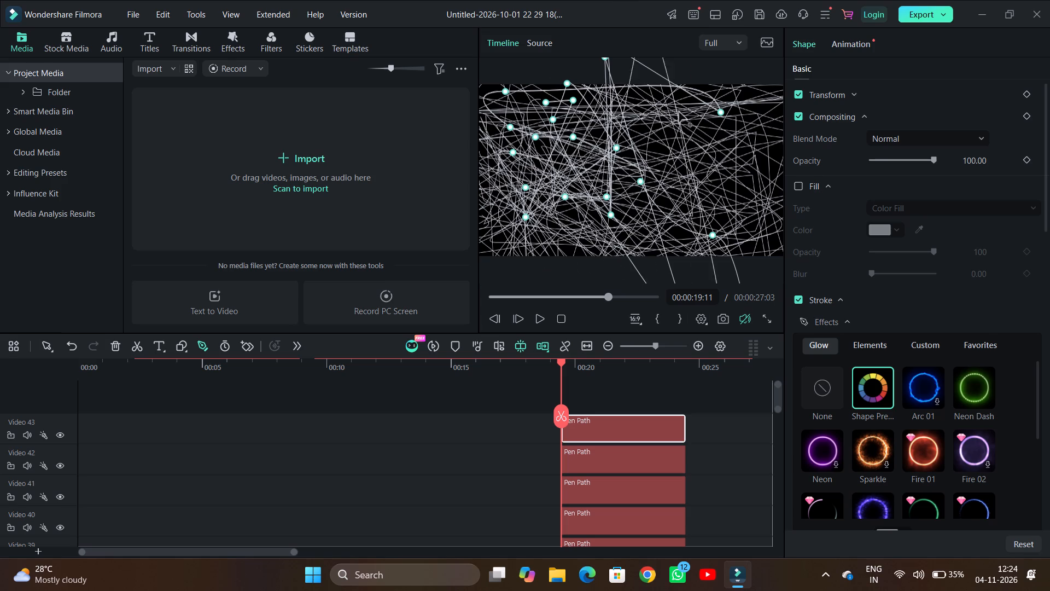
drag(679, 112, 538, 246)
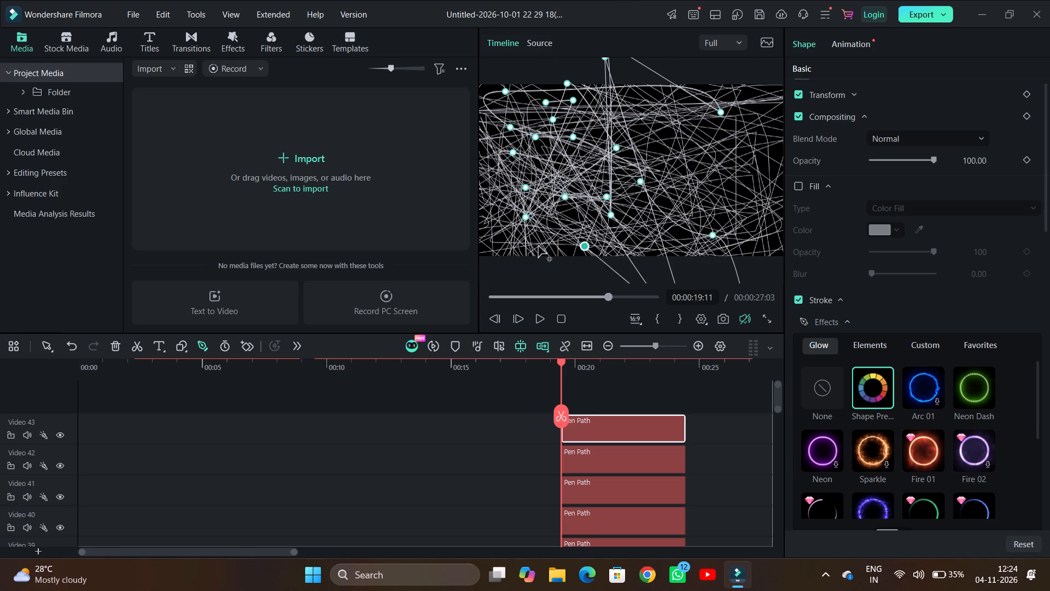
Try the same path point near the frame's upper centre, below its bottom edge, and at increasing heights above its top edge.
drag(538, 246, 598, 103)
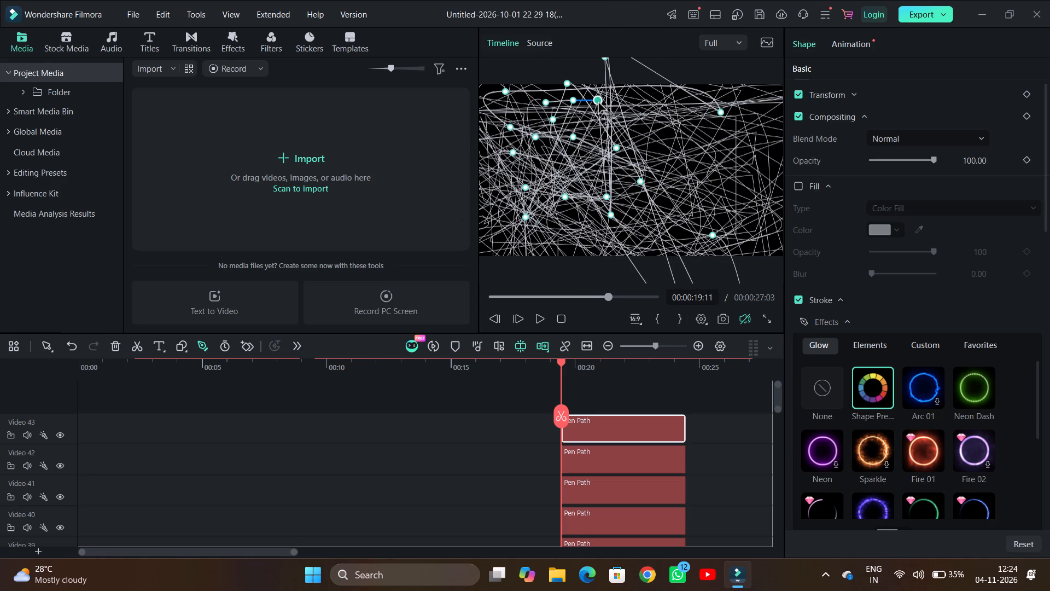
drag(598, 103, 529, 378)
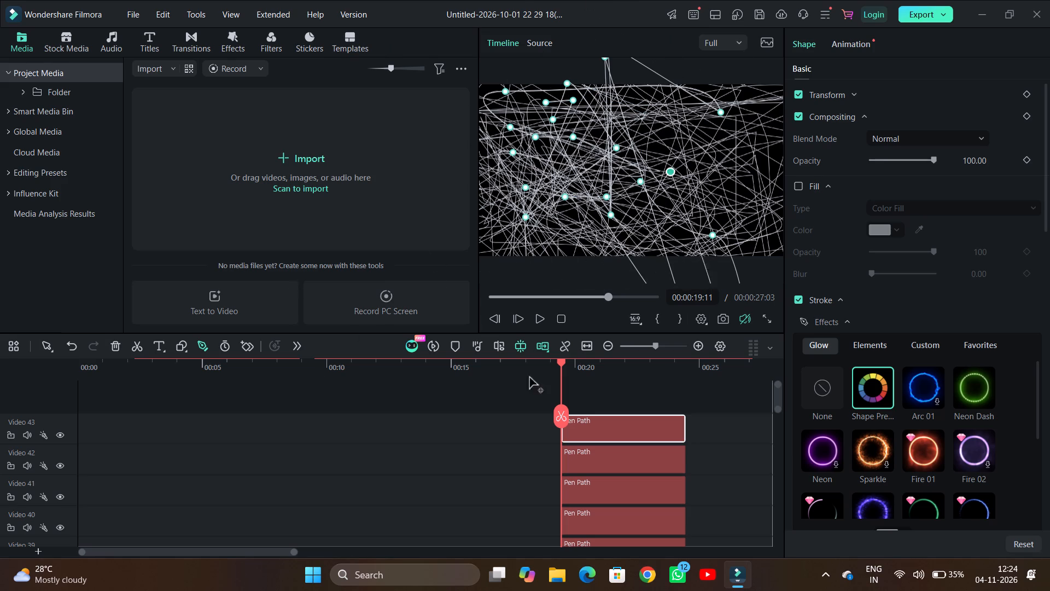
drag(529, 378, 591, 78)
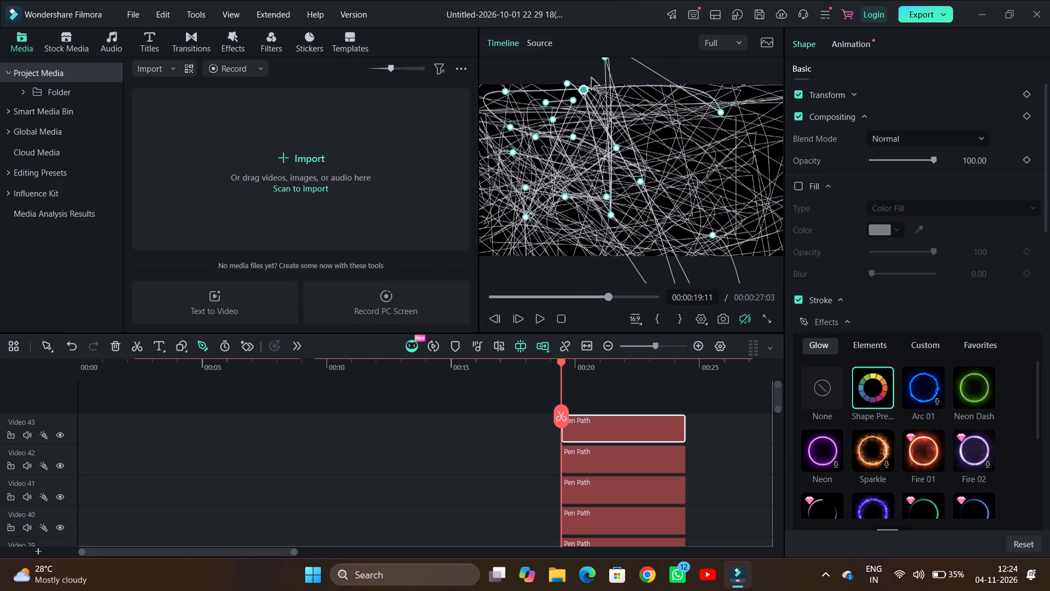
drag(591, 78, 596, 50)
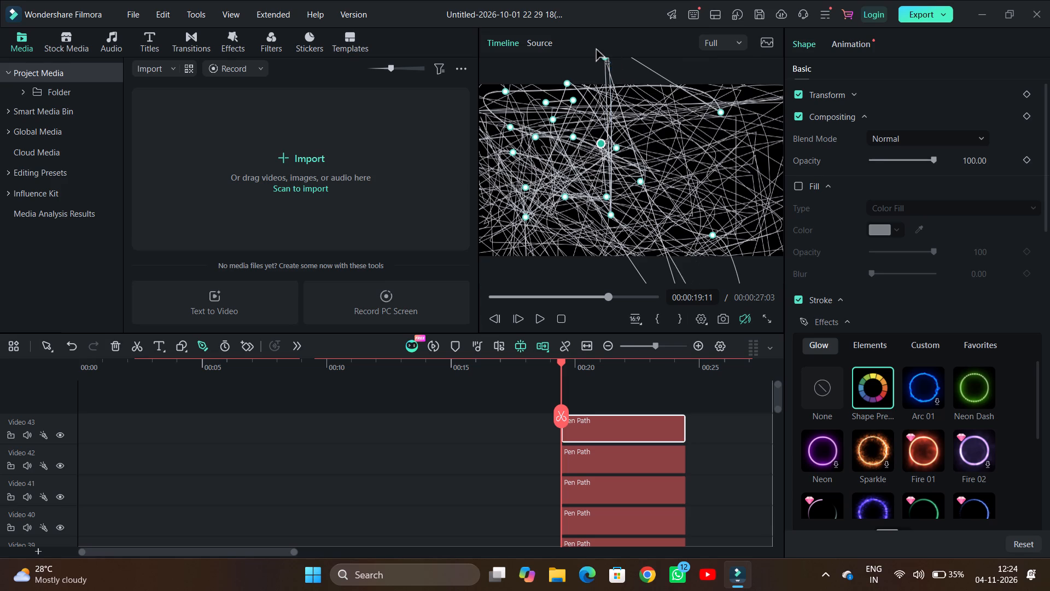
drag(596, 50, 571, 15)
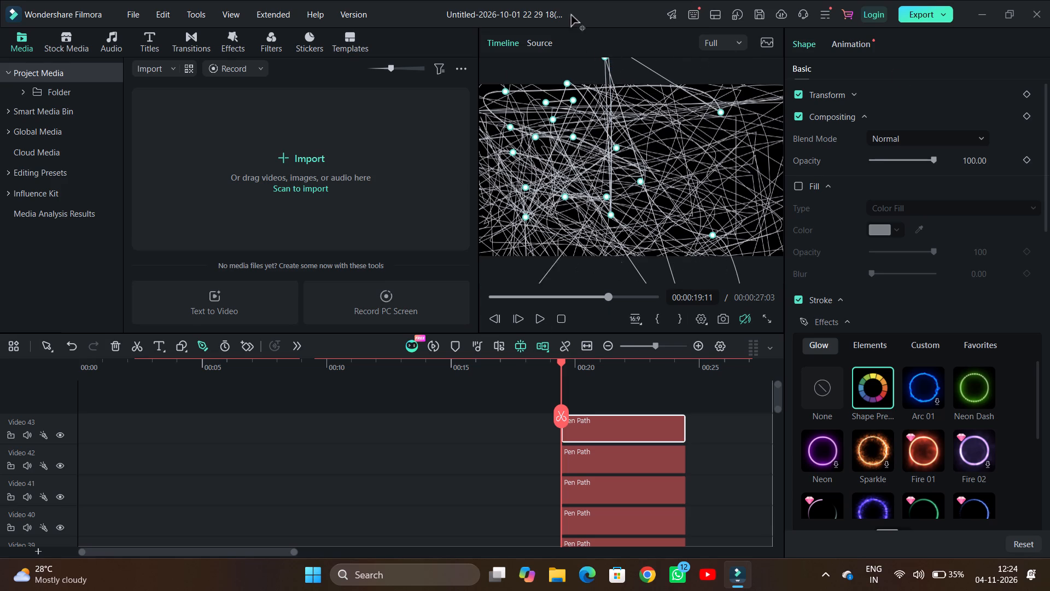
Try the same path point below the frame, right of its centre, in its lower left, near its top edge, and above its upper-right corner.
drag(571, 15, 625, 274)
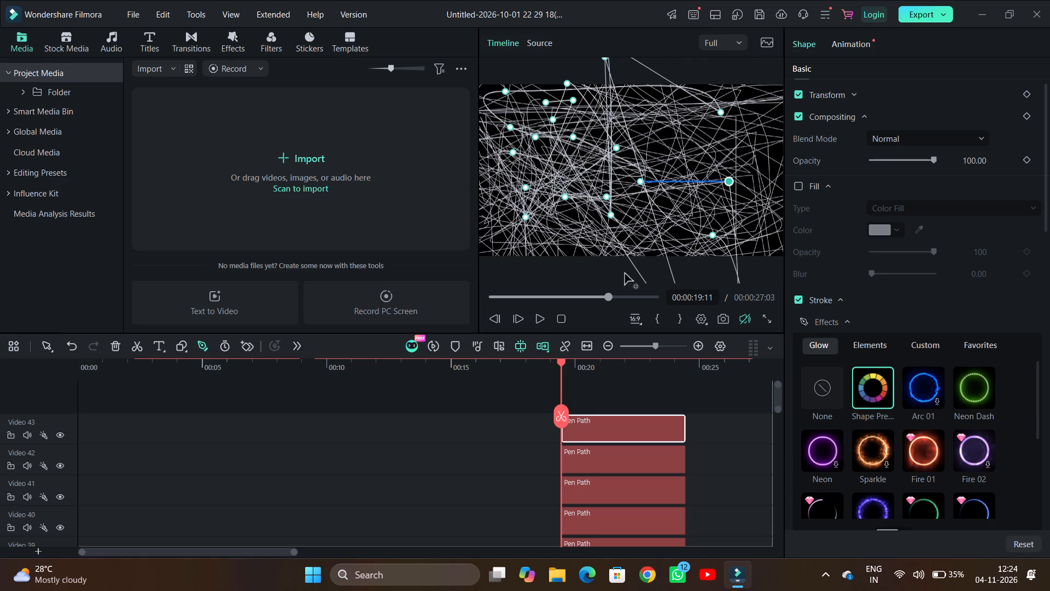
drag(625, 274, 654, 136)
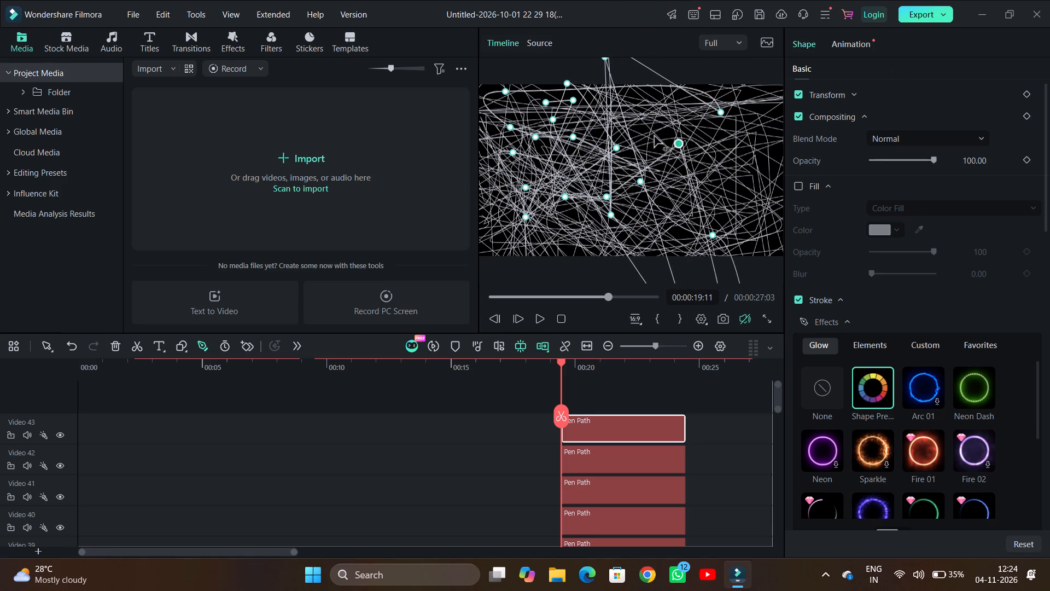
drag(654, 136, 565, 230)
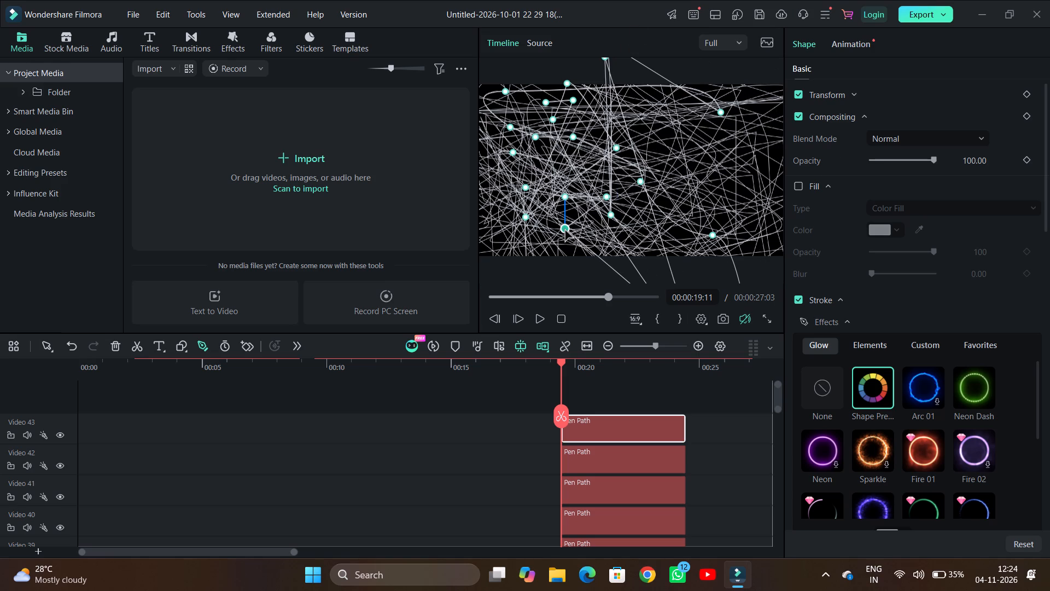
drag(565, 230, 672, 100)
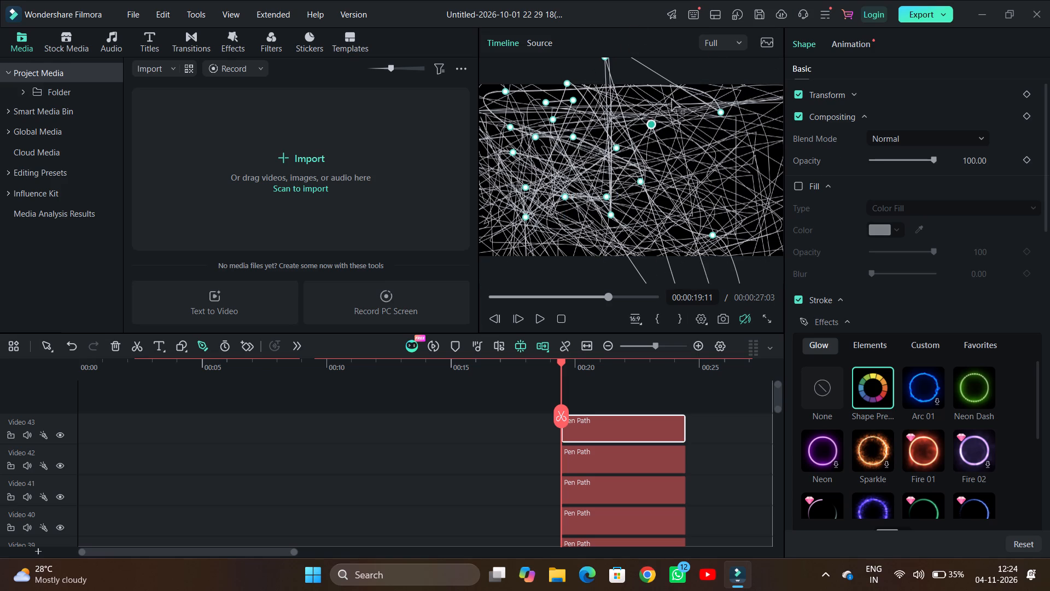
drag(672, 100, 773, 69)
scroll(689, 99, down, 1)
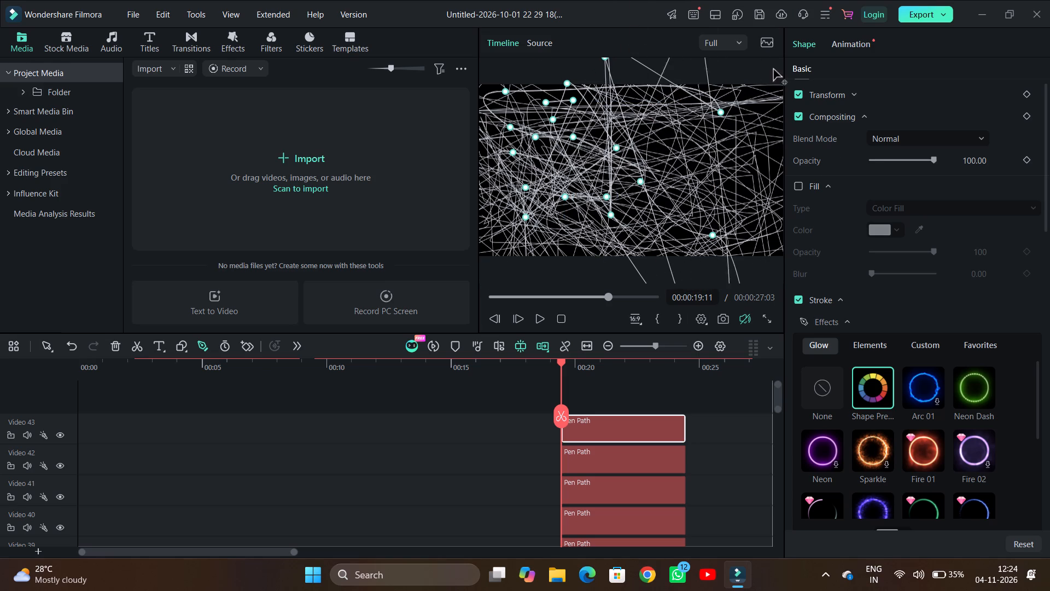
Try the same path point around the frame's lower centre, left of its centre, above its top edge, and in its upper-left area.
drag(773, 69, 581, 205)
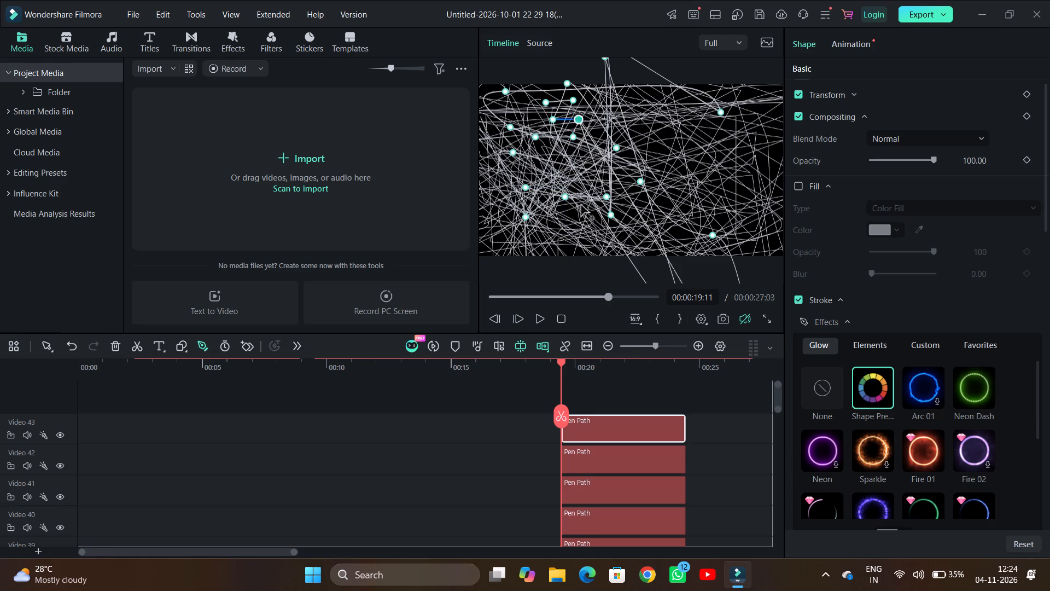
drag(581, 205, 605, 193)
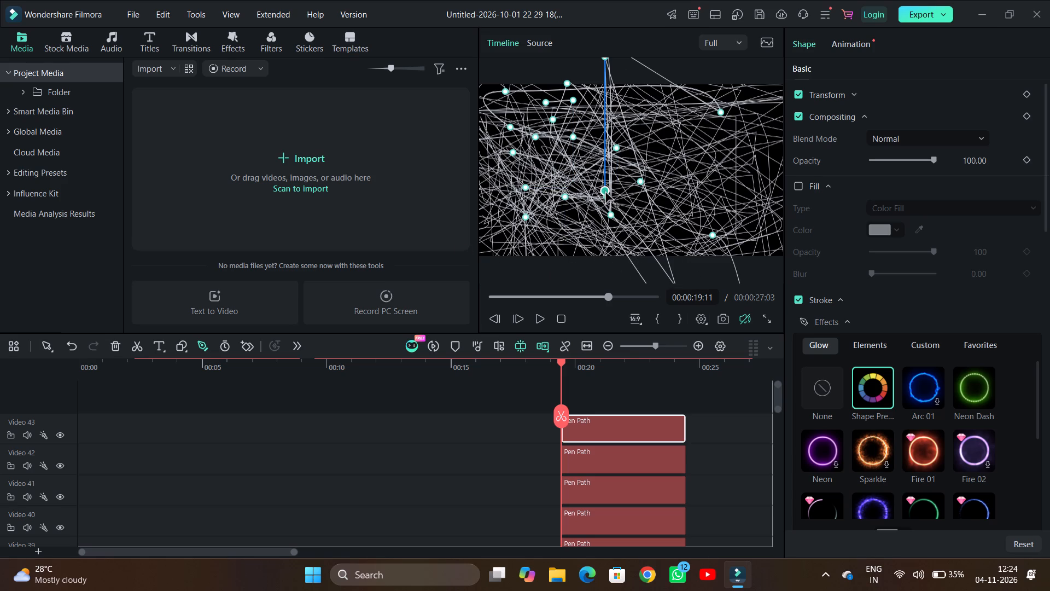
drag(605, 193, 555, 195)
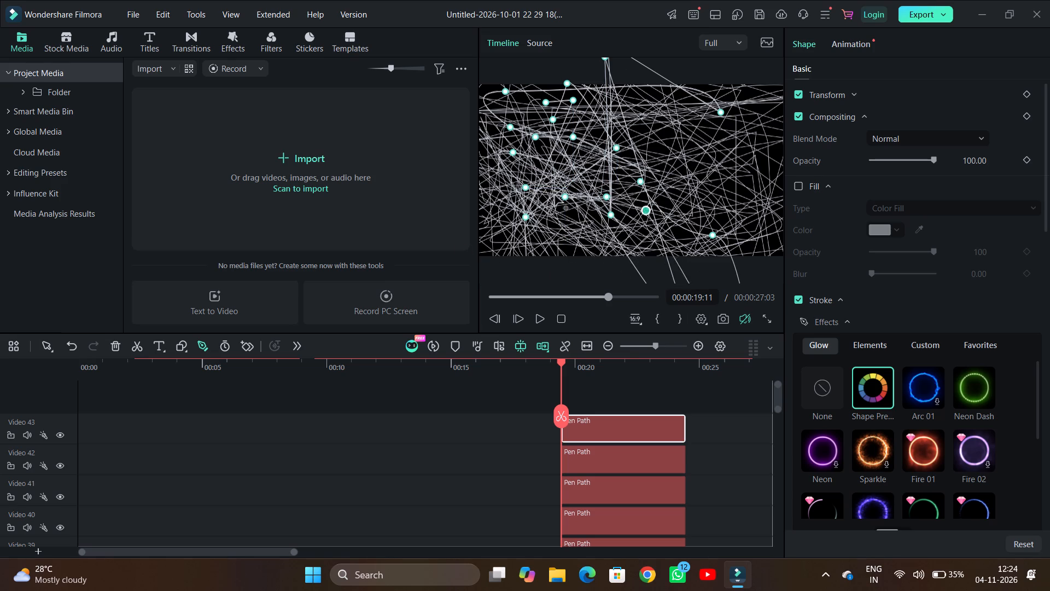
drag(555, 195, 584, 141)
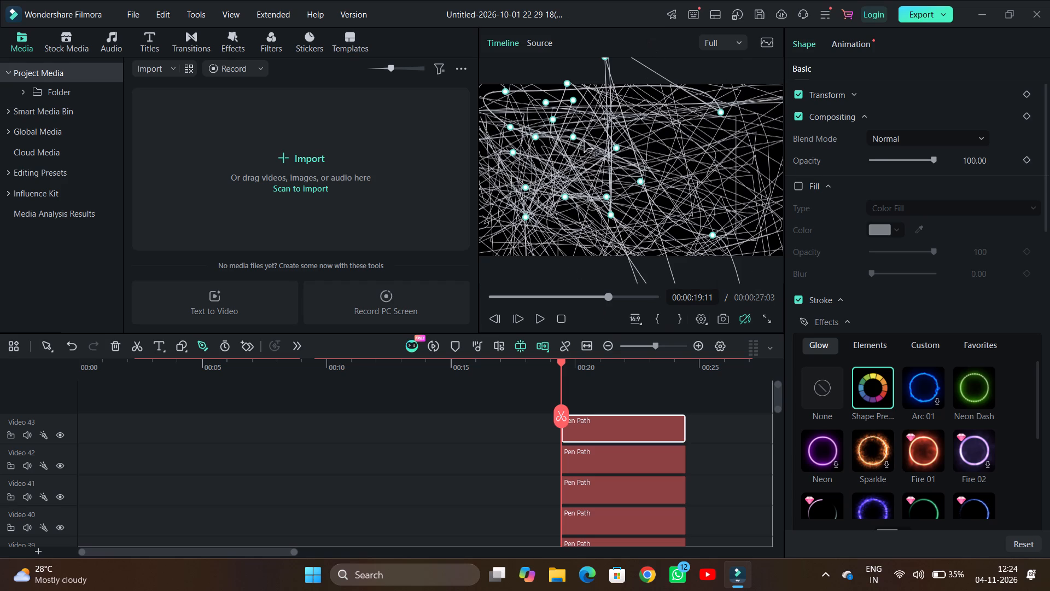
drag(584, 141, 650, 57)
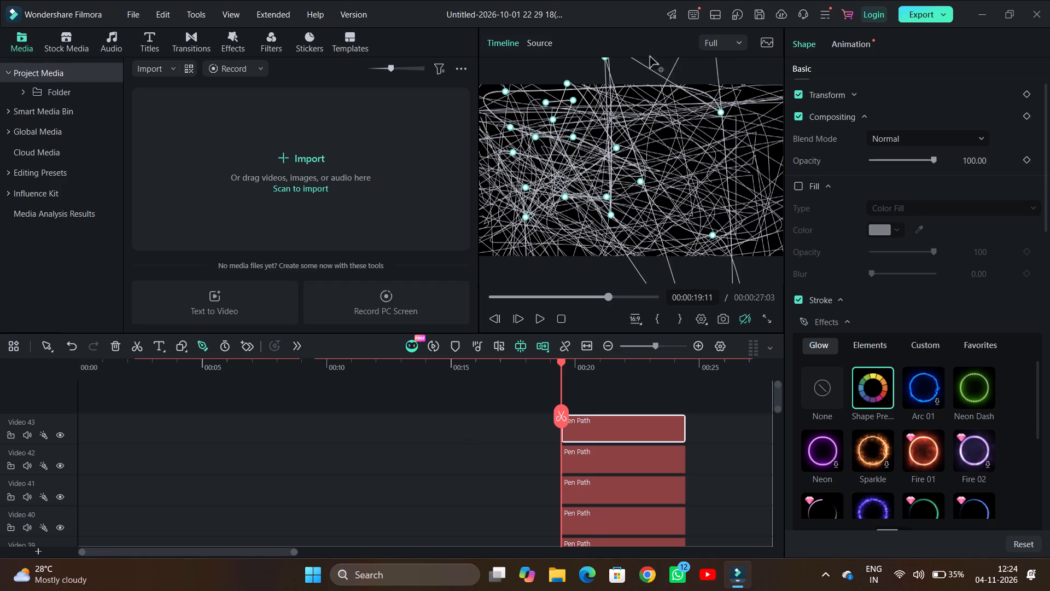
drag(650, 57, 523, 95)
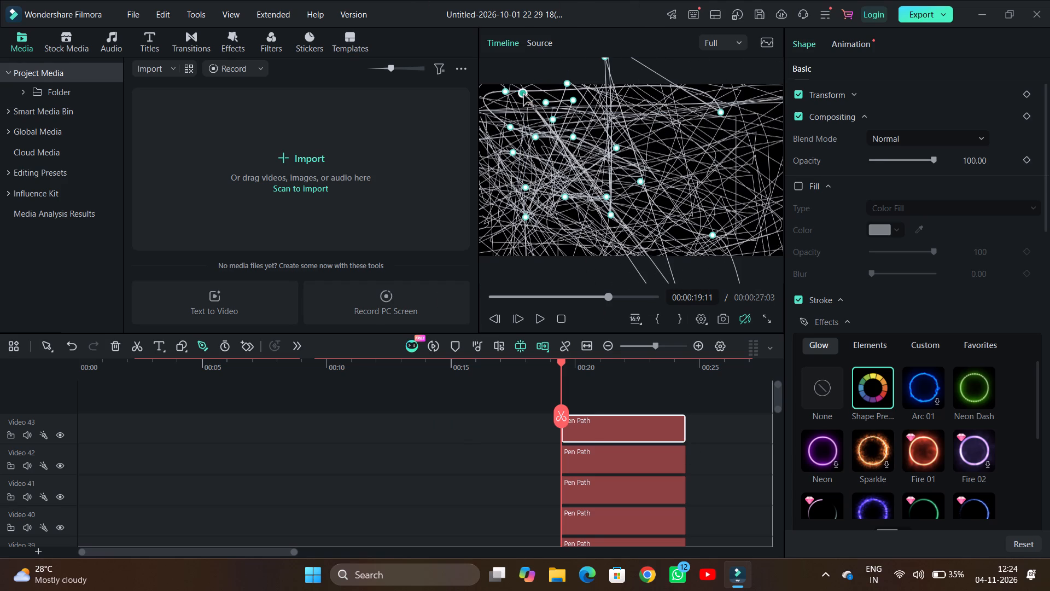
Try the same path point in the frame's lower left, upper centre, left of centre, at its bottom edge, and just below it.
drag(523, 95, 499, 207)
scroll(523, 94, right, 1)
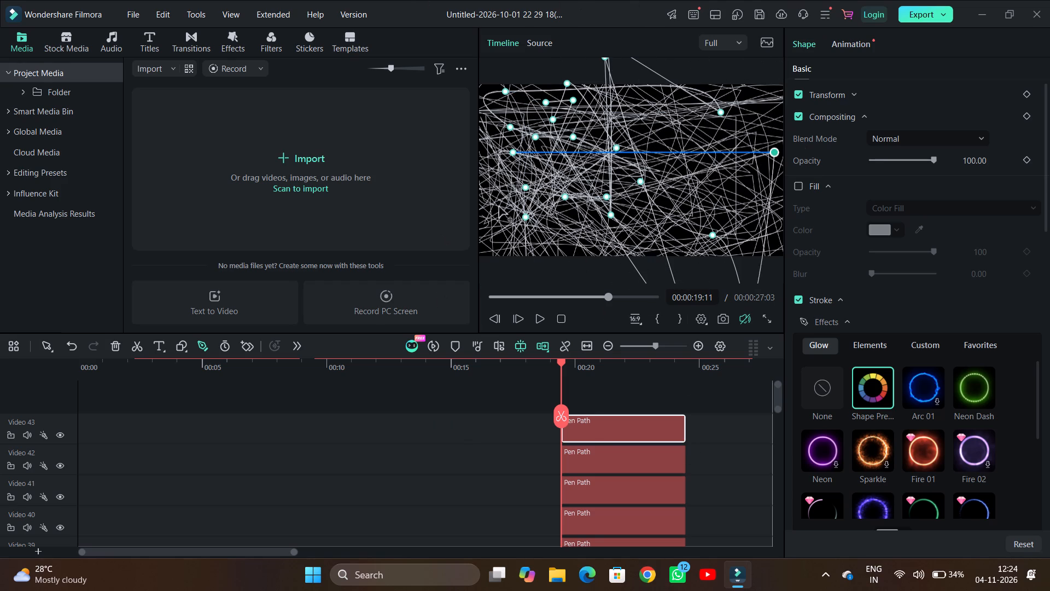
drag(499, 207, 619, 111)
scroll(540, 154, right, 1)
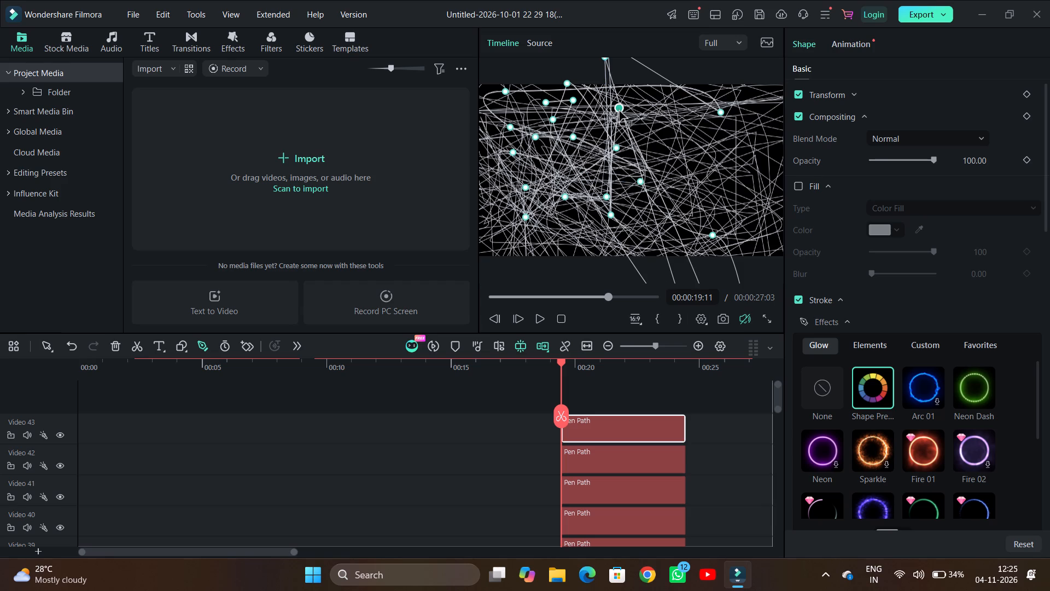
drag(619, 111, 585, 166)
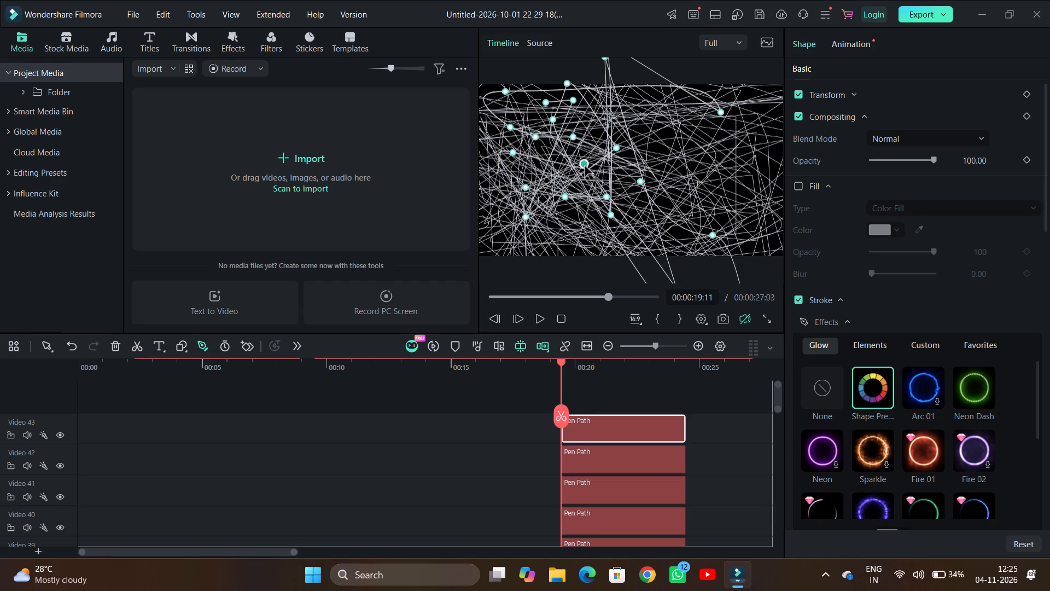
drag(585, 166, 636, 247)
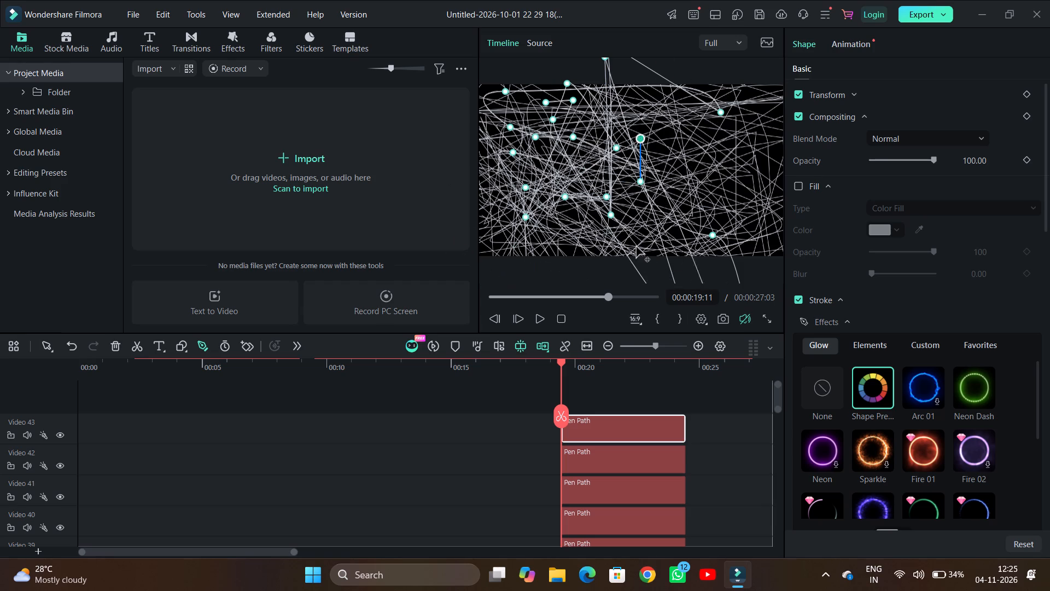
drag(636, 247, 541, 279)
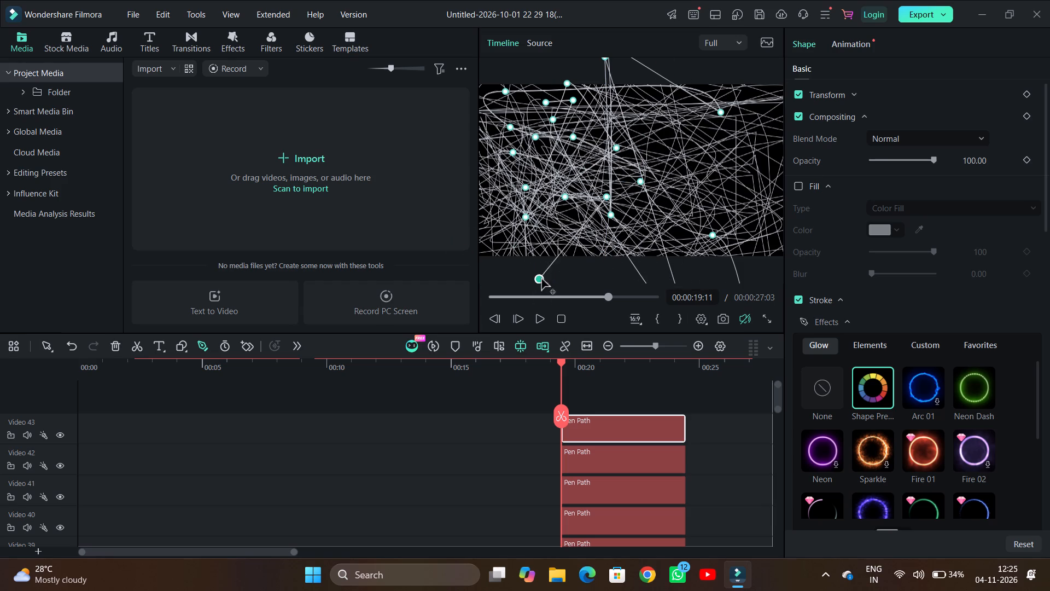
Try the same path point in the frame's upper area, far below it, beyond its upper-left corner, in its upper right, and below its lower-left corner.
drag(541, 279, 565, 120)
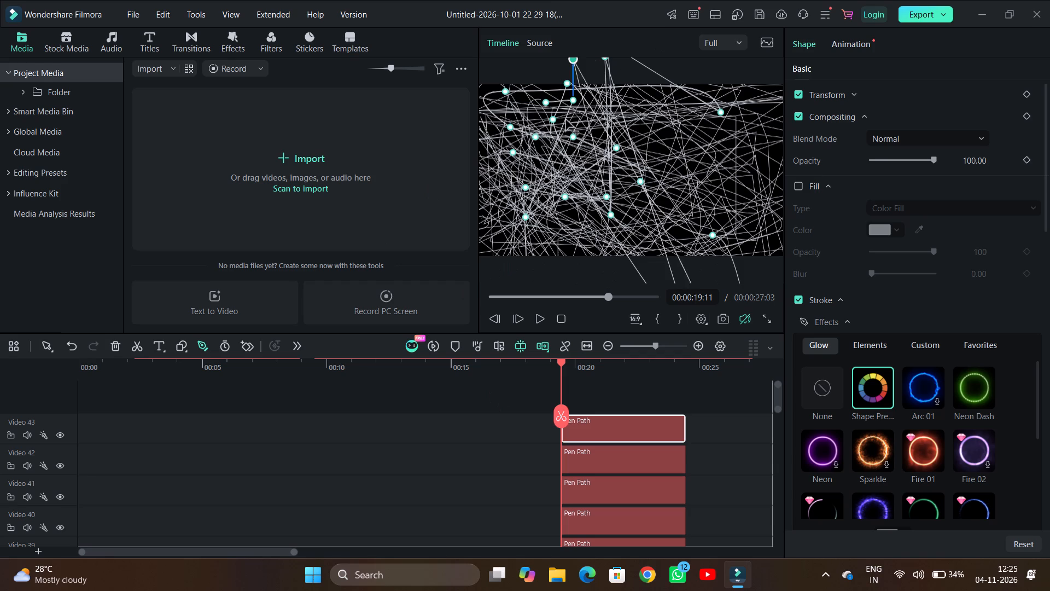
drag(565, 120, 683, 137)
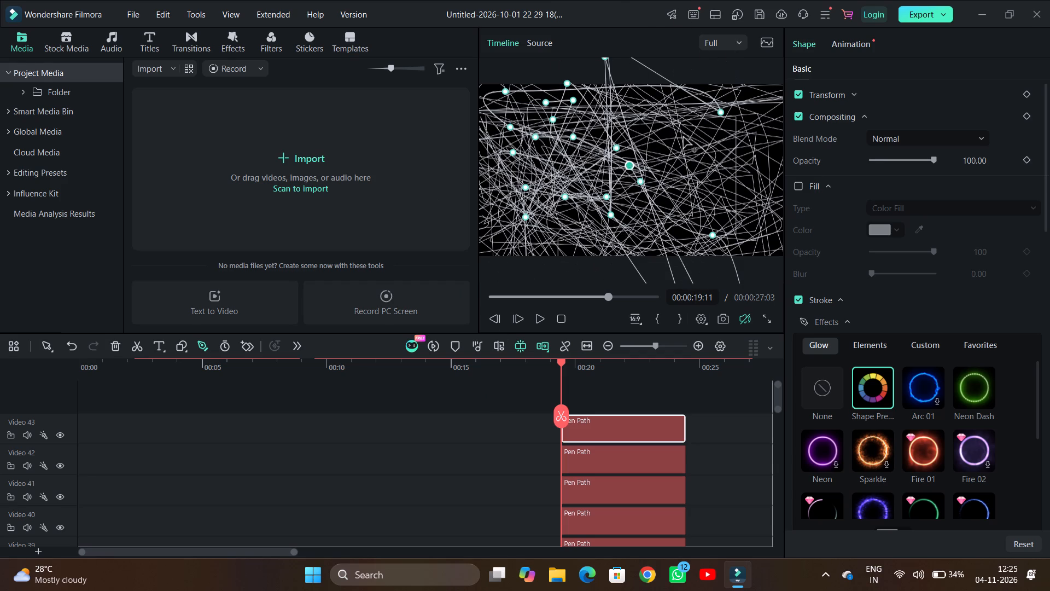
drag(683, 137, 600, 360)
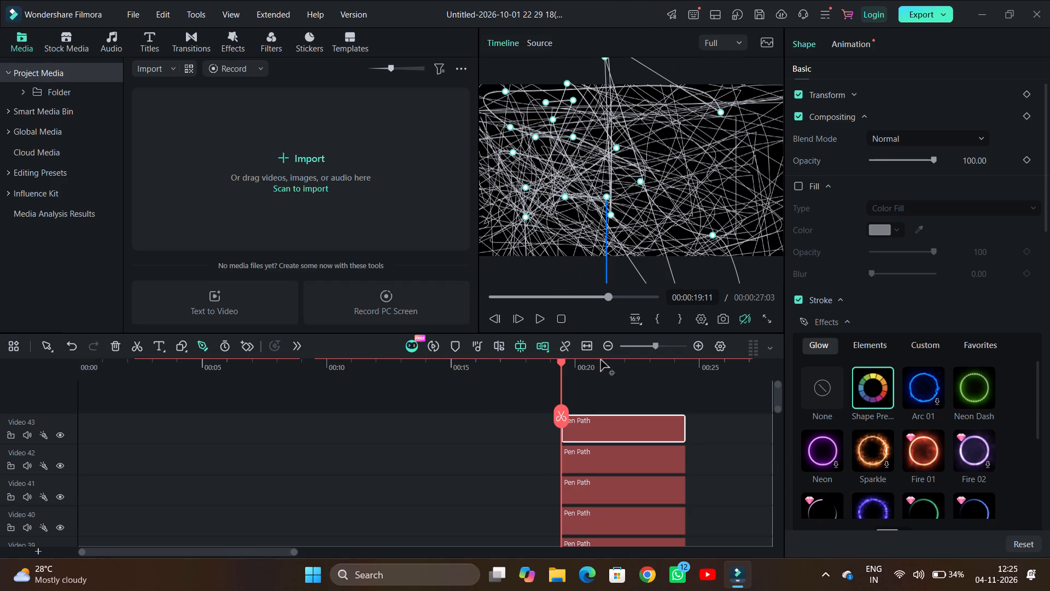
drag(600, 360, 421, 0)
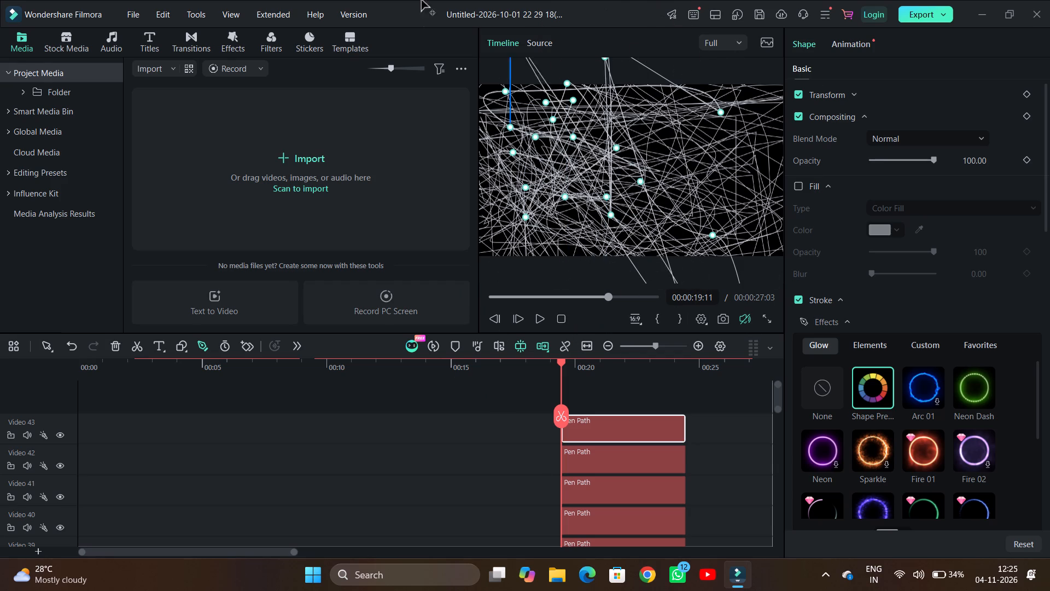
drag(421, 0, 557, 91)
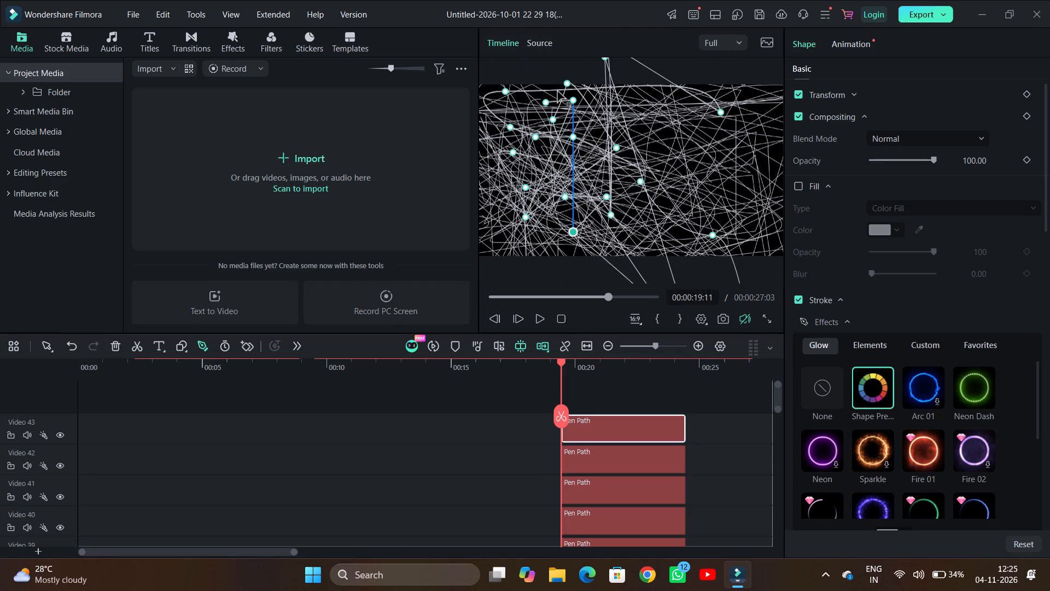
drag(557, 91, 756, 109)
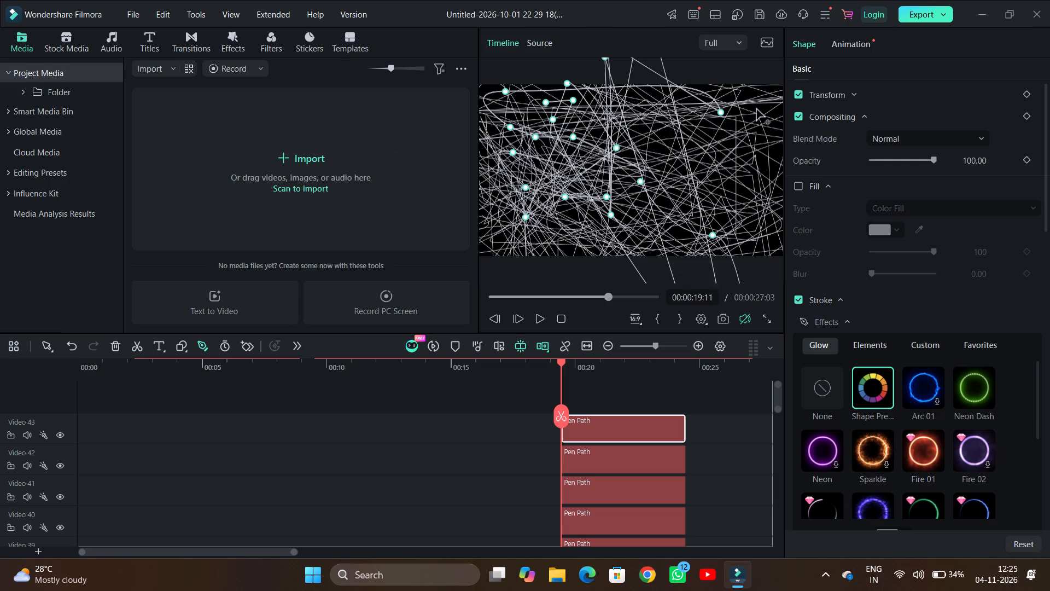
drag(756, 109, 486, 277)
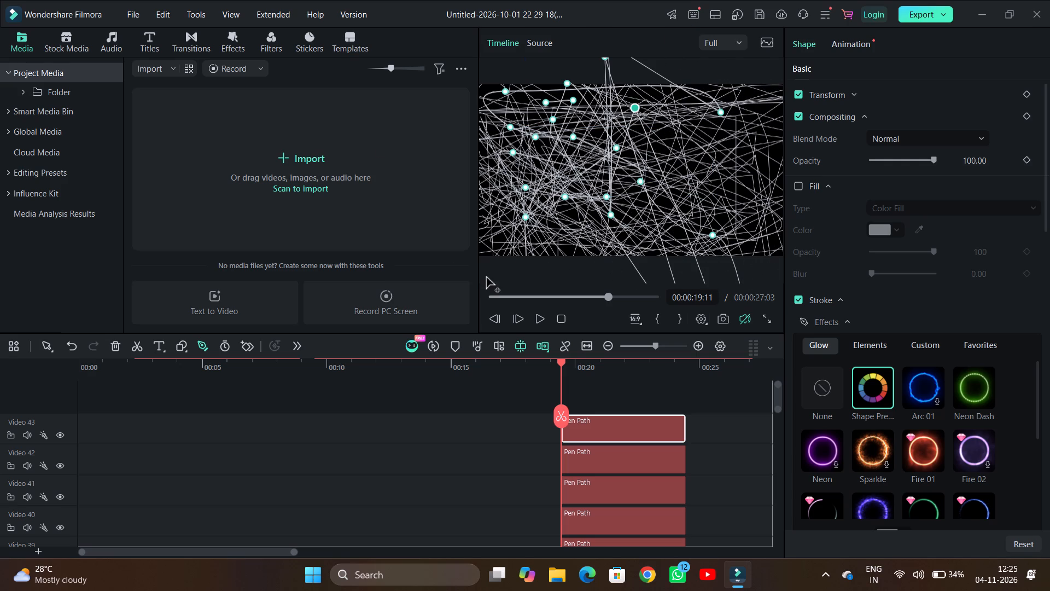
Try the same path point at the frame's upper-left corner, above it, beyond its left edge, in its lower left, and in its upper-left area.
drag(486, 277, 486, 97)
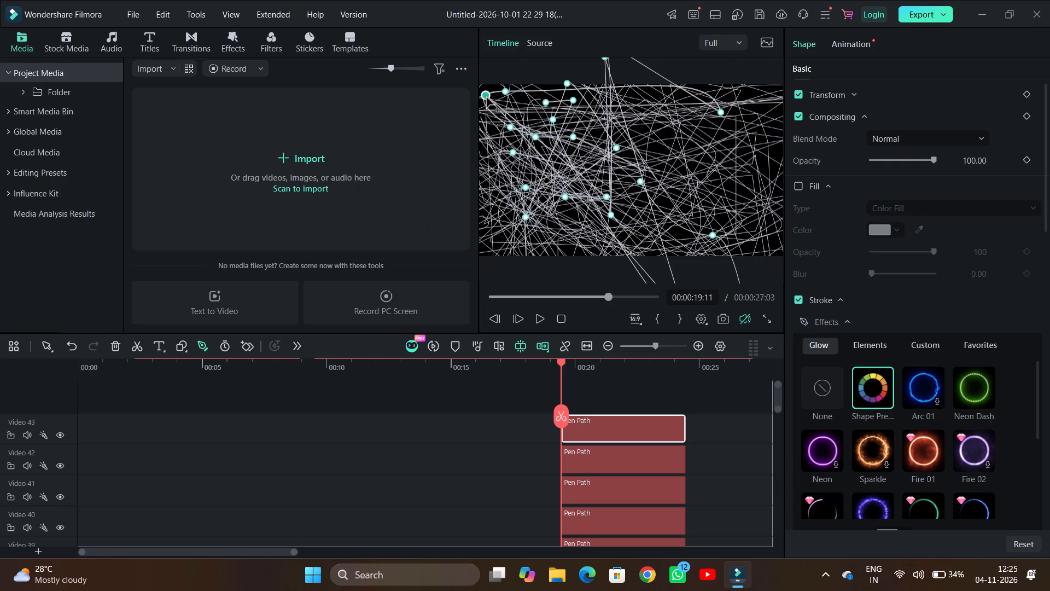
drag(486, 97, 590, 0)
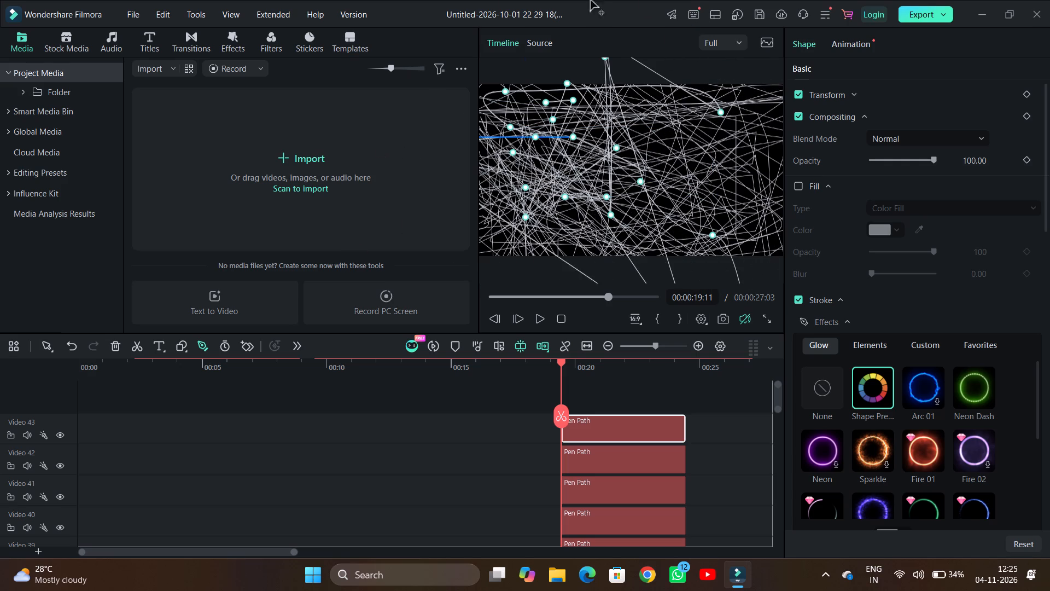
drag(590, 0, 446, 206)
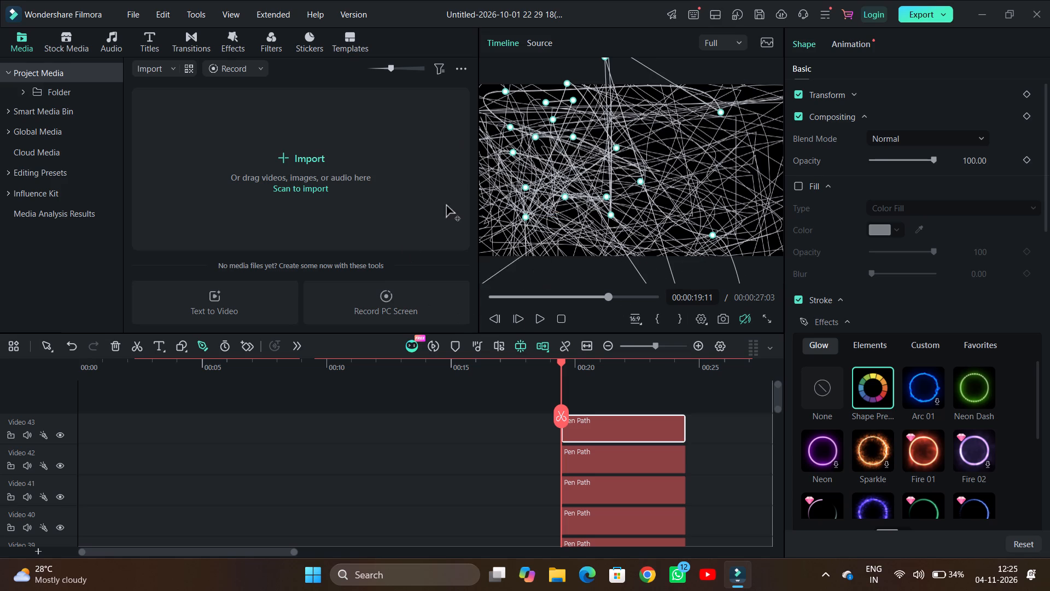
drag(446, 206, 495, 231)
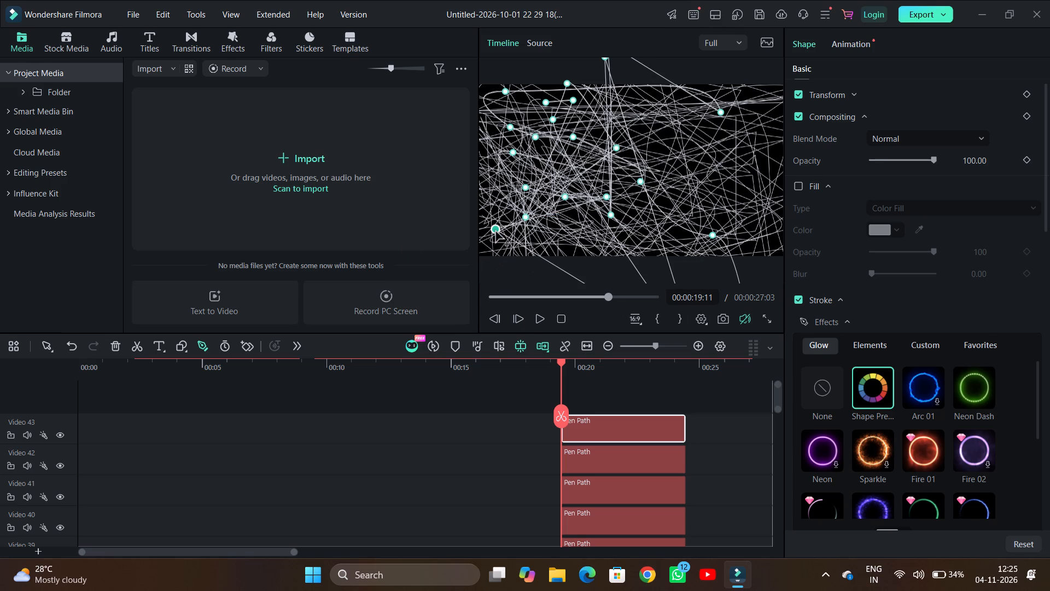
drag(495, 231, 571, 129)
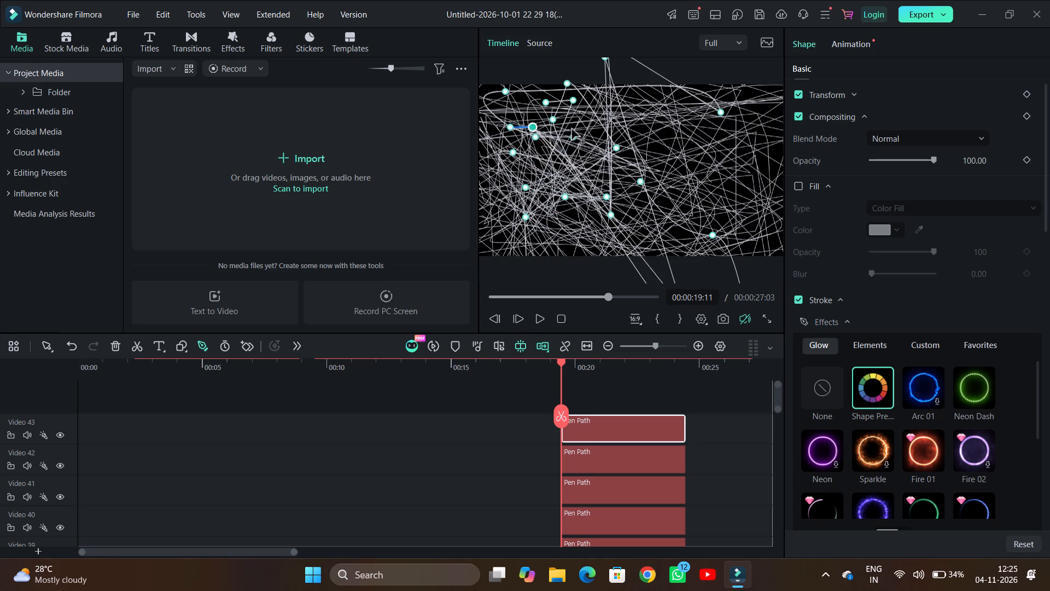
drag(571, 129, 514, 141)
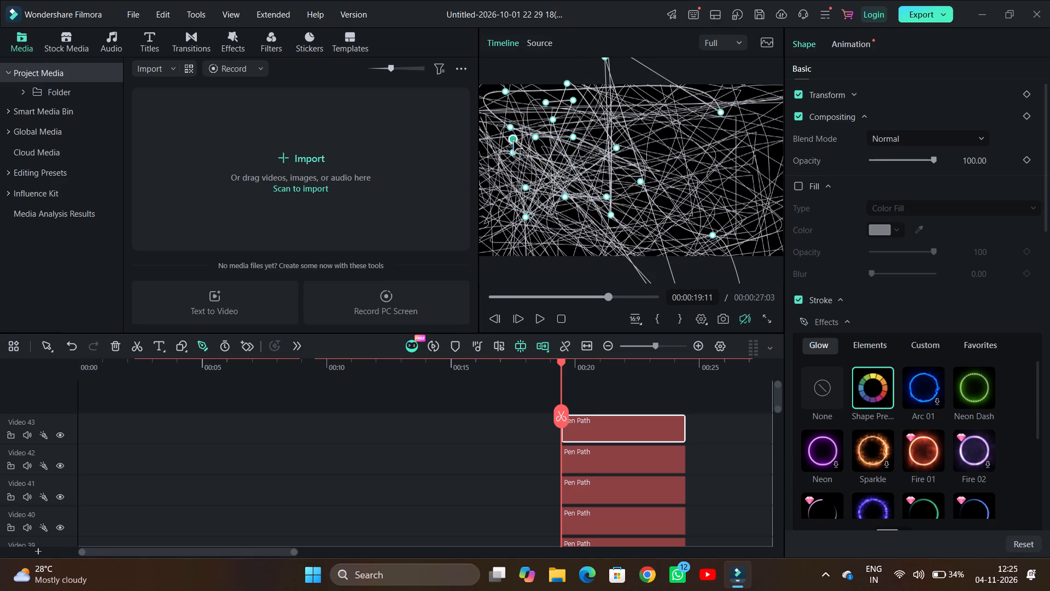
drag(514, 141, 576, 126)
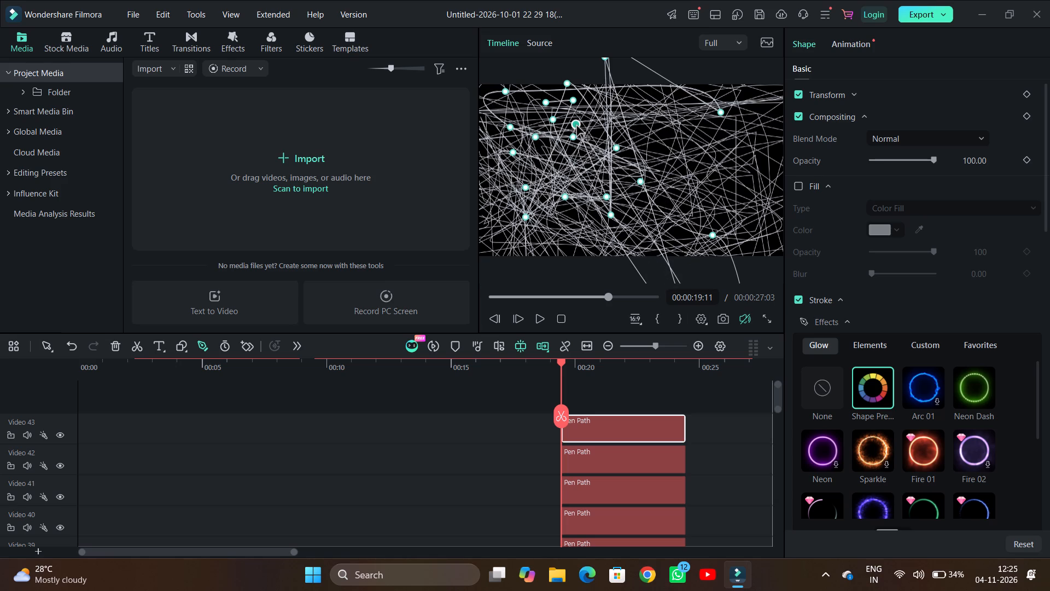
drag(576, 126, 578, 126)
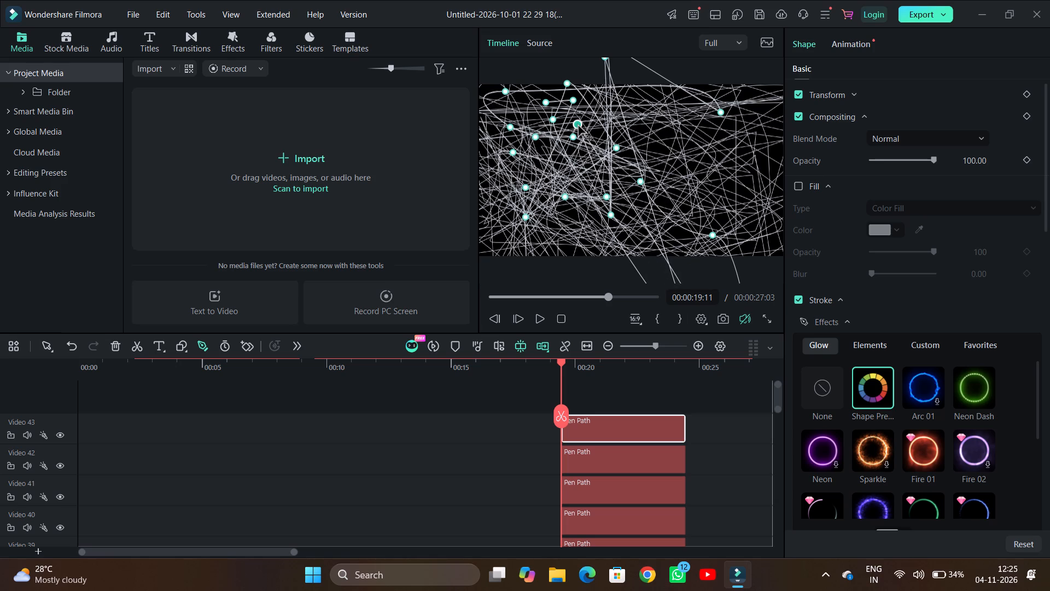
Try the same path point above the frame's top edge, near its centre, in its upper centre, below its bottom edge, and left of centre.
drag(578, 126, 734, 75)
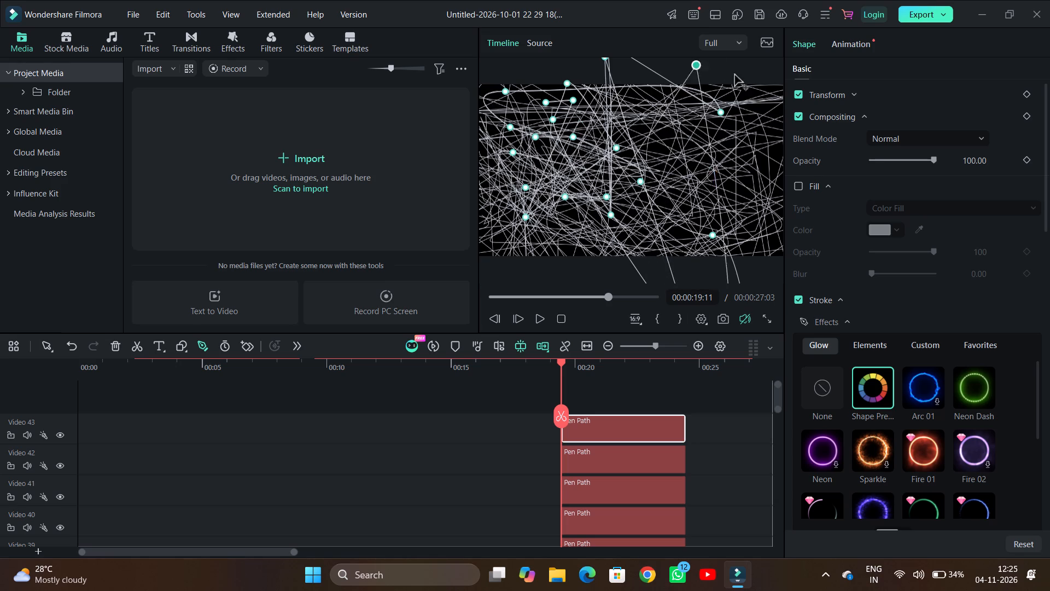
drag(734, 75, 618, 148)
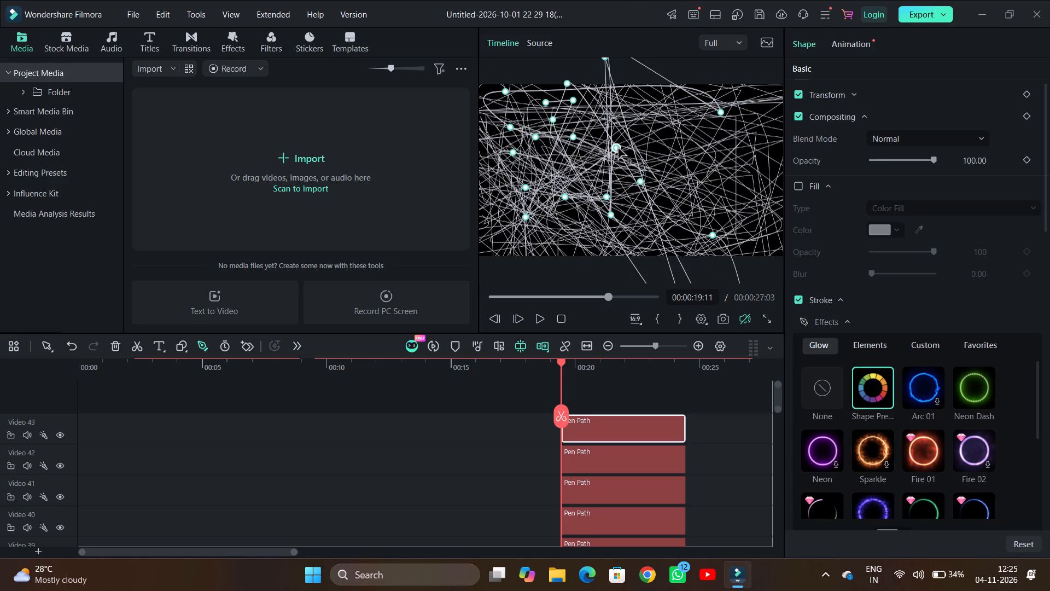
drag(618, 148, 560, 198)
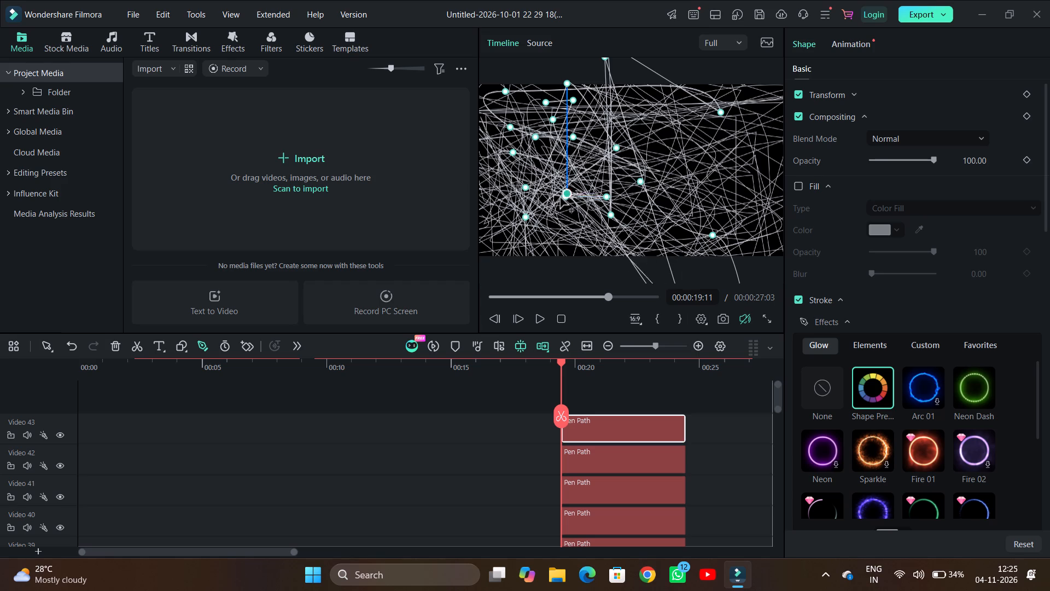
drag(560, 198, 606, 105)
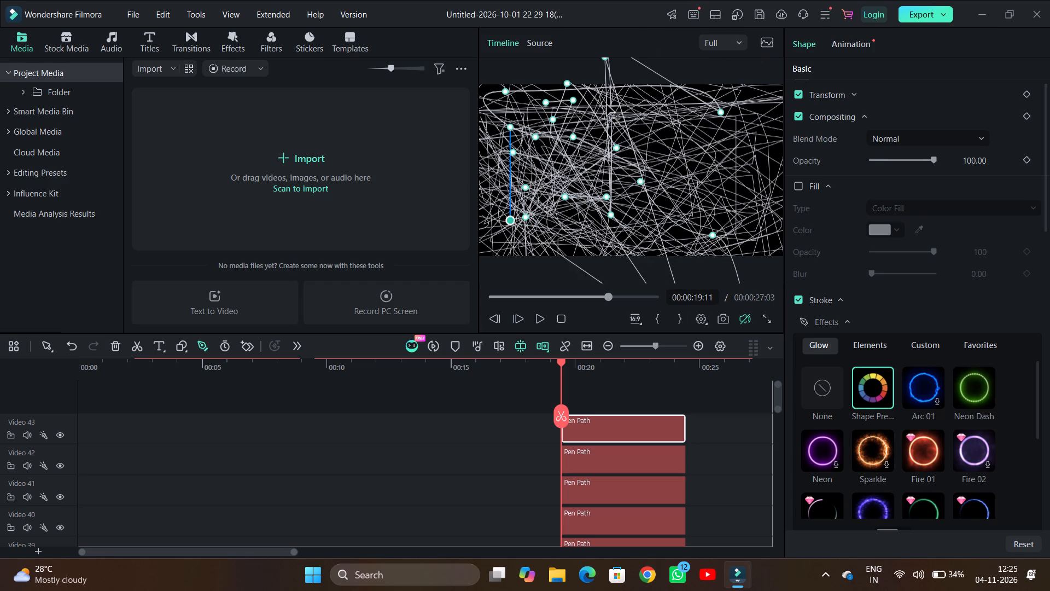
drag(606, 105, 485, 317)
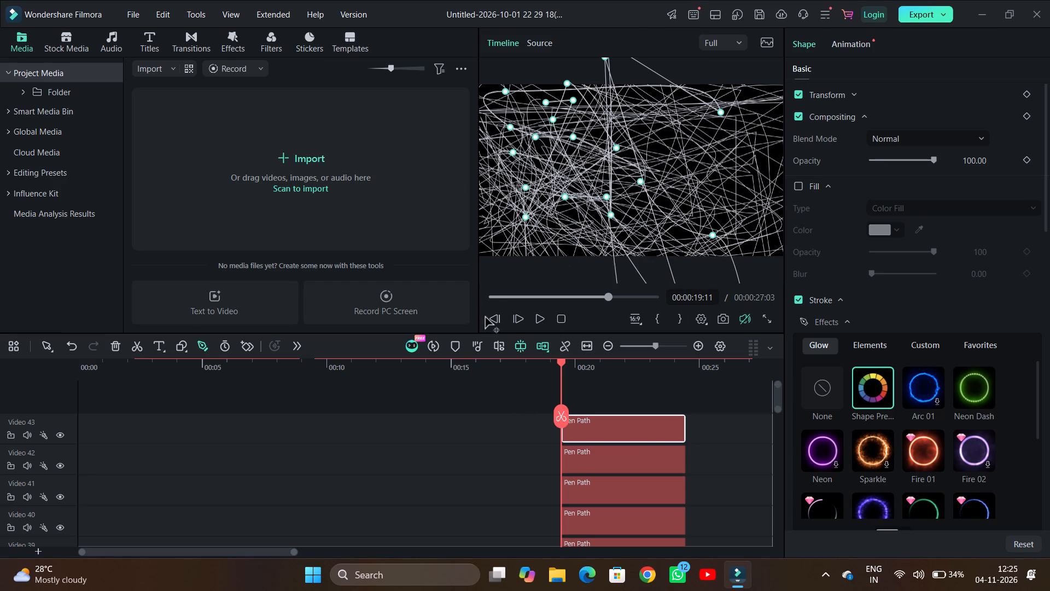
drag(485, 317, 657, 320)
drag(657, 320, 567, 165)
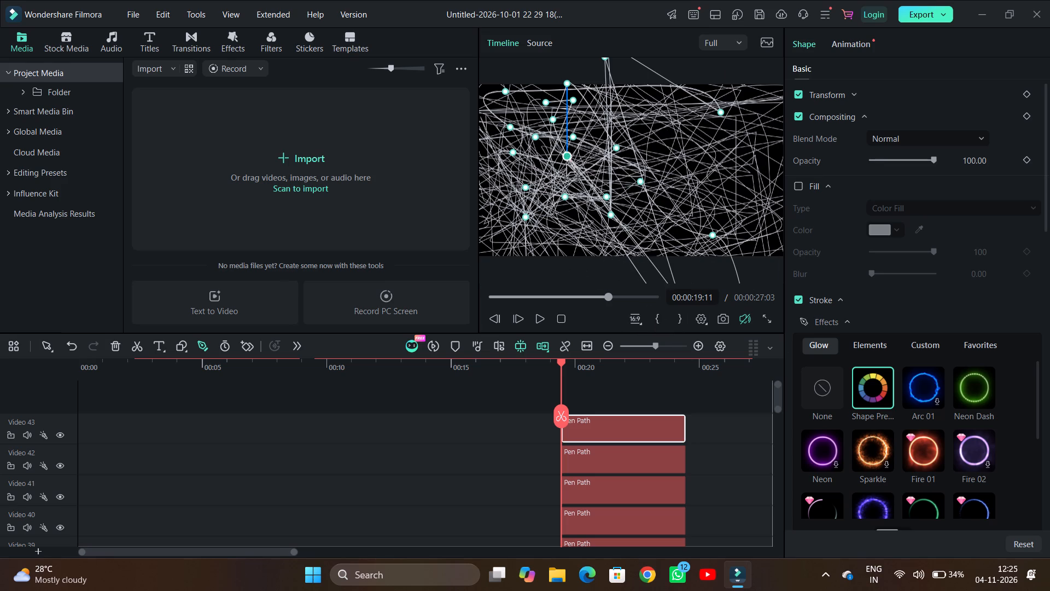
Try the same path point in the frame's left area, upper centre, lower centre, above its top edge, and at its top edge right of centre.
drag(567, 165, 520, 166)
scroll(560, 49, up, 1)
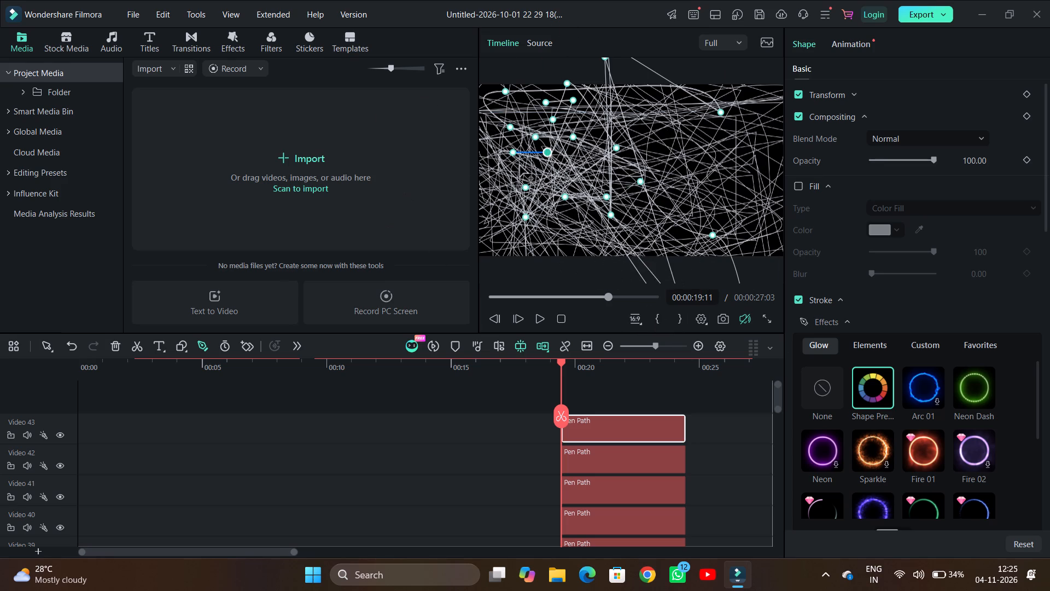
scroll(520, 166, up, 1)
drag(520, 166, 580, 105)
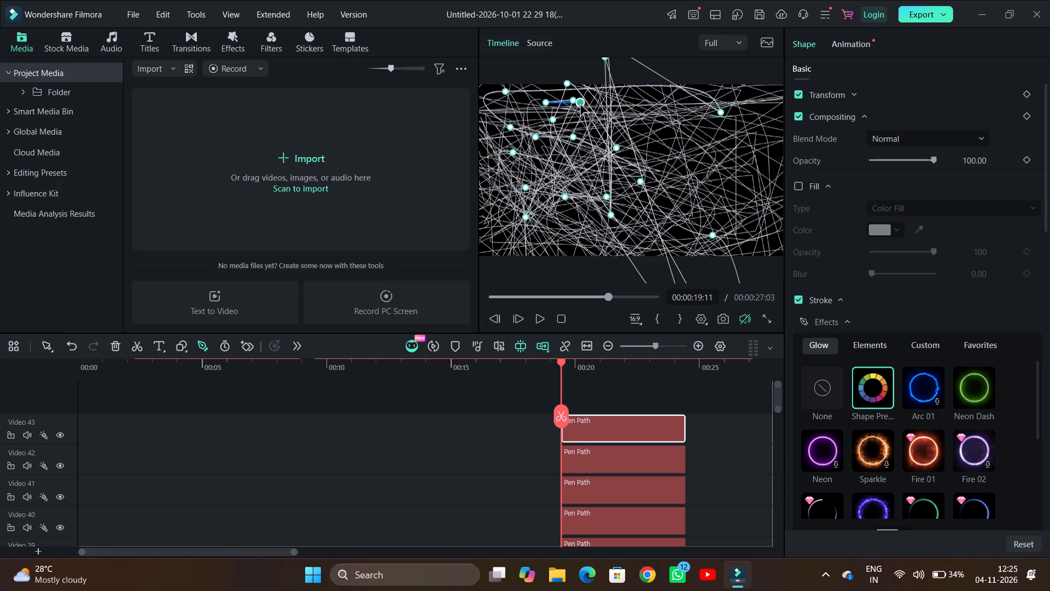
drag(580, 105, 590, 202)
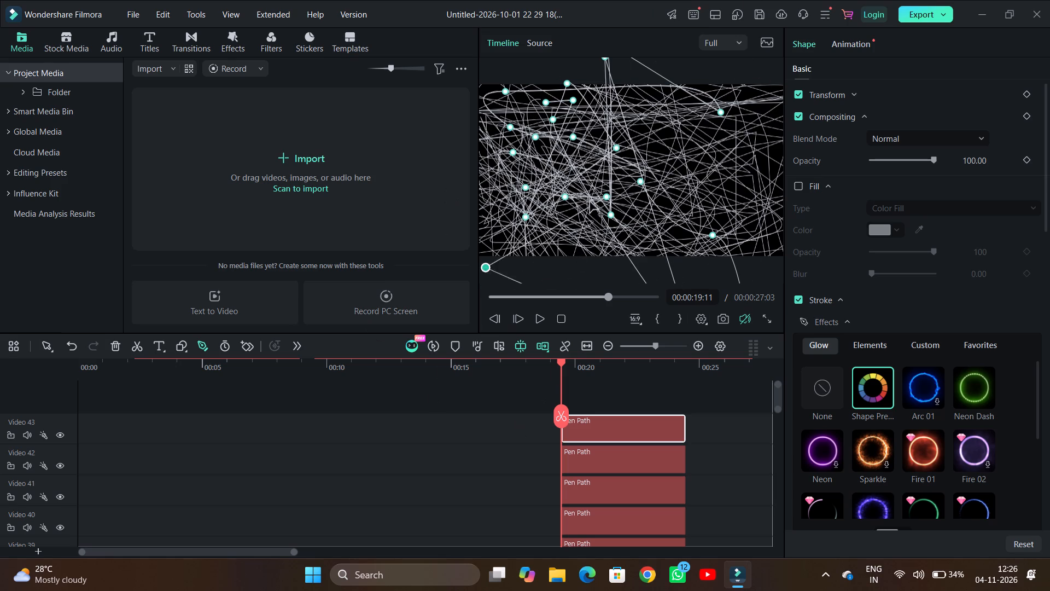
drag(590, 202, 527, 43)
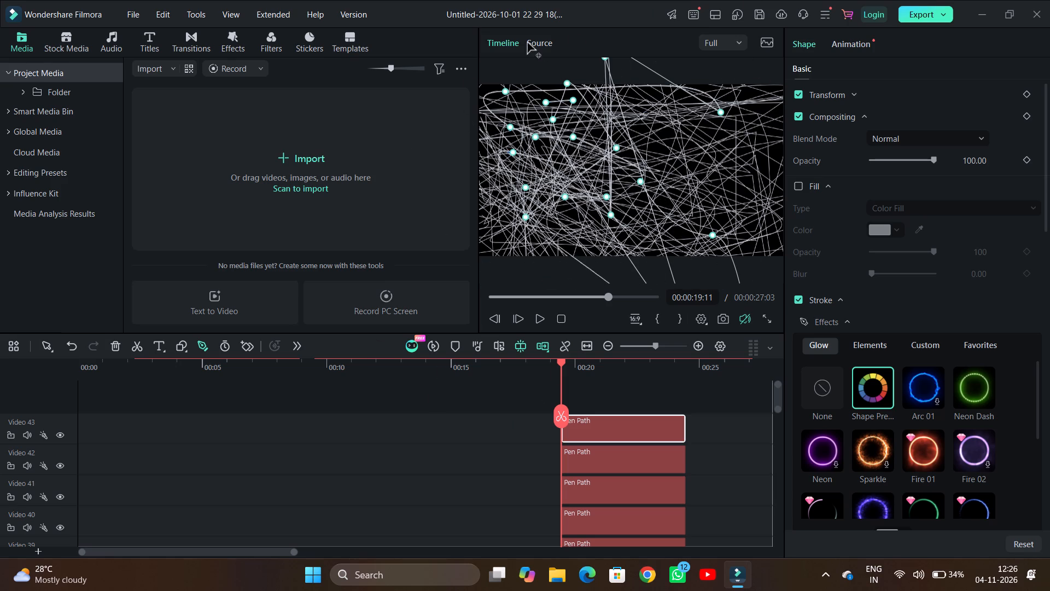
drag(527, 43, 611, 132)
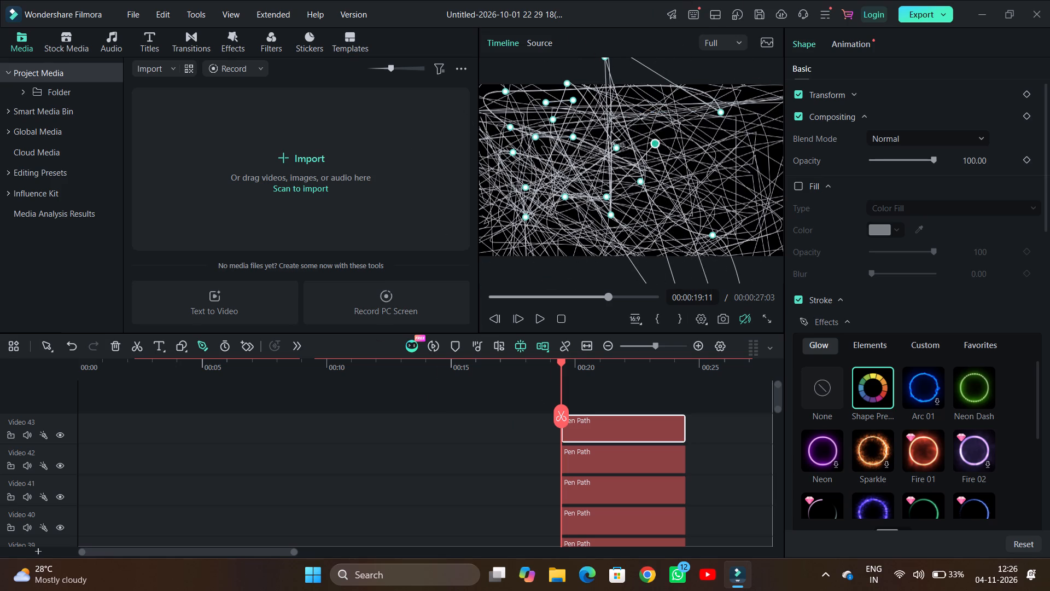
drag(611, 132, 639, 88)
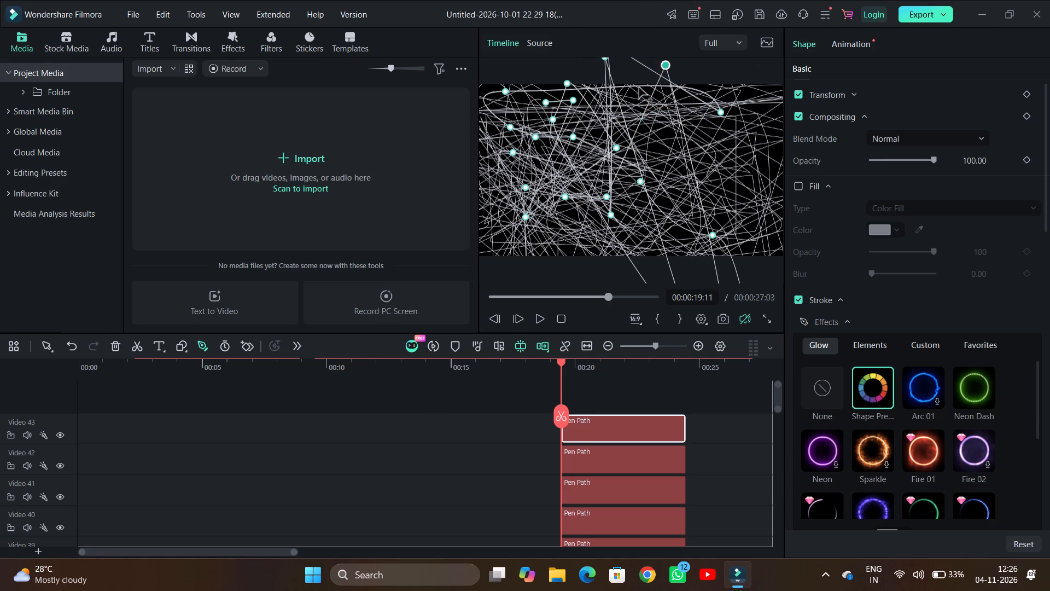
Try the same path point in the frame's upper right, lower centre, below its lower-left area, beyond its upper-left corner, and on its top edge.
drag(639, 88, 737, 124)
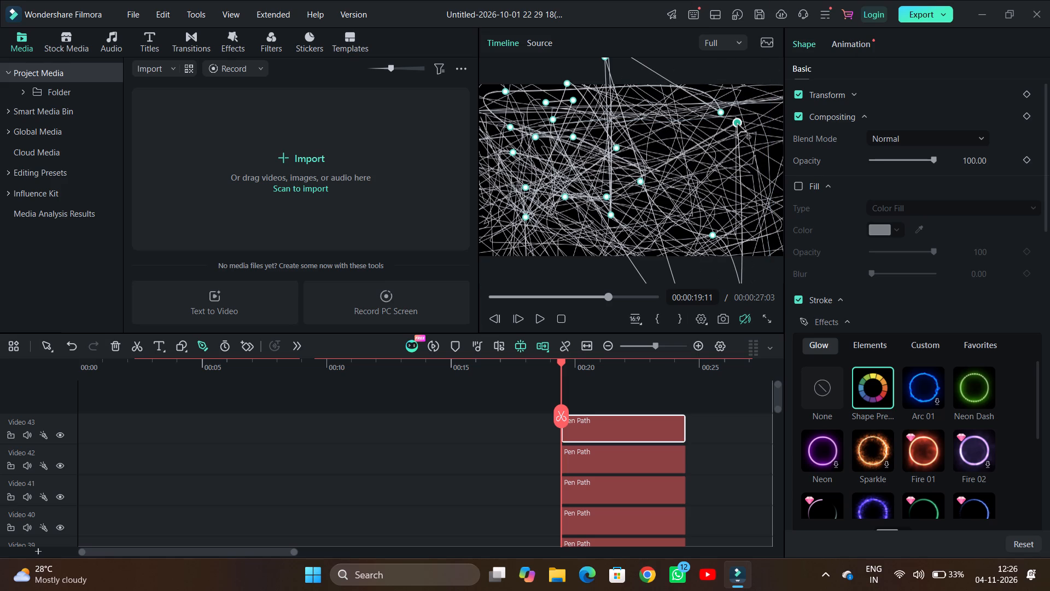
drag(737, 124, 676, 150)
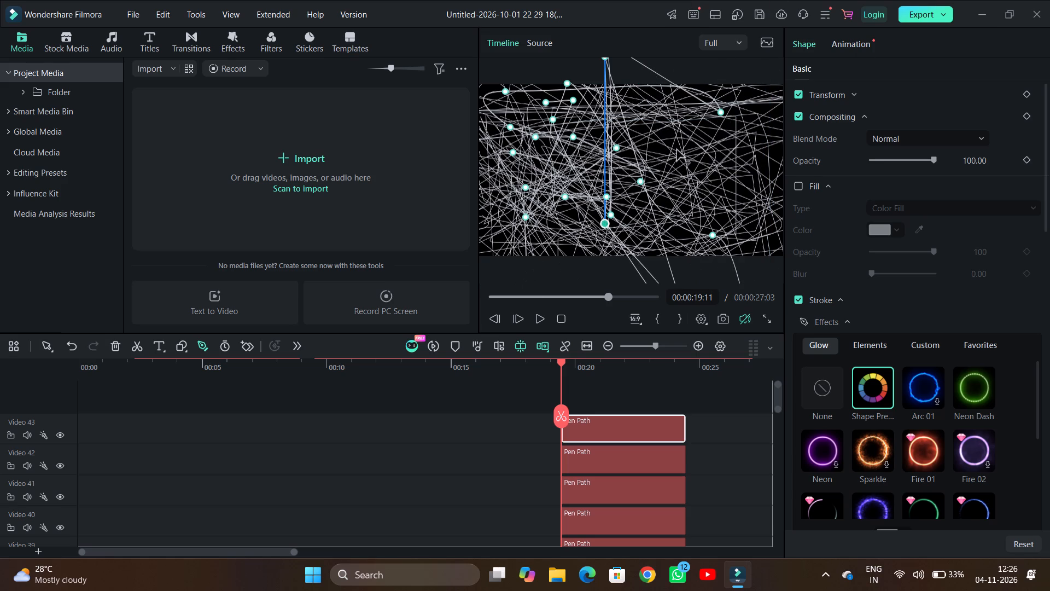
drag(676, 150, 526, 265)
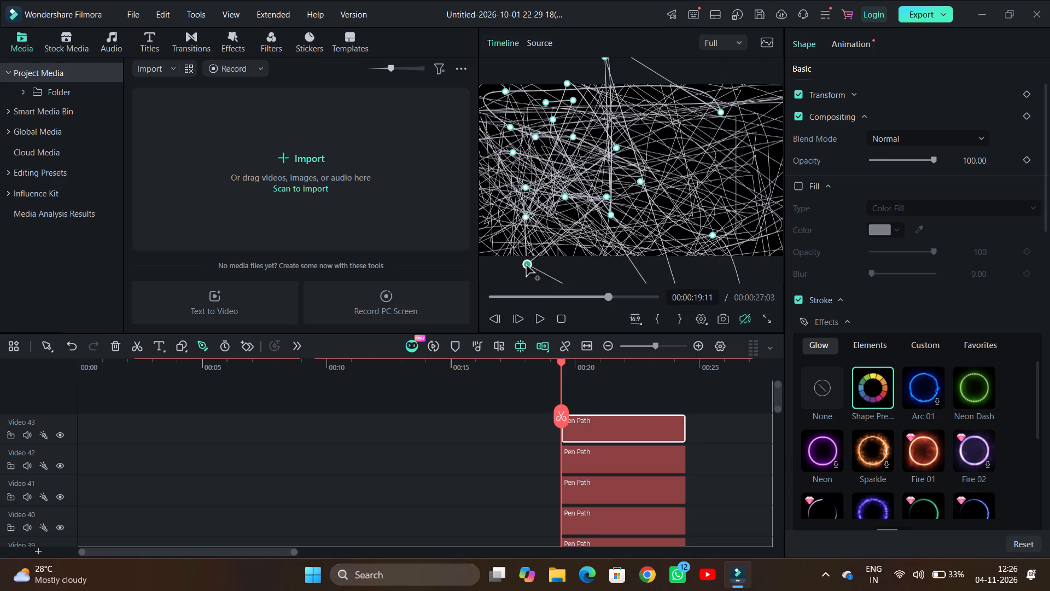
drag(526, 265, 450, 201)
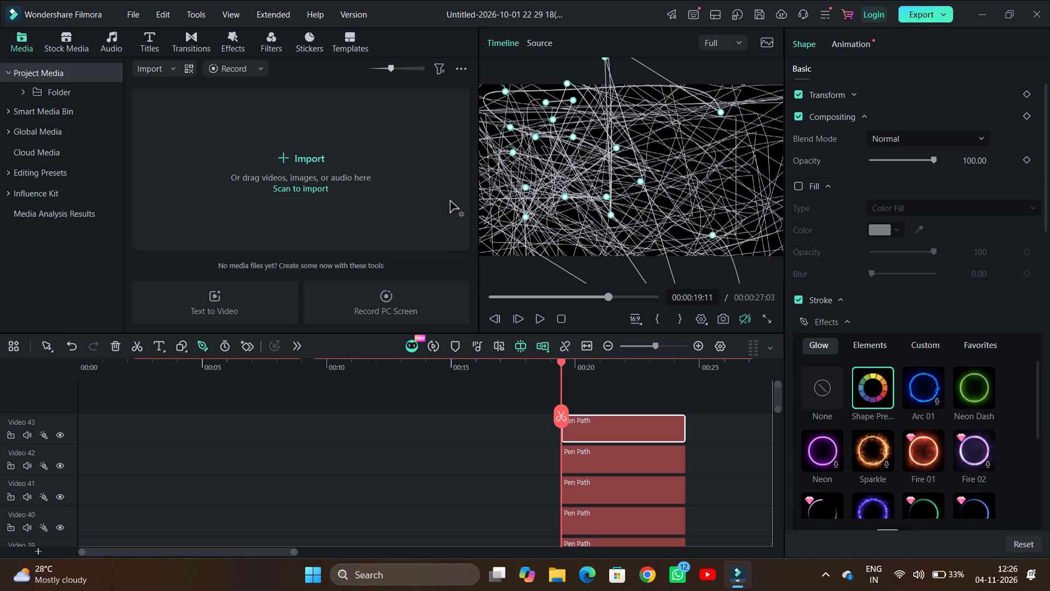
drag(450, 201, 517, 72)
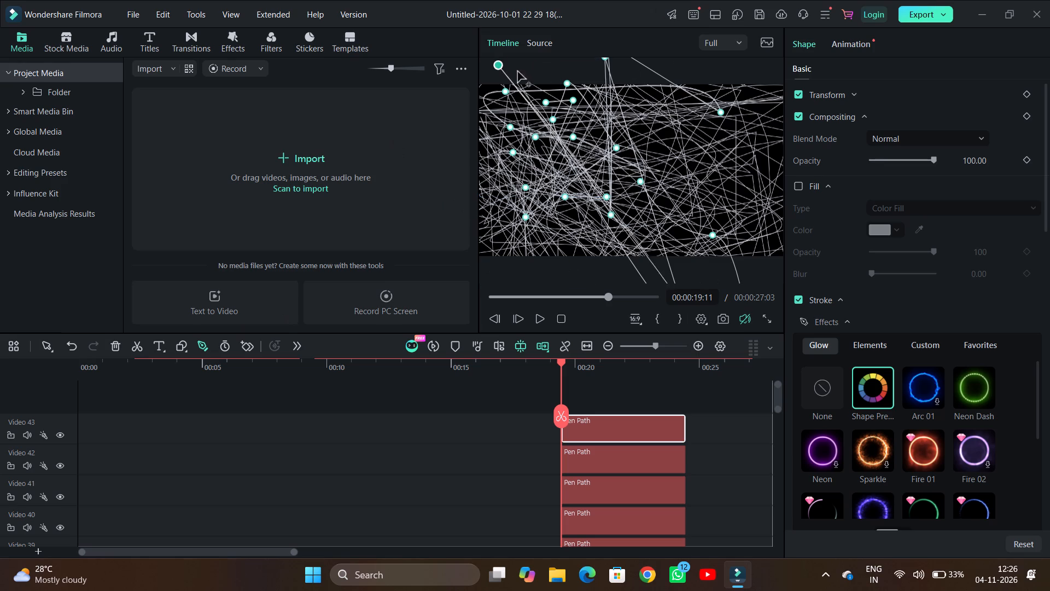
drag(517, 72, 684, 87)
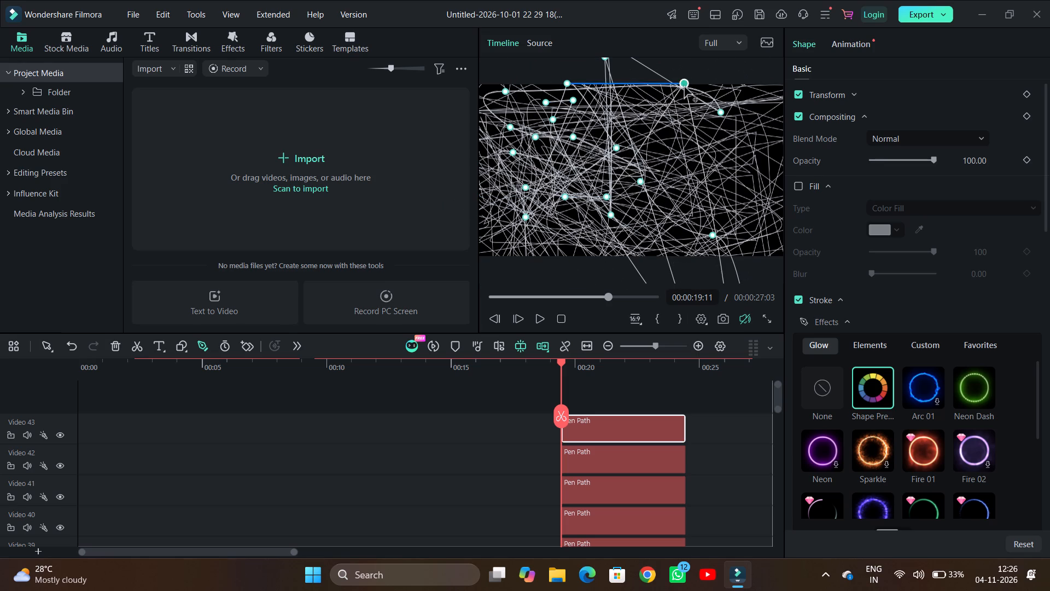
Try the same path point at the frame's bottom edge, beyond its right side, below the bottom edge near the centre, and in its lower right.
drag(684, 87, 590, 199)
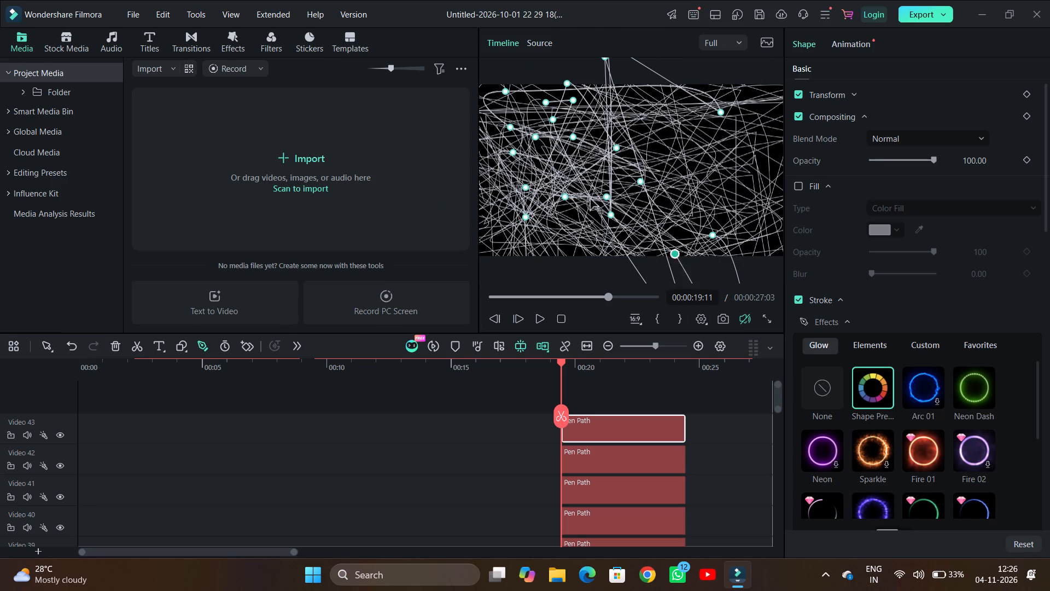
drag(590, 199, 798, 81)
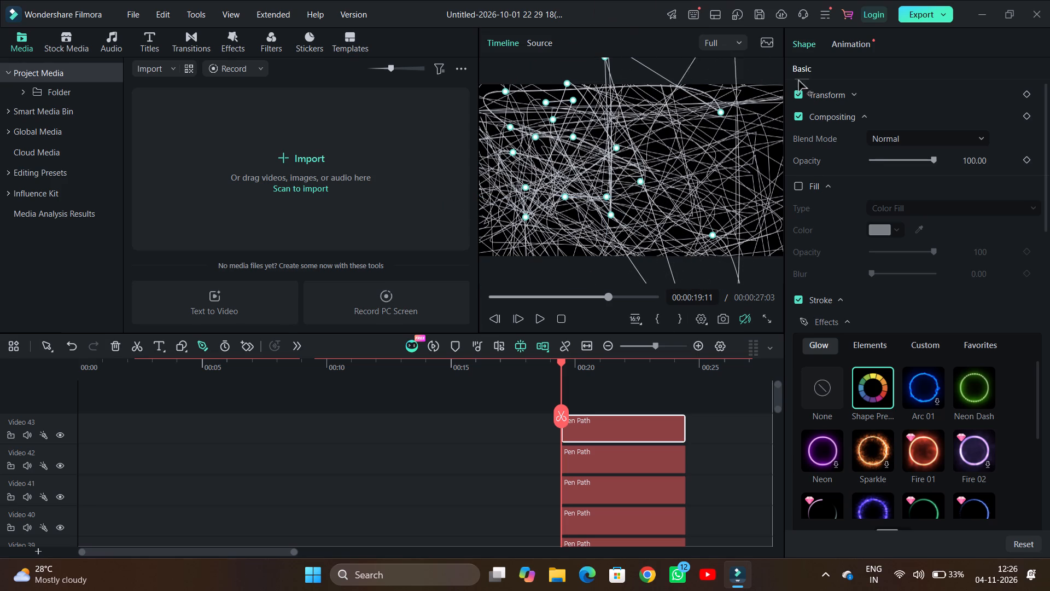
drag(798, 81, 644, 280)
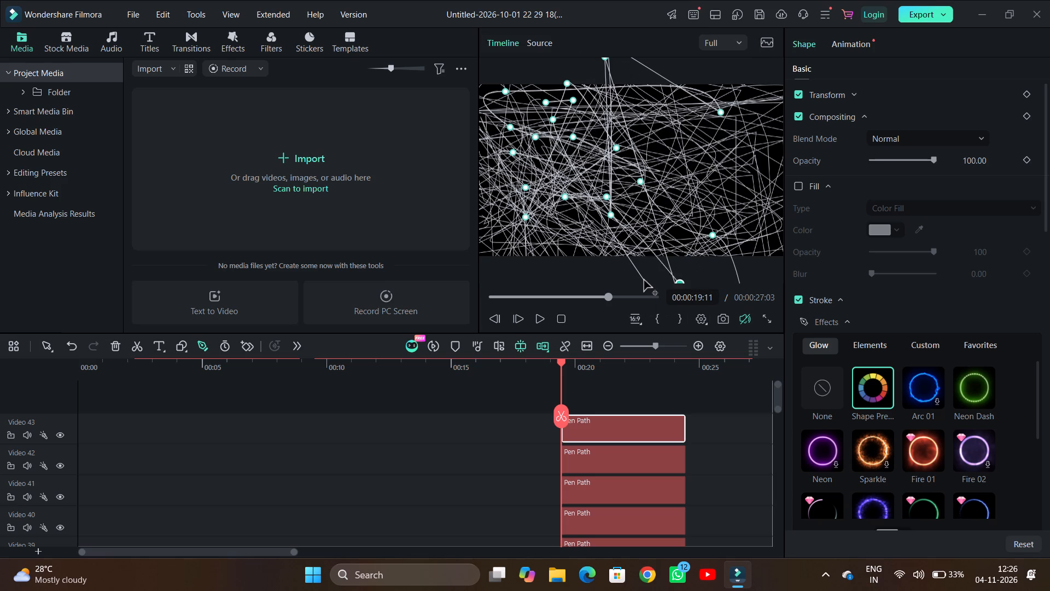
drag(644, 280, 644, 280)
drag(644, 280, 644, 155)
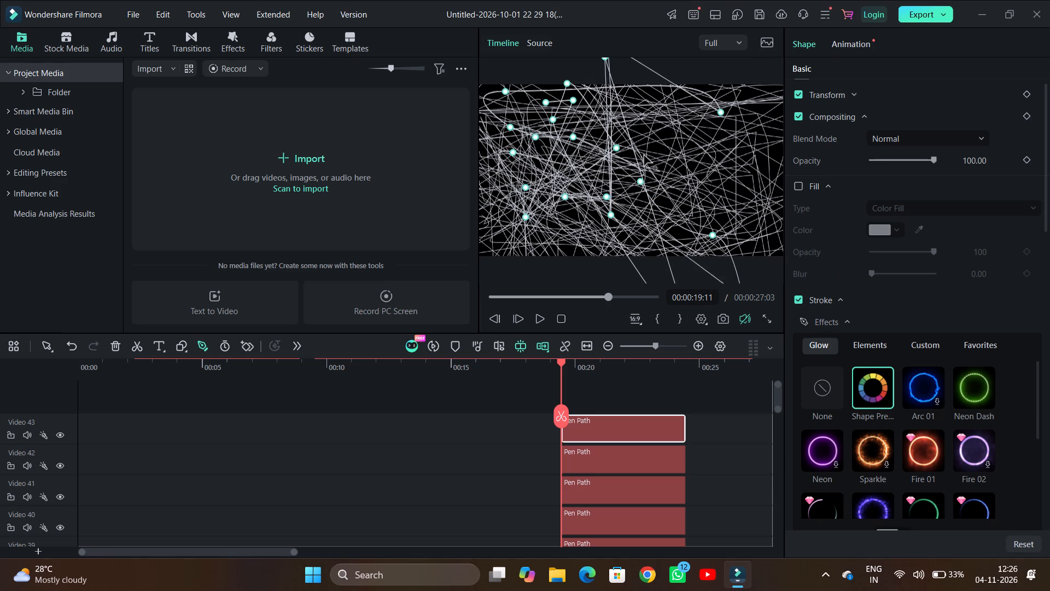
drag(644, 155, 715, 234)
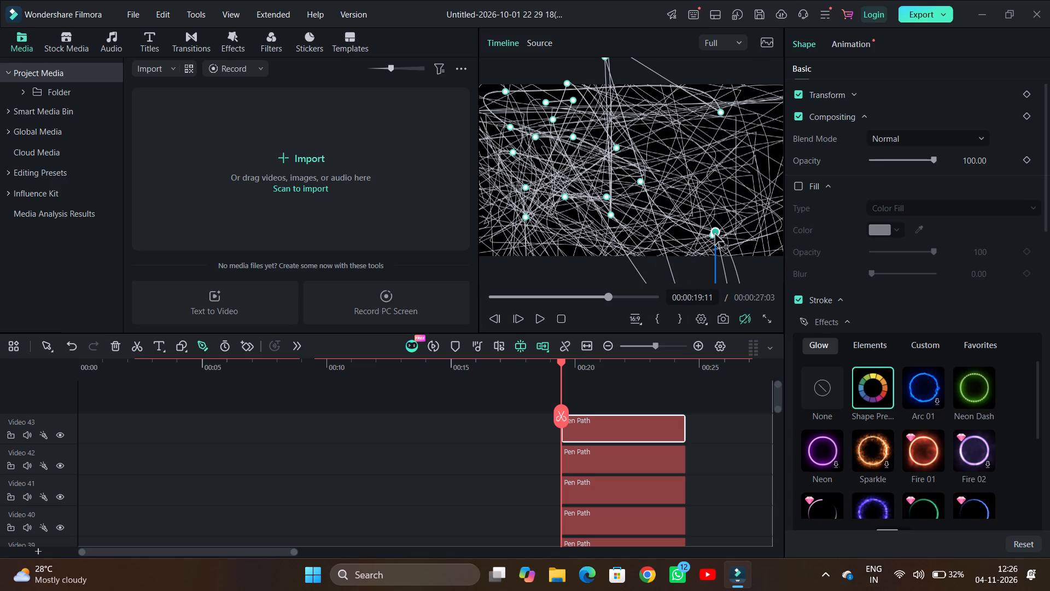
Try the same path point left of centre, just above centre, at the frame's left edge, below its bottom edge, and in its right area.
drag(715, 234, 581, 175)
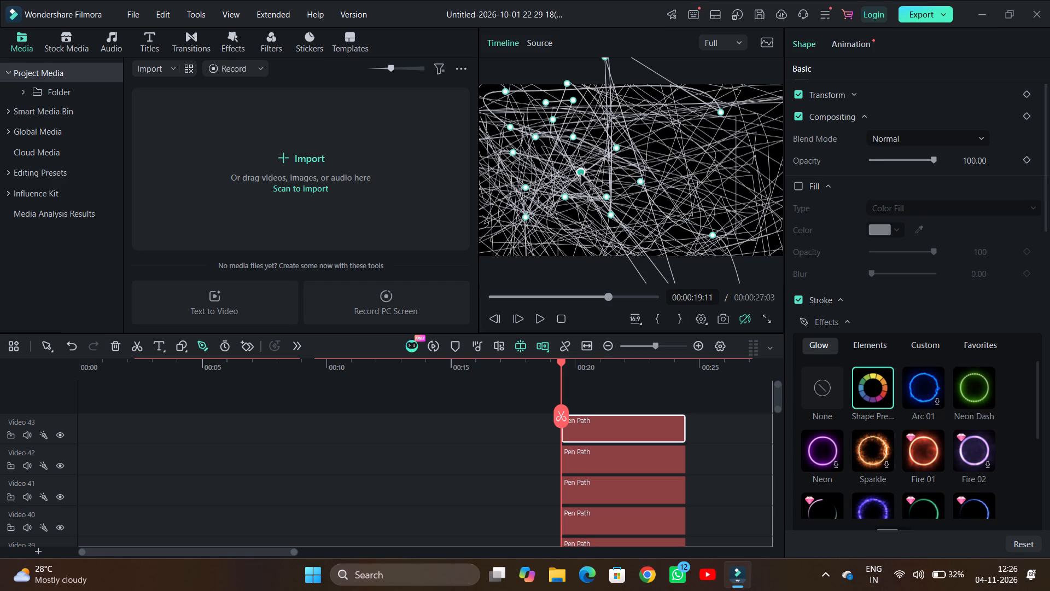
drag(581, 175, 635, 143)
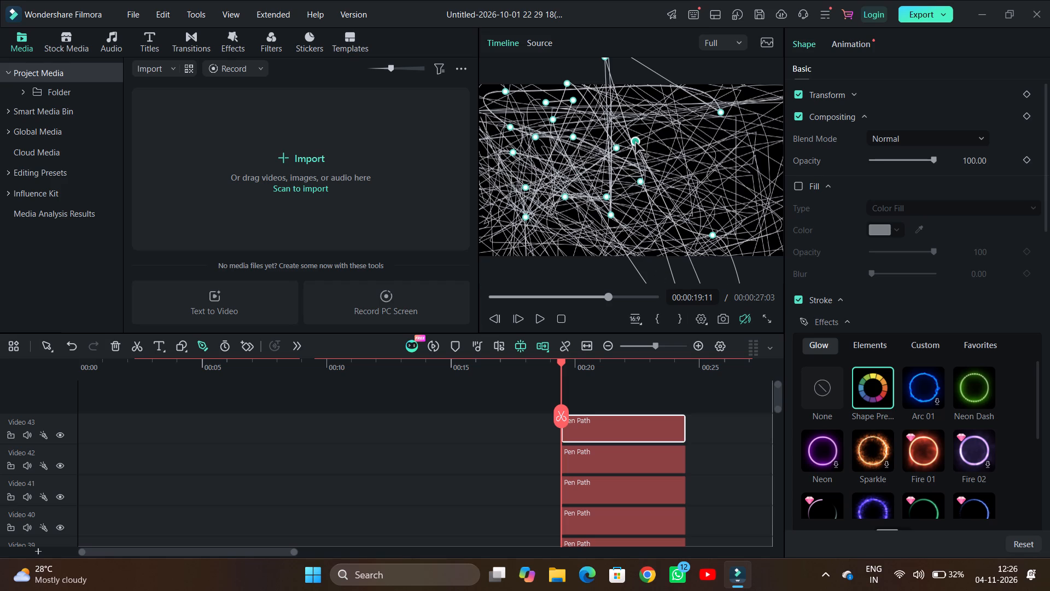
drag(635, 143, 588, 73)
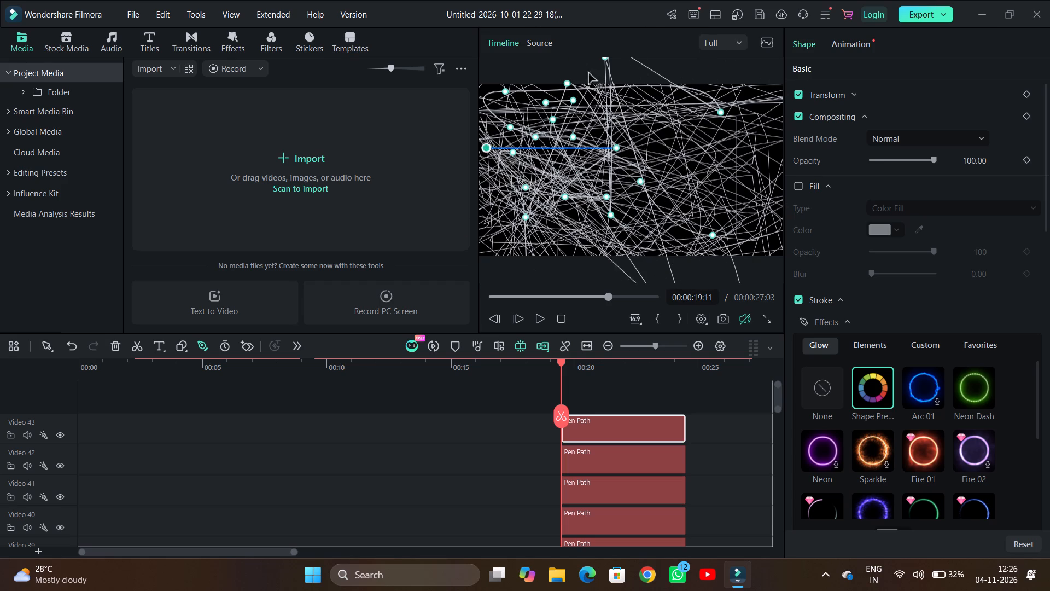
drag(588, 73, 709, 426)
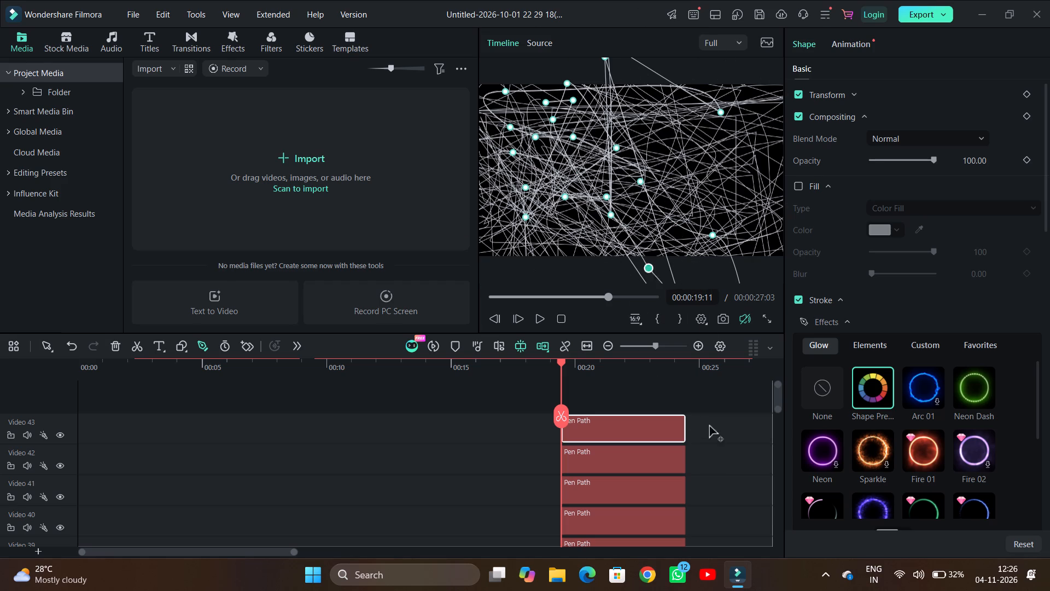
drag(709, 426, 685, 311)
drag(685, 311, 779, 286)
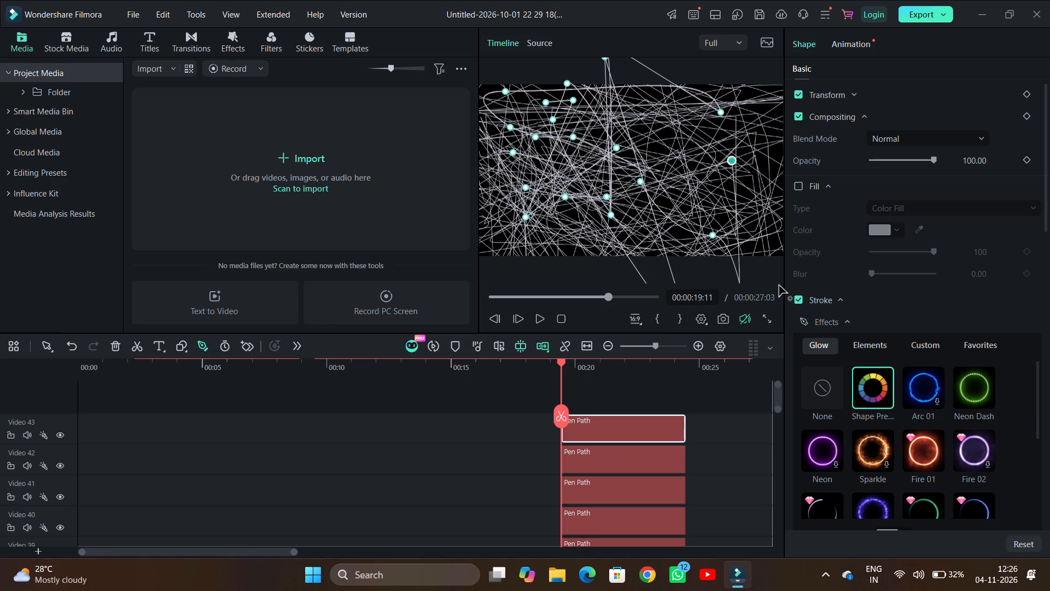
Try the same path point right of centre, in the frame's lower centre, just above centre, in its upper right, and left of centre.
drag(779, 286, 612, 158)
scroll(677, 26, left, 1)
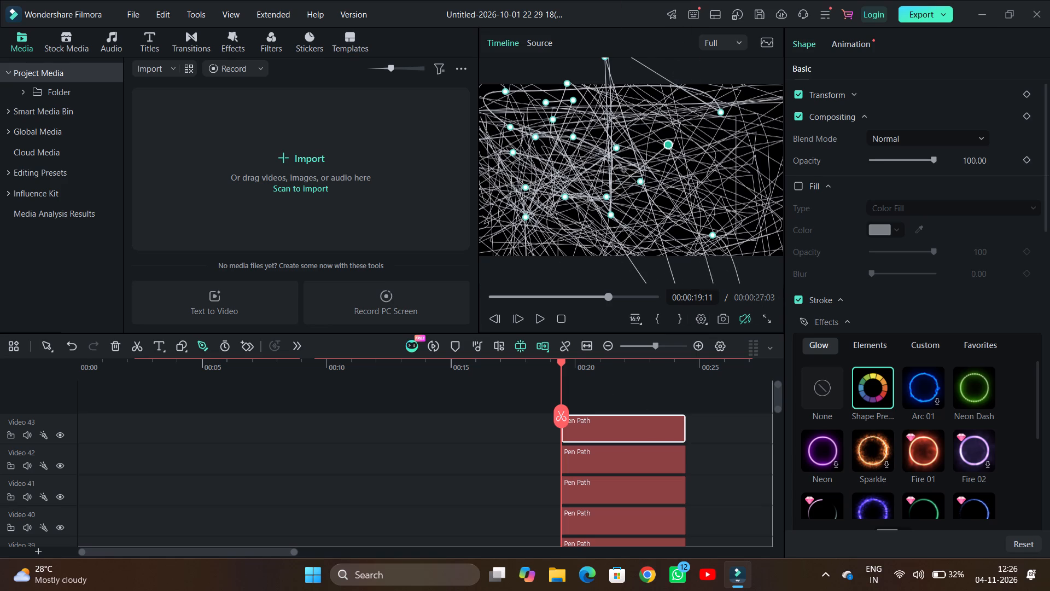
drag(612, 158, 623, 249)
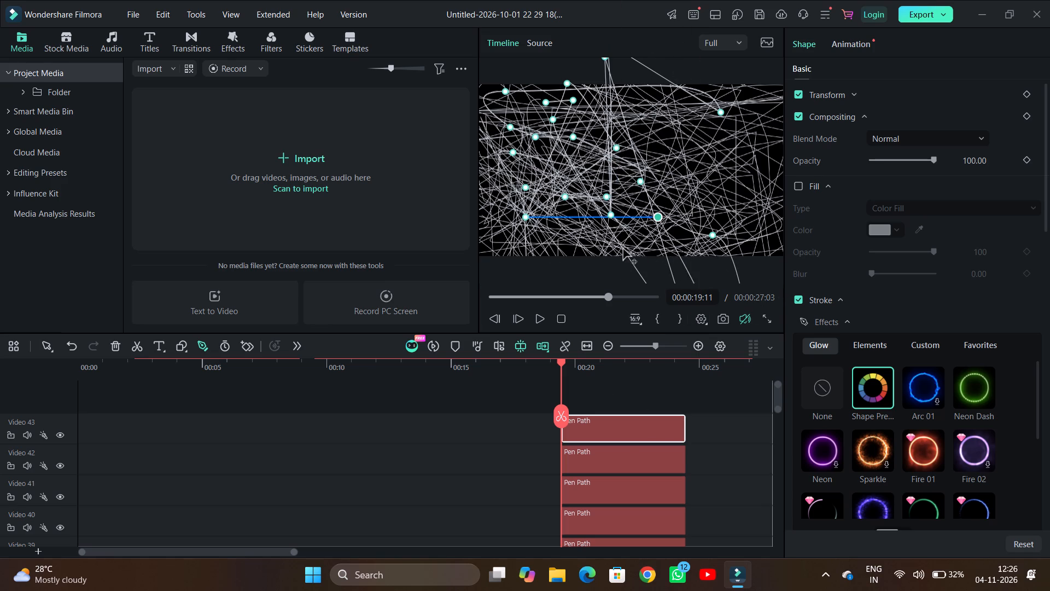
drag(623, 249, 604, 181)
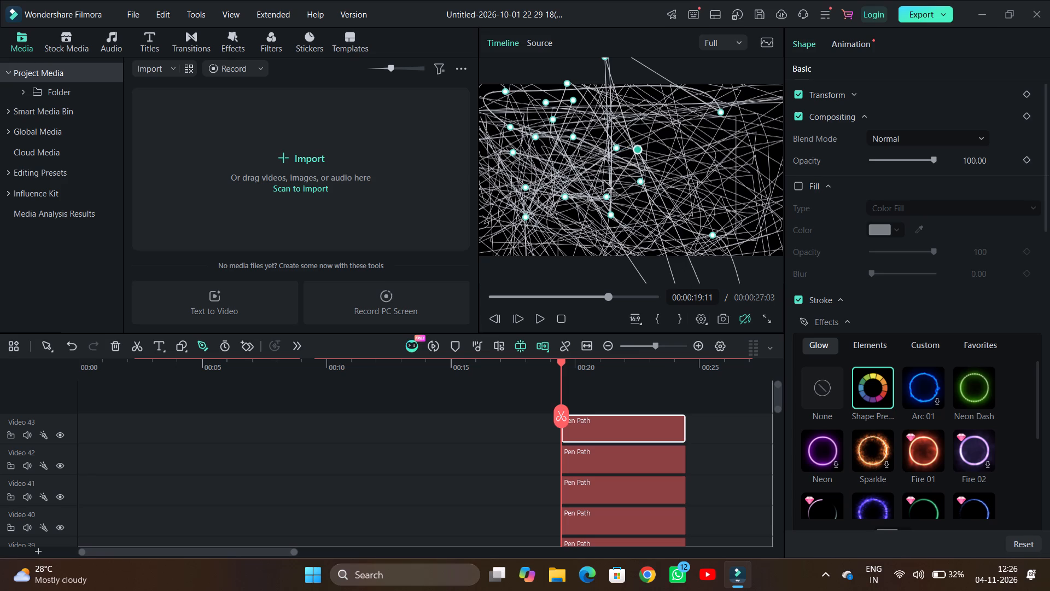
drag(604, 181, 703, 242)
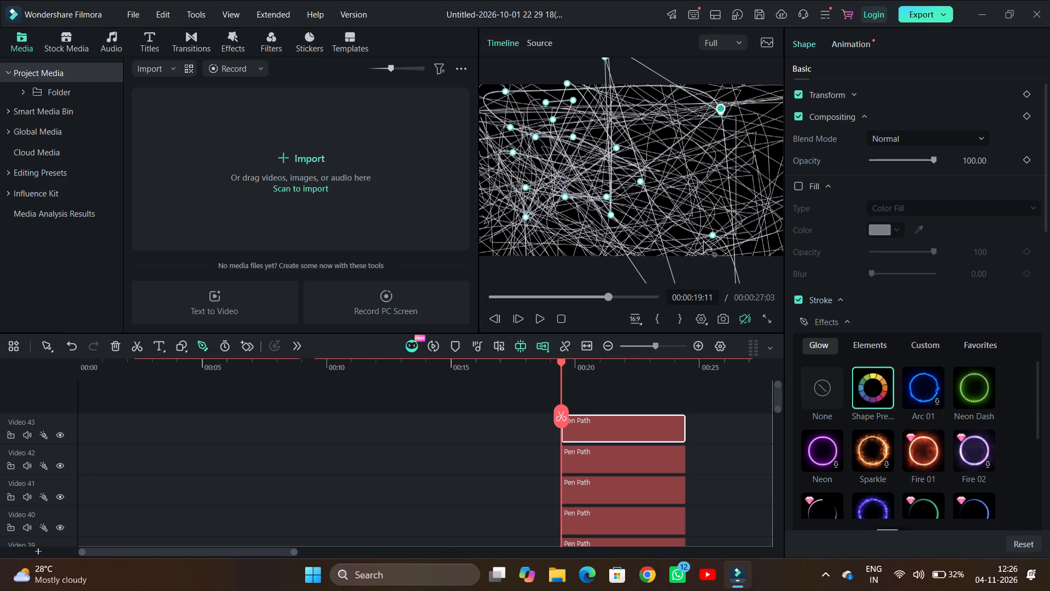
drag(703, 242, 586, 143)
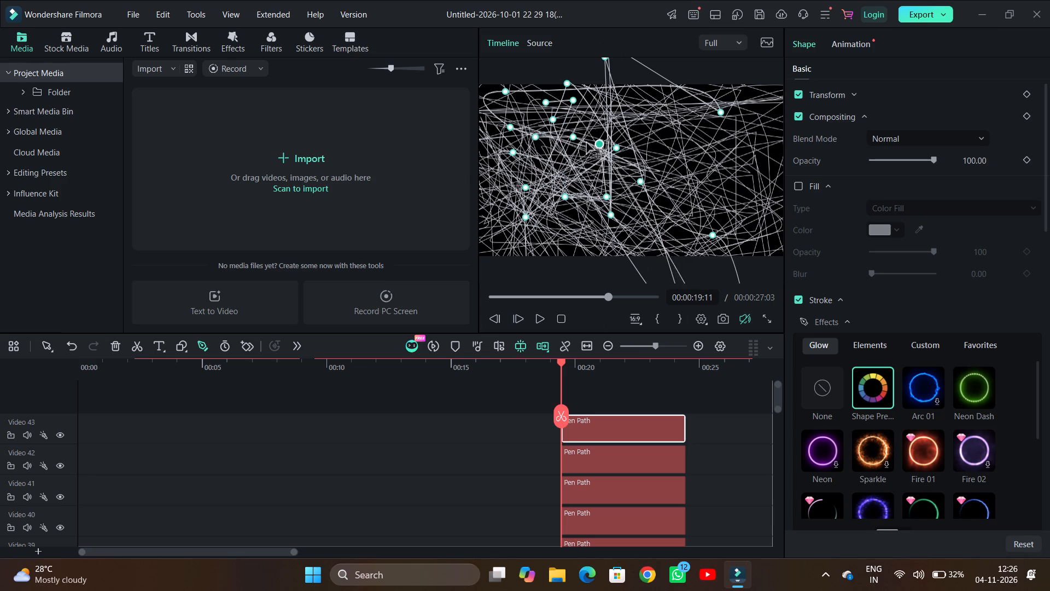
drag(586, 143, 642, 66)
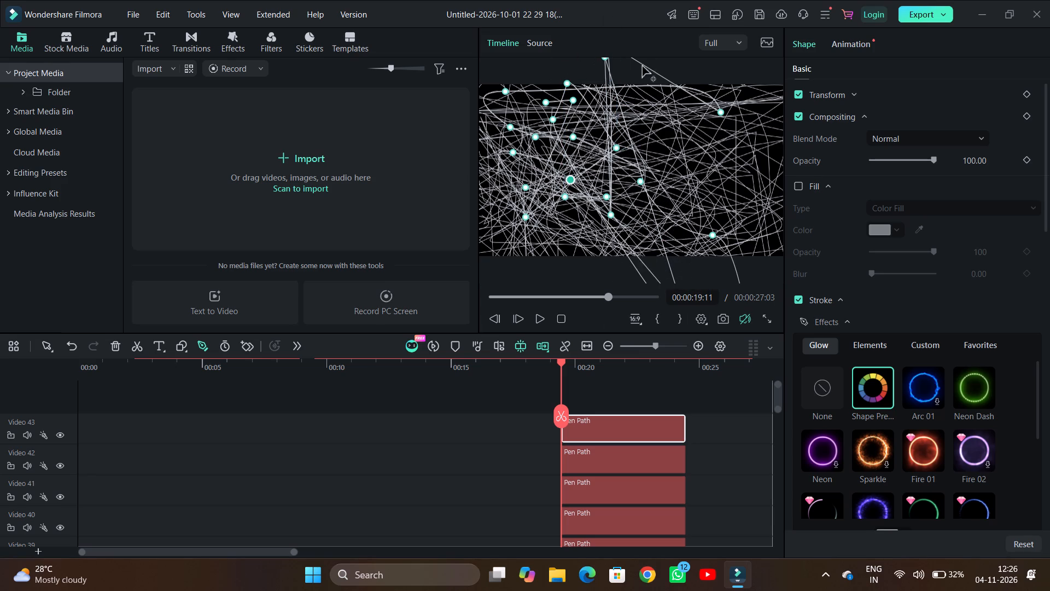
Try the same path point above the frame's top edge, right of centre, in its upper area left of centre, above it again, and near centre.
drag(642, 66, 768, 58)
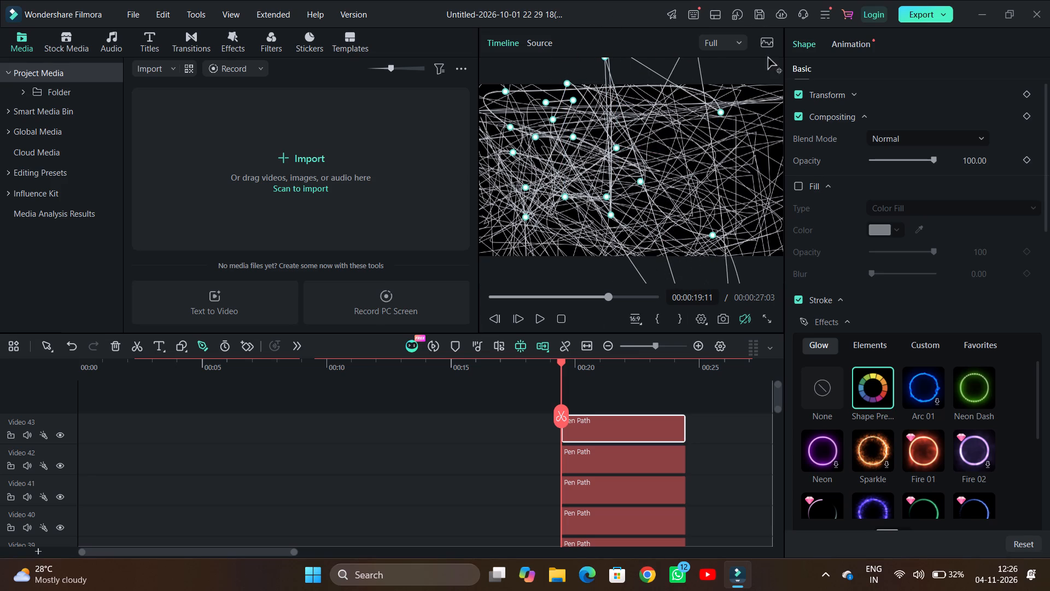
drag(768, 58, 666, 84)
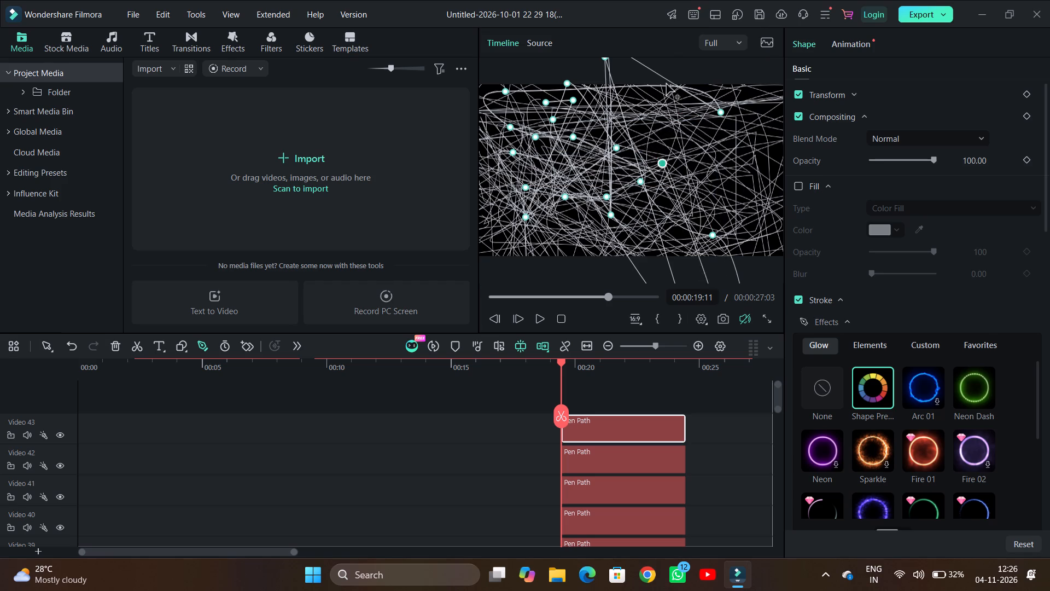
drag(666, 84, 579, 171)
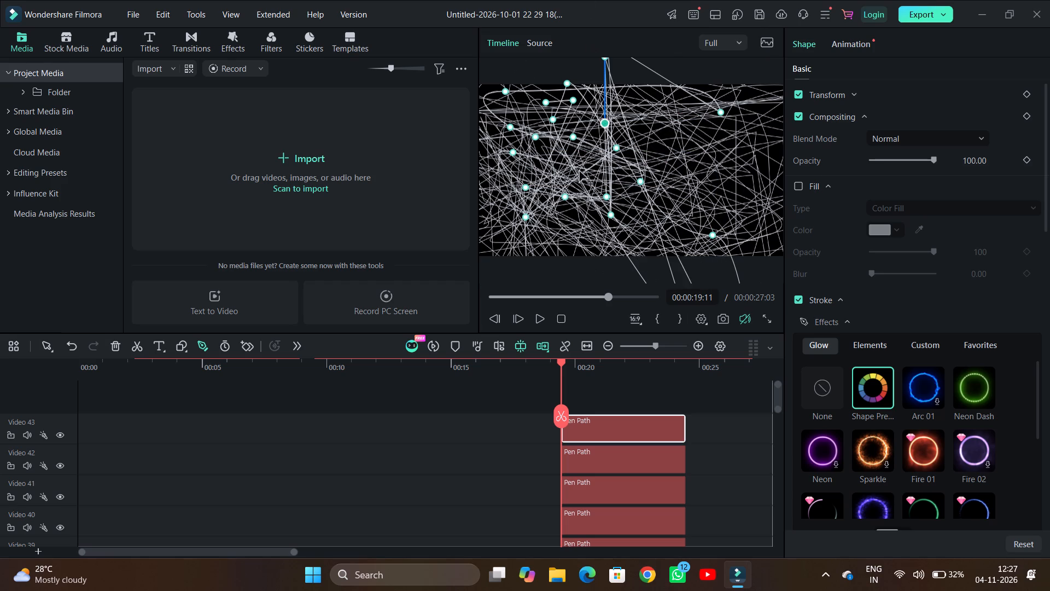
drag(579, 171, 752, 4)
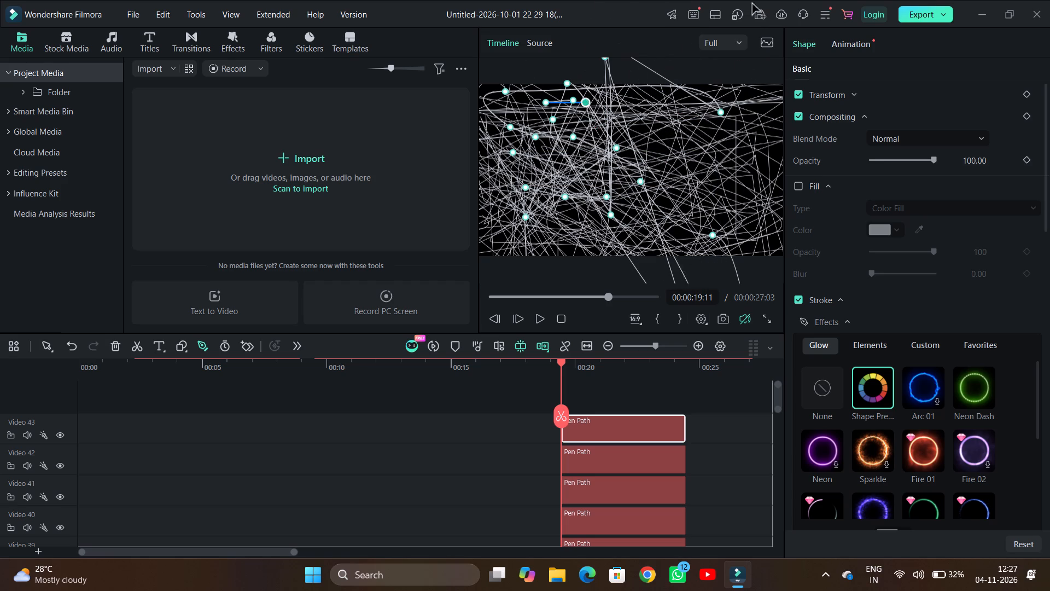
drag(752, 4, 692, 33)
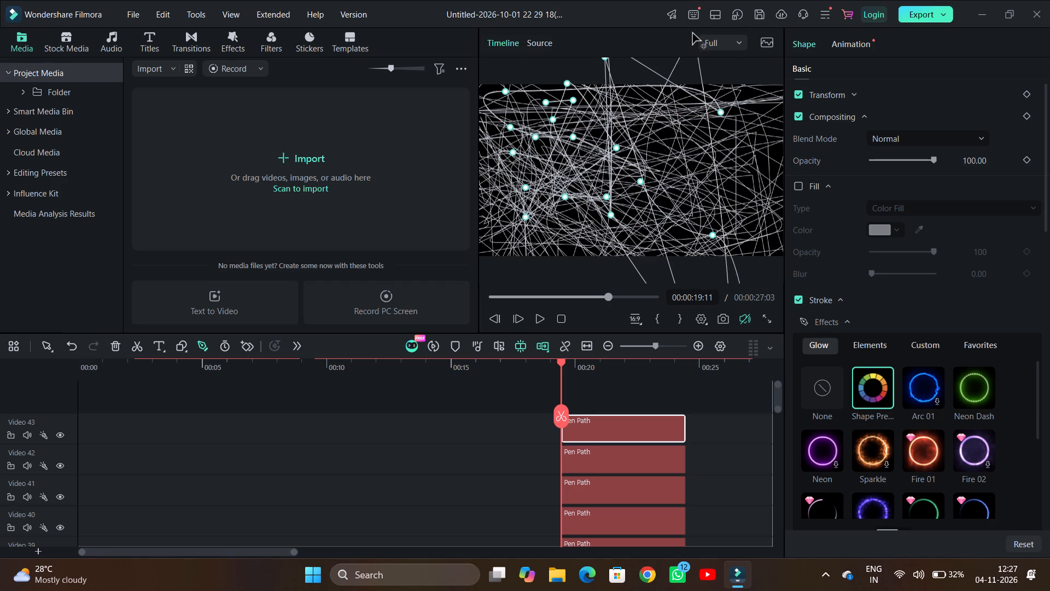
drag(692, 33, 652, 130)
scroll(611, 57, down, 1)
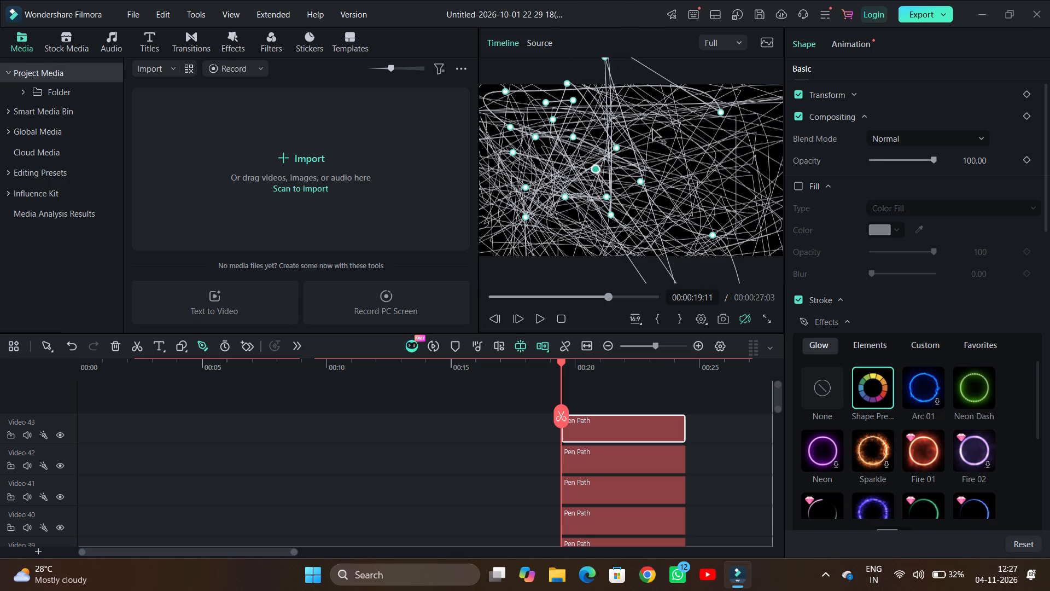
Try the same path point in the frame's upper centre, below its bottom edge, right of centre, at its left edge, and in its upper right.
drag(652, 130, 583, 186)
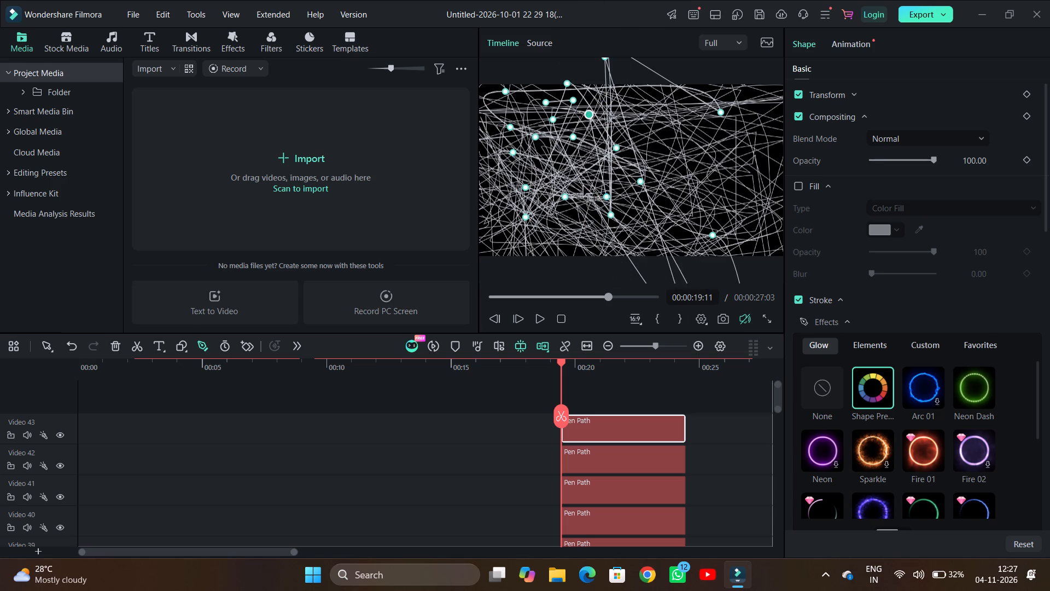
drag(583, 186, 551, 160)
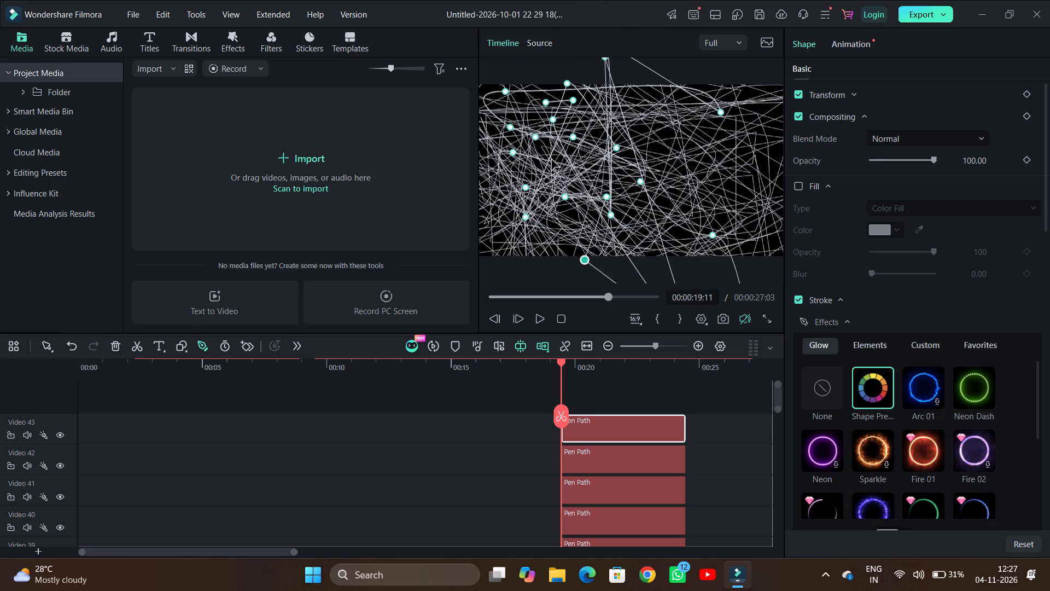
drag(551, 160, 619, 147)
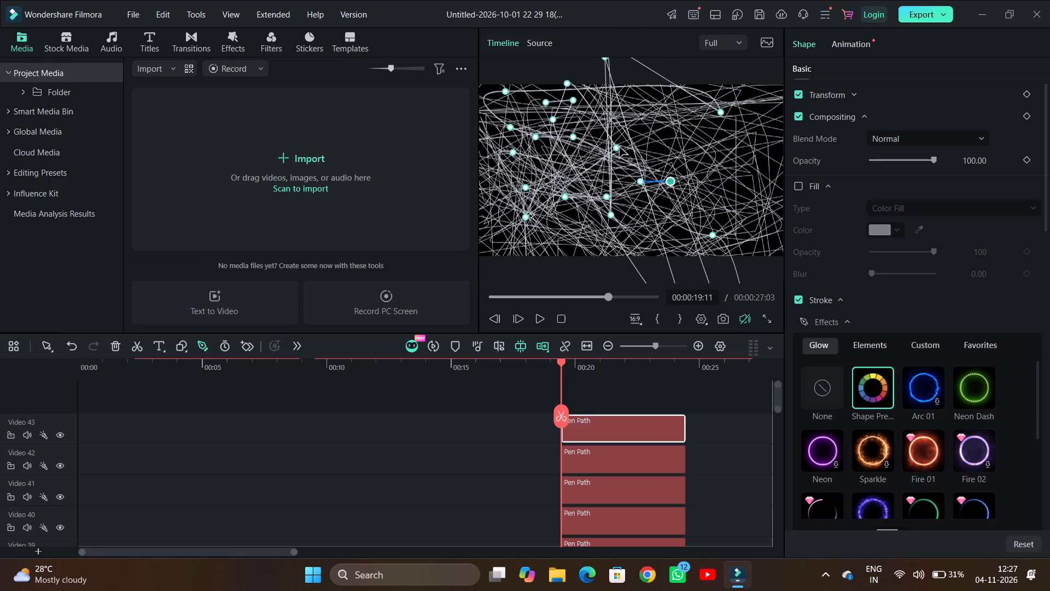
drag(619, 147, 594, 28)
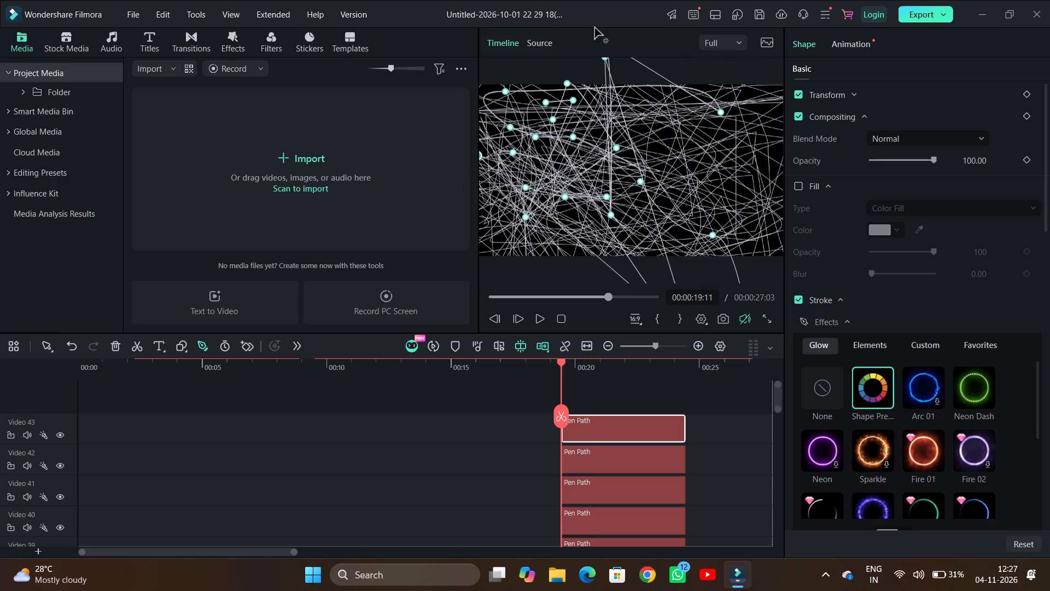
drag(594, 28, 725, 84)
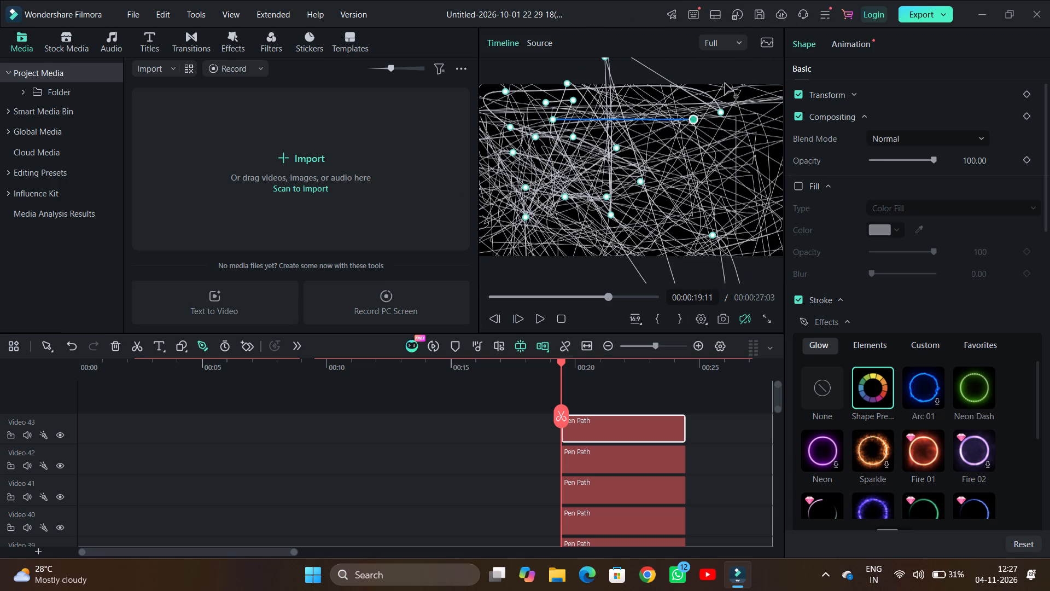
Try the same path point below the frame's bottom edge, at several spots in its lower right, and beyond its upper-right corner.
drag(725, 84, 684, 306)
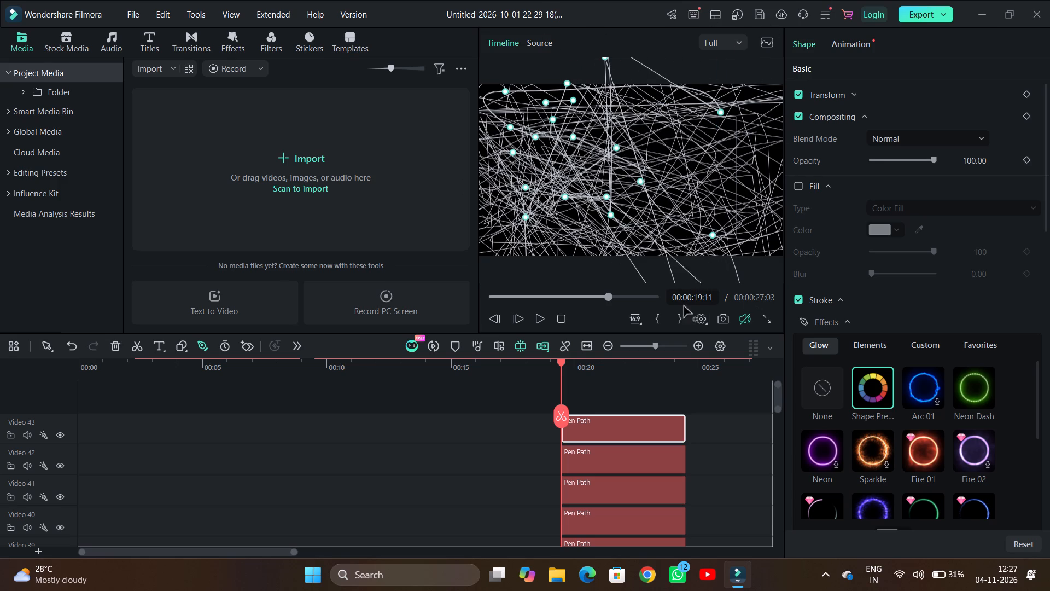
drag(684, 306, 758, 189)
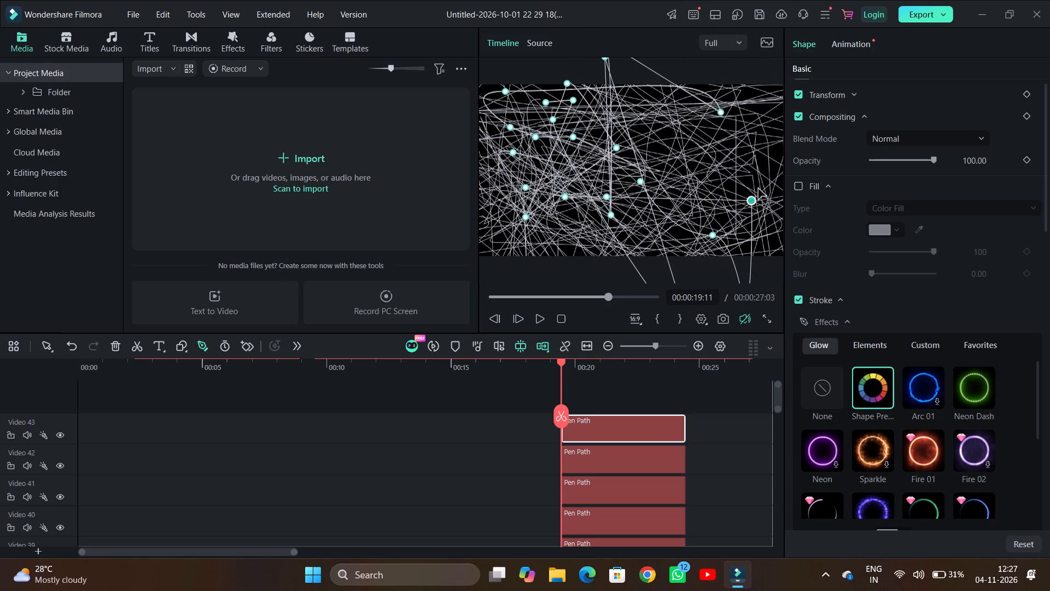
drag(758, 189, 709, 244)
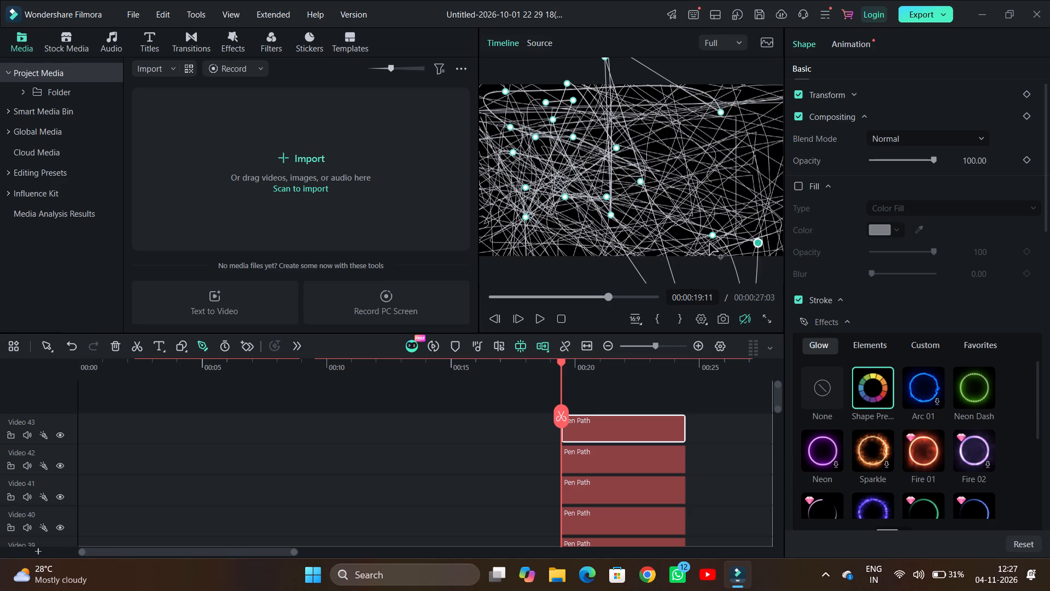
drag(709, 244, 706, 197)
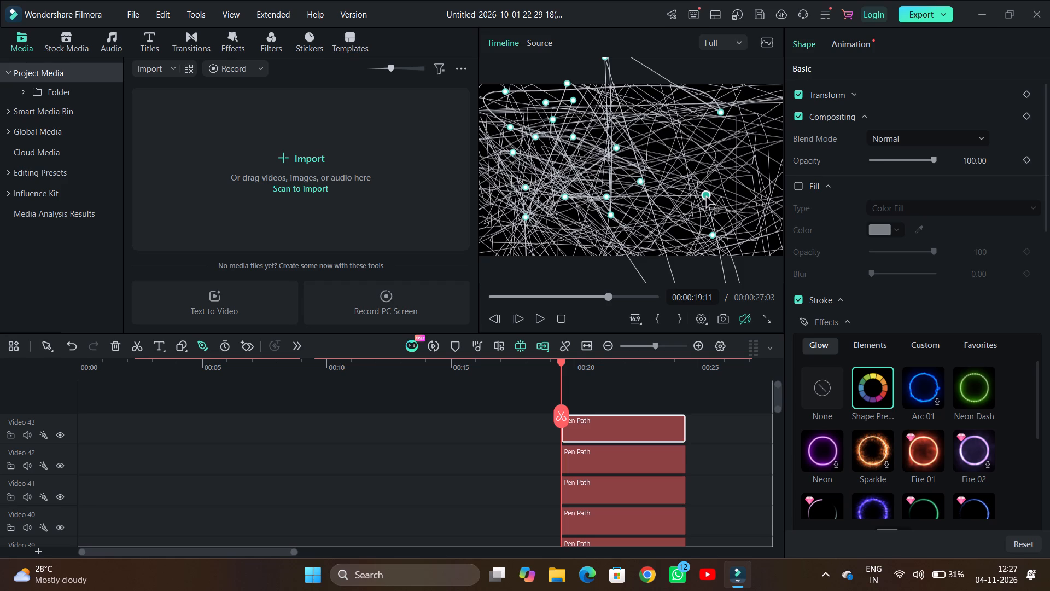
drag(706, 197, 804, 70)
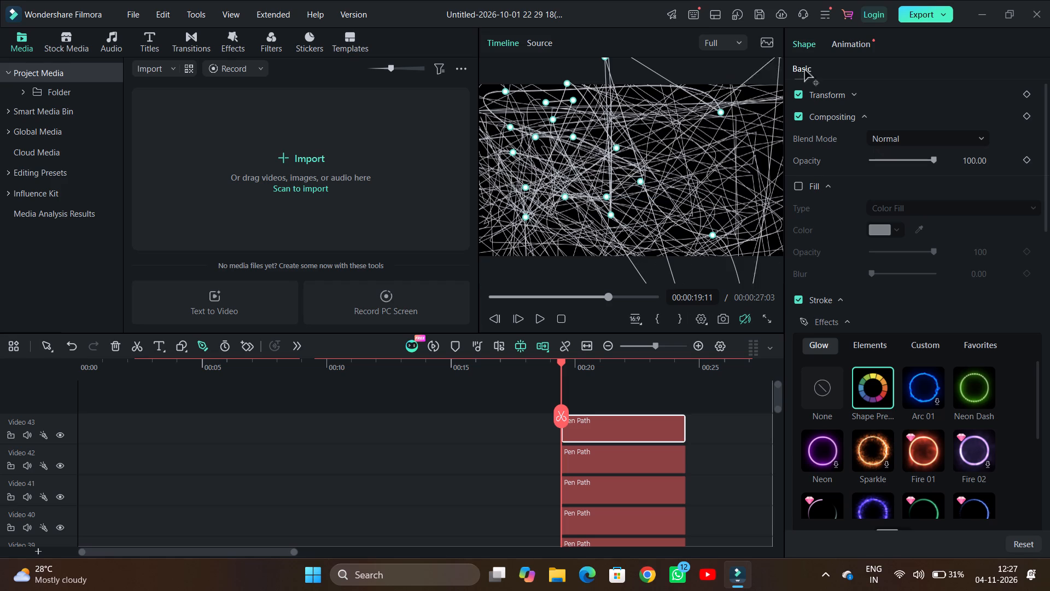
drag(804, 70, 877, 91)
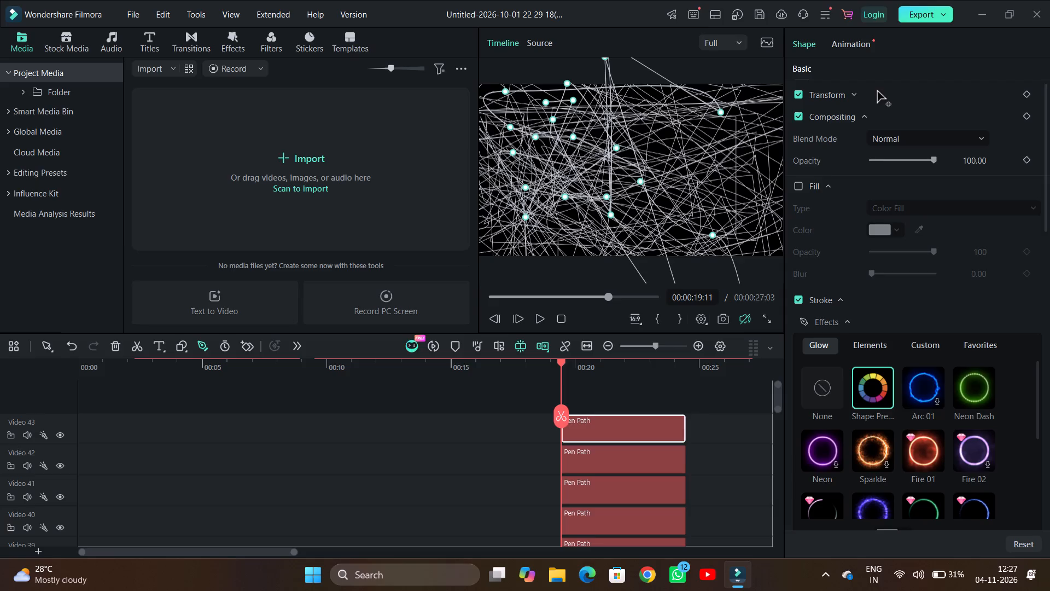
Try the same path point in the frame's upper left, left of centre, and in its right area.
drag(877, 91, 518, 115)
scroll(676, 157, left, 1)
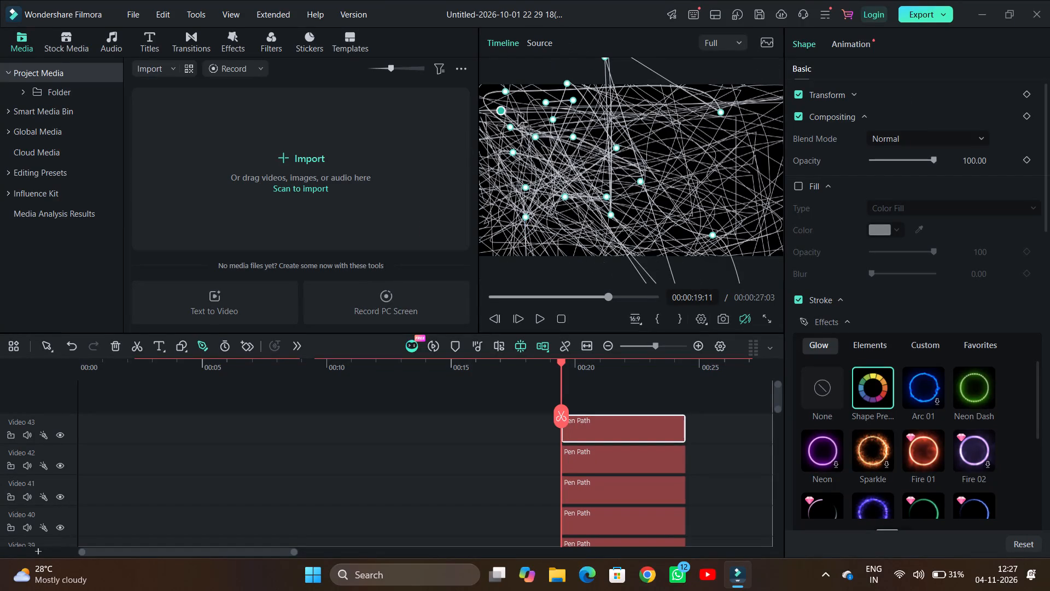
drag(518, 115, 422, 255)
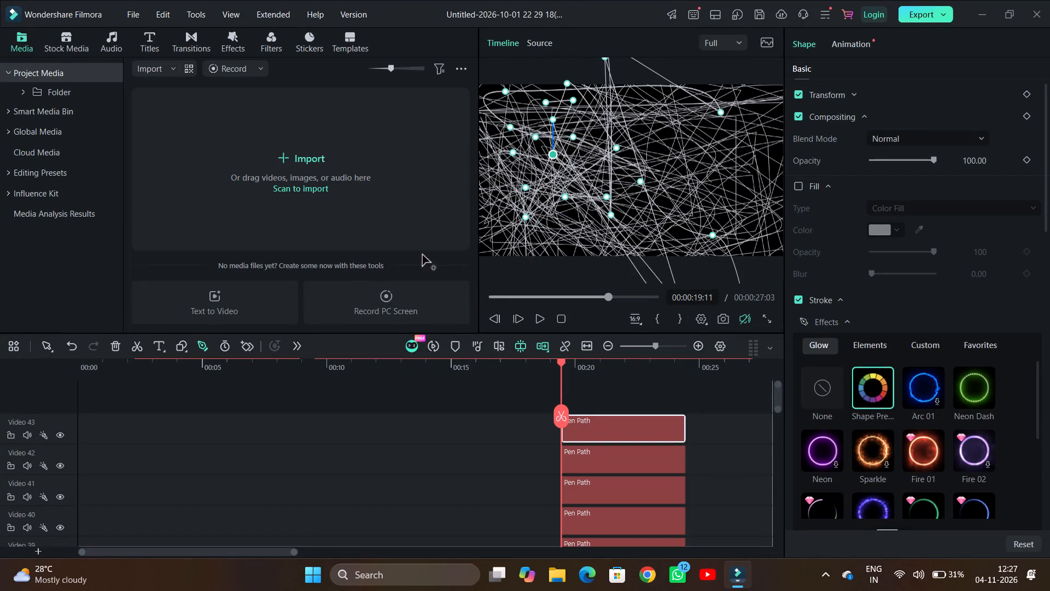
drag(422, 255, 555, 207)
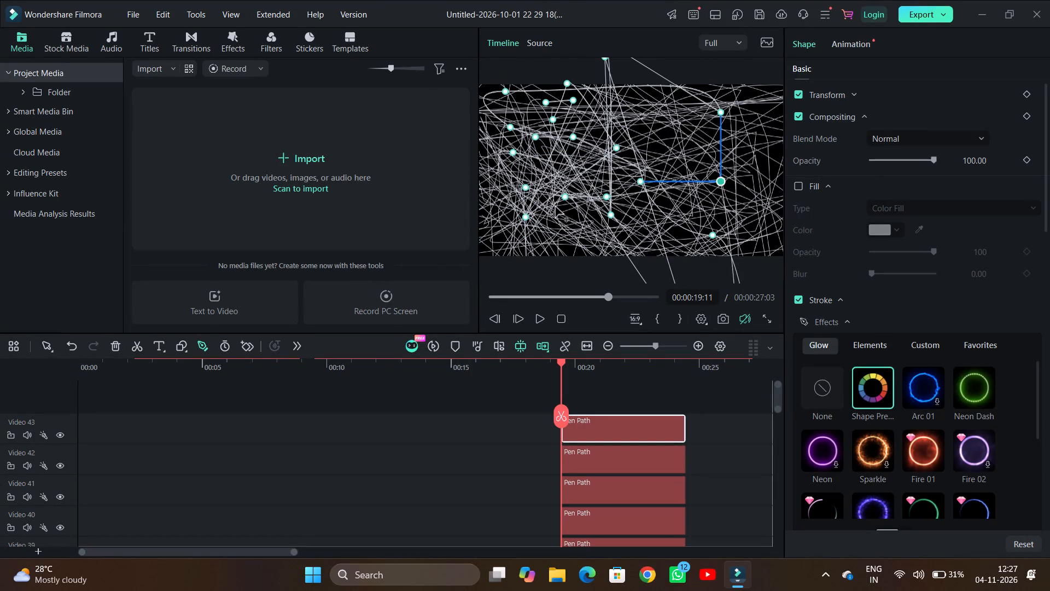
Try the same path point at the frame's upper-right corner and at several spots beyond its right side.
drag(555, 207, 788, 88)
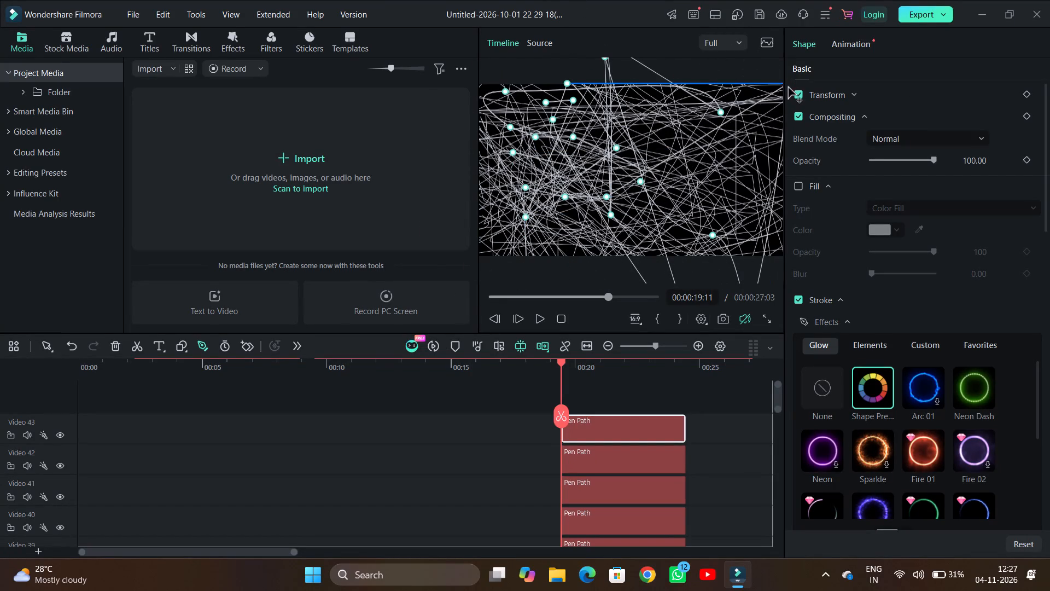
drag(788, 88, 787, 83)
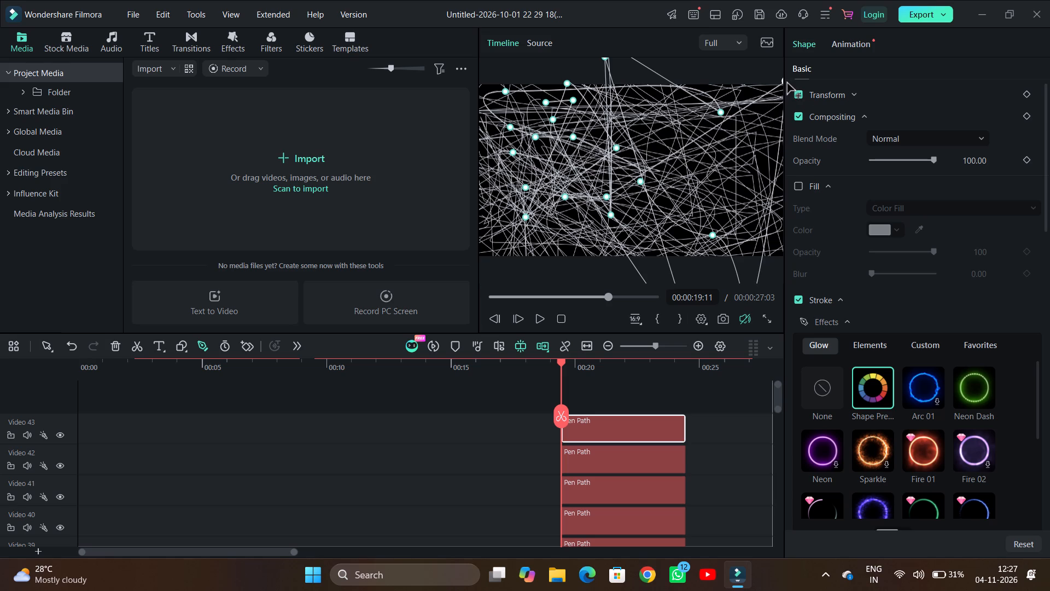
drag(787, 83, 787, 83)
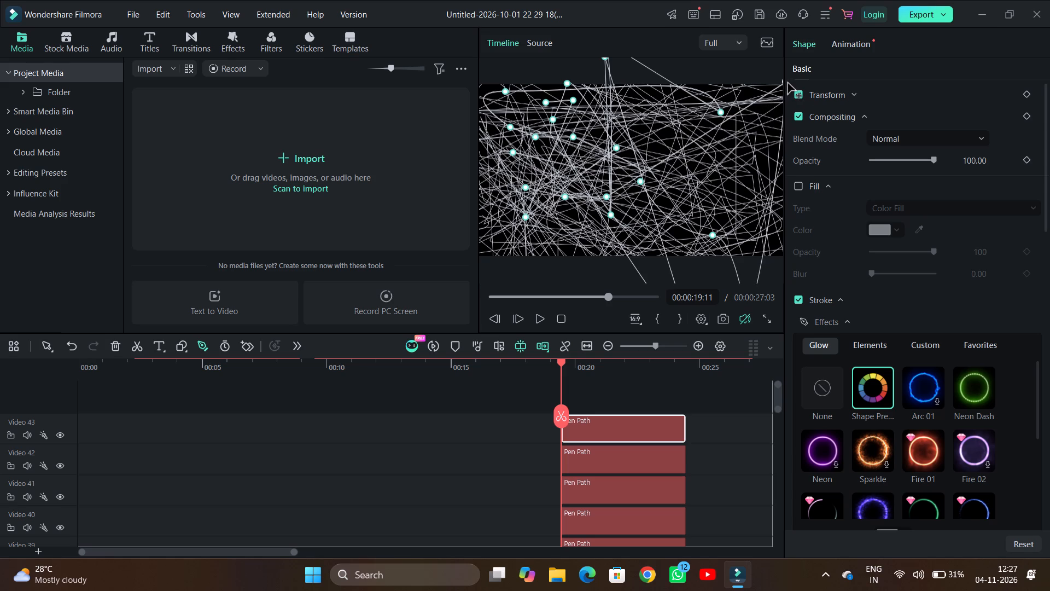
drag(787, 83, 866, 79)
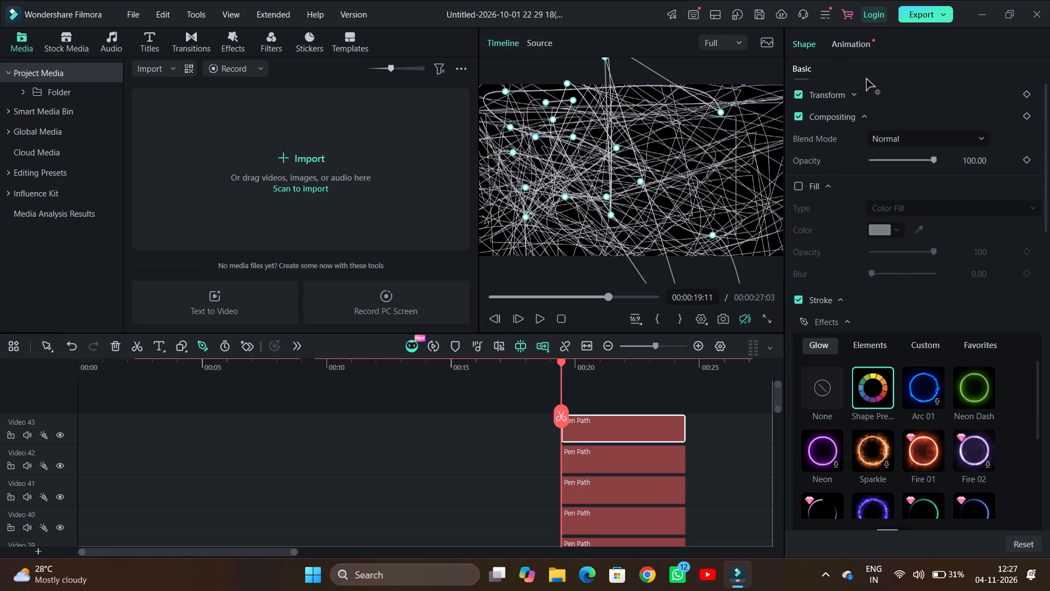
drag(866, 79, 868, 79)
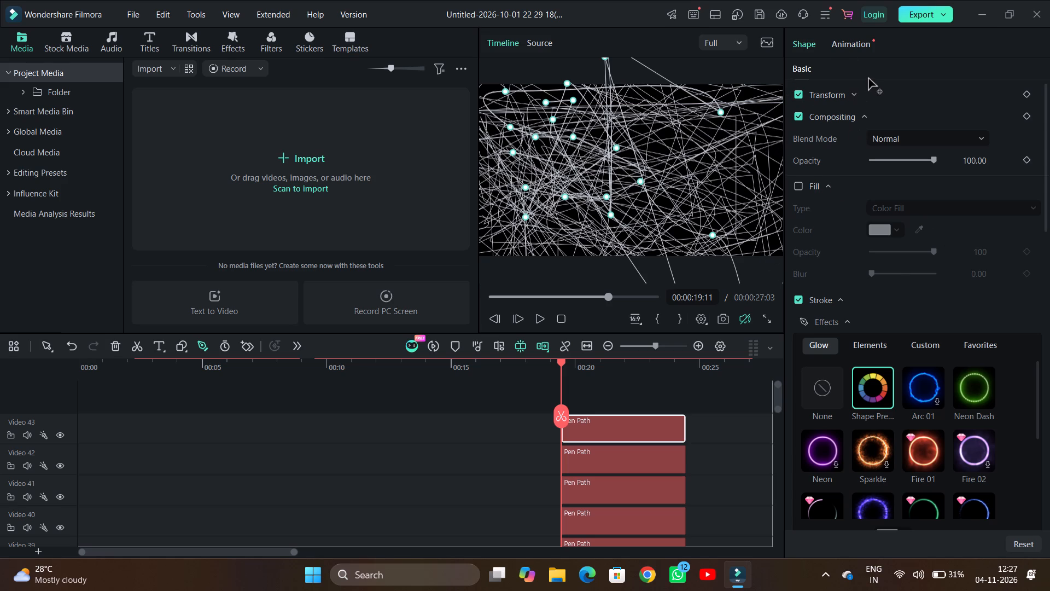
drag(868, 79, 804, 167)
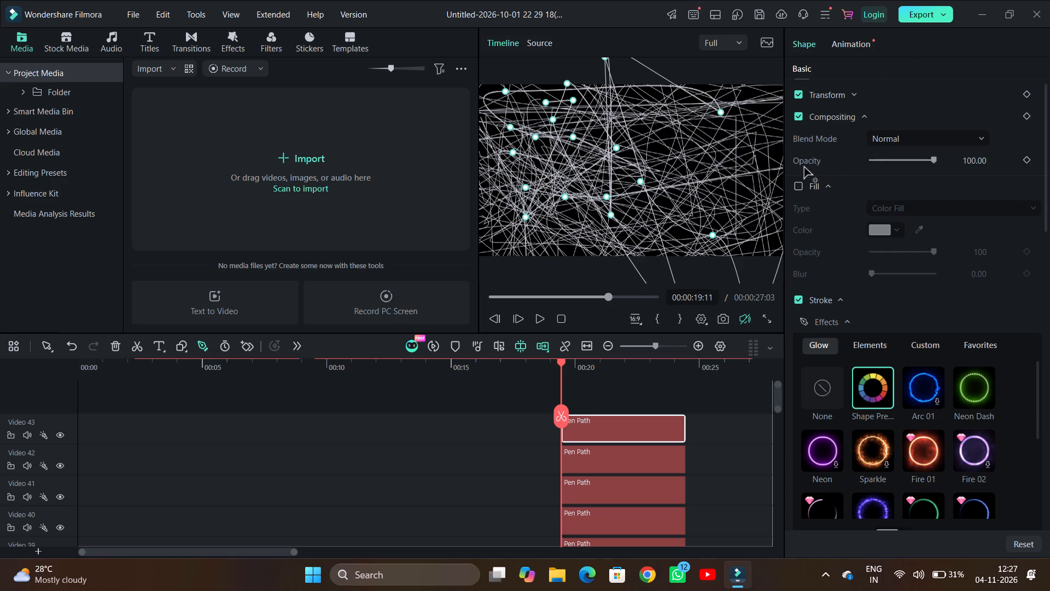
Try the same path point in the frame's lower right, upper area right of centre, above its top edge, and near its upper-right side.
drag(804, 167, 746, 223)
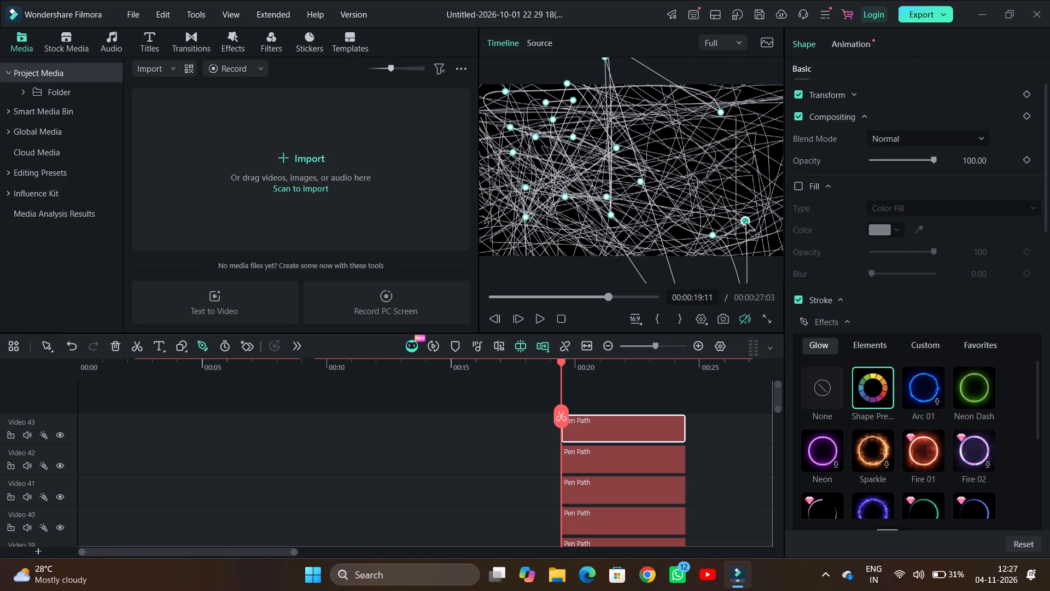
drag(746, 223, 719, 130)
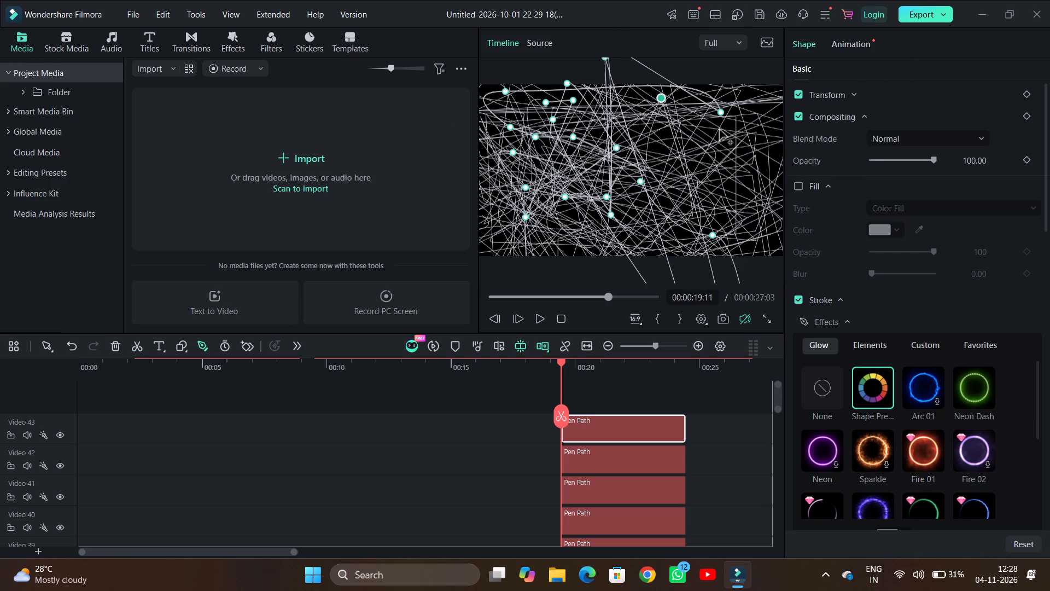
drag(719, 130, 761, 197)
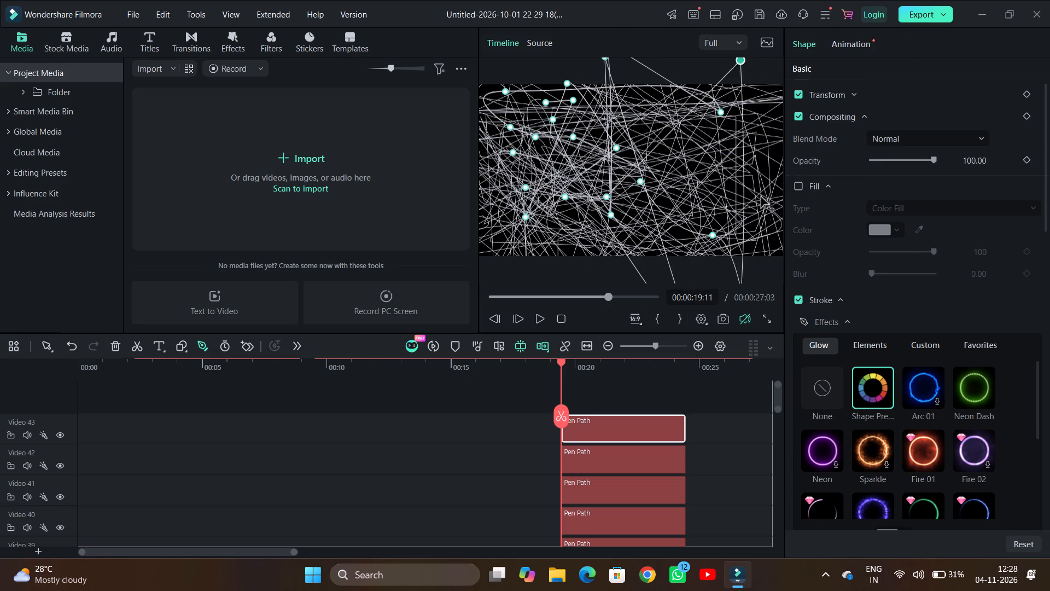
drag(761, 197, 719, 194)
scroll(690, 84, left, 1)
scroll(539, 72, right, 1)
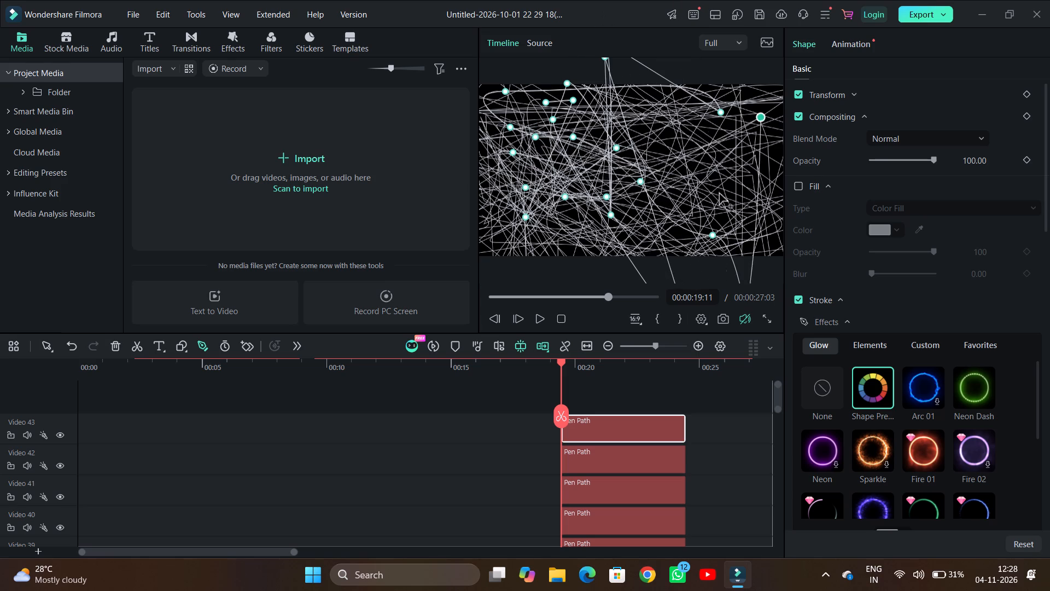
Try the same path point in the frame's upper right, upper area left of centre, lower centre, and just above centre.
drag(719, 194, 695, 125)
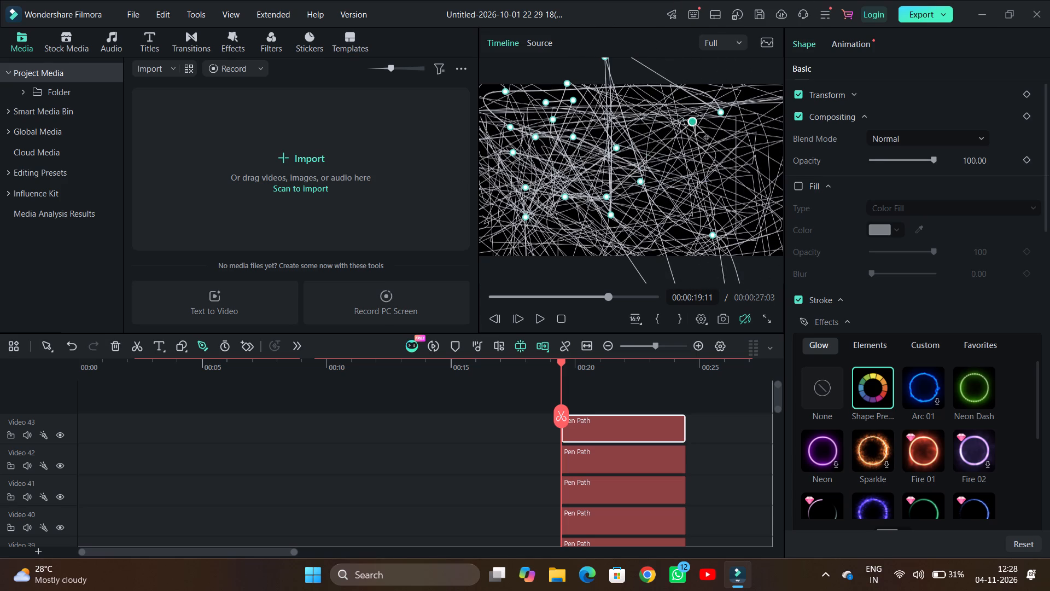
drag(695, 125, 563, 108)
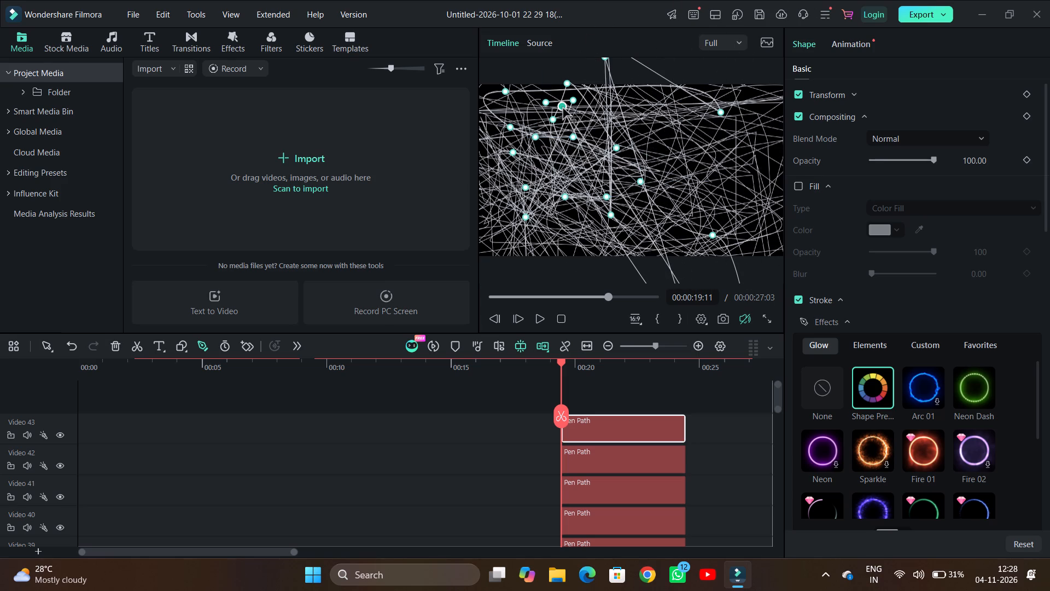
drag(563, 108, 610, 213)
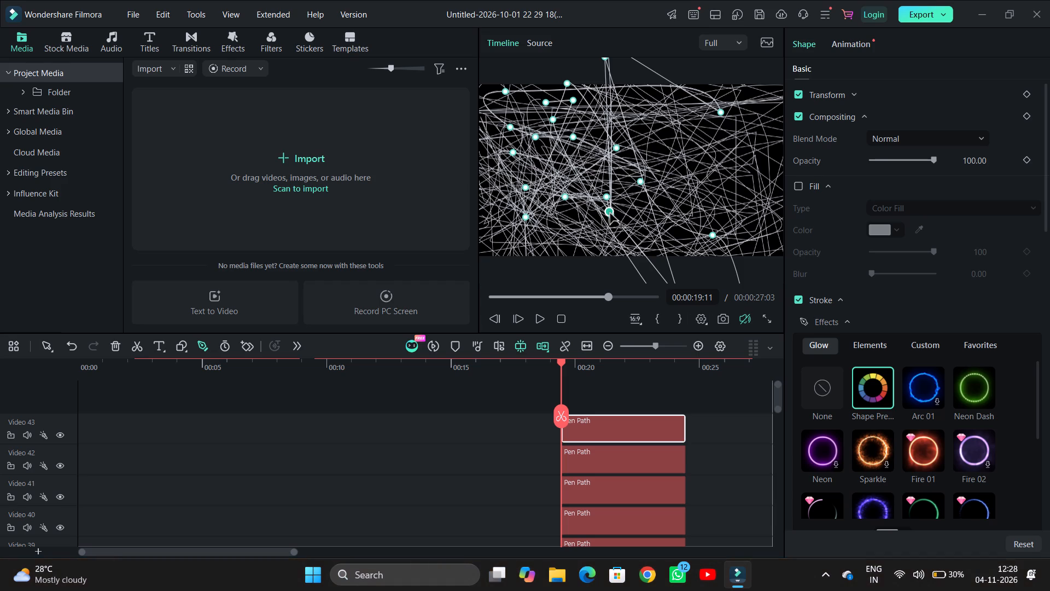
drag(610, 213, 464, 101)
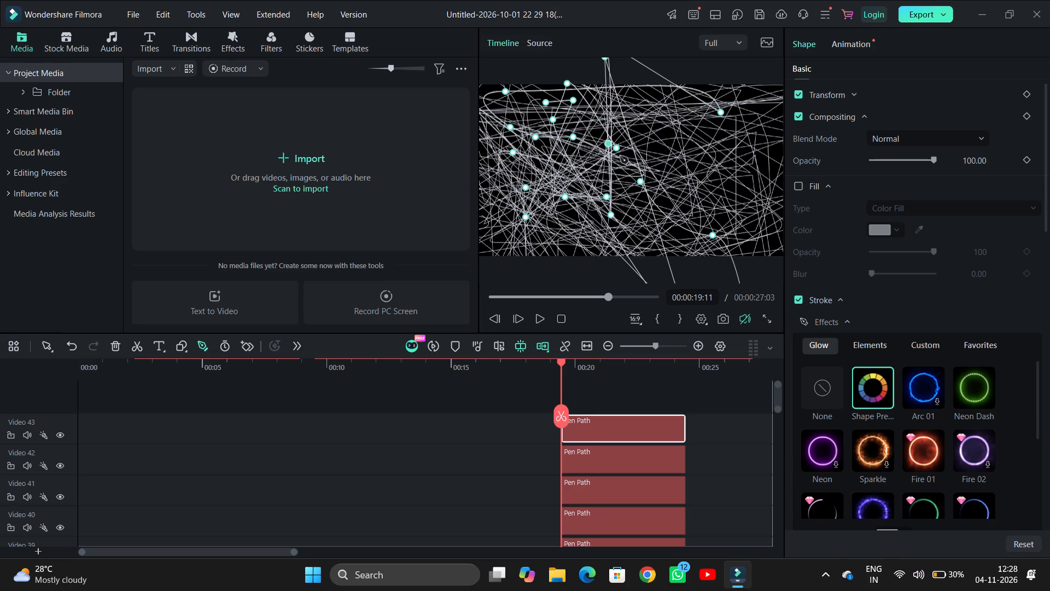
Move the path point just right of the frame's centre farther up and to the right.
drag(643, 183, 685, 192)
drag(685, 192, 676, 140)
click(676, 140)
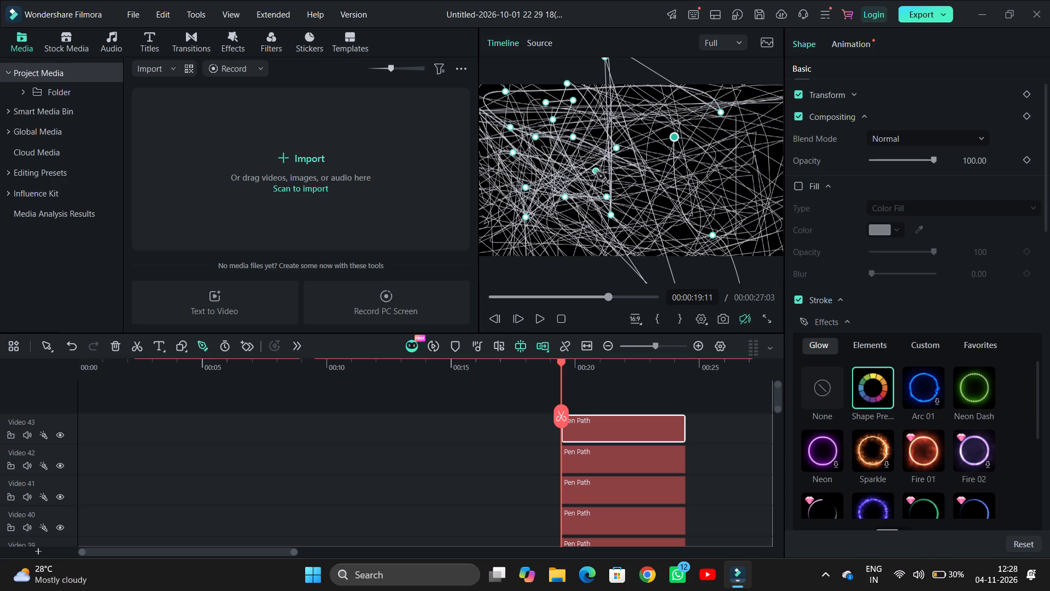
Add path points just left of the frame's centre and slightly below it, near the existing lower-centre points.
click(599, 175)
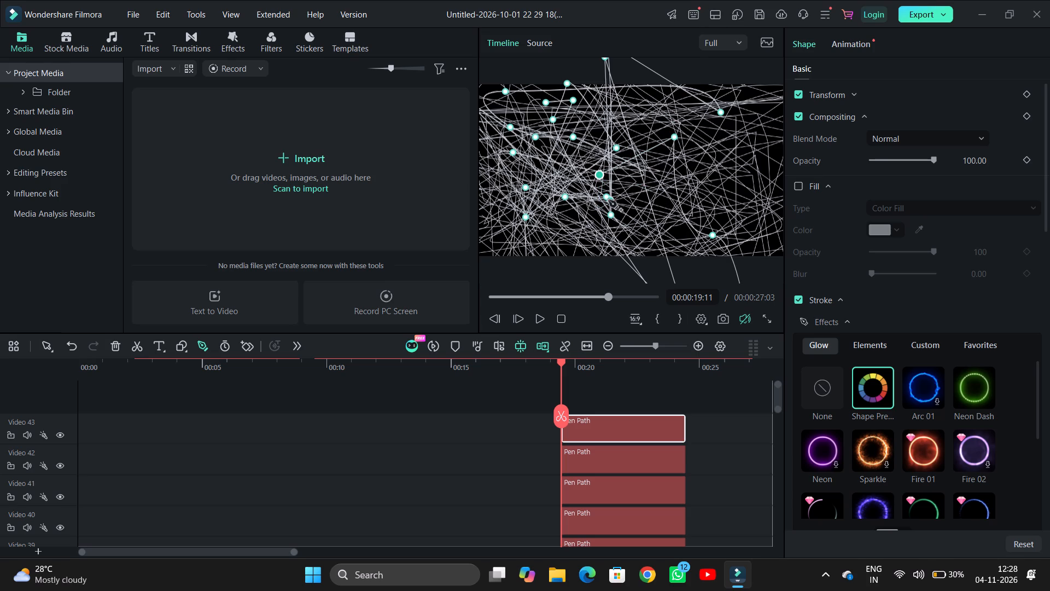
click(604, 200)
drag(604, 199, 609, 221)
drag(609, 221, 611, 217)
drag(611, 217, 581, 123)
click(581, 123)
Add a curved path point left of the frame's centre near mid-height, stretching its handle far across toward the upper-right area.
drag(544, 161, 499, 171)
drag(499, 171, 510, 160)
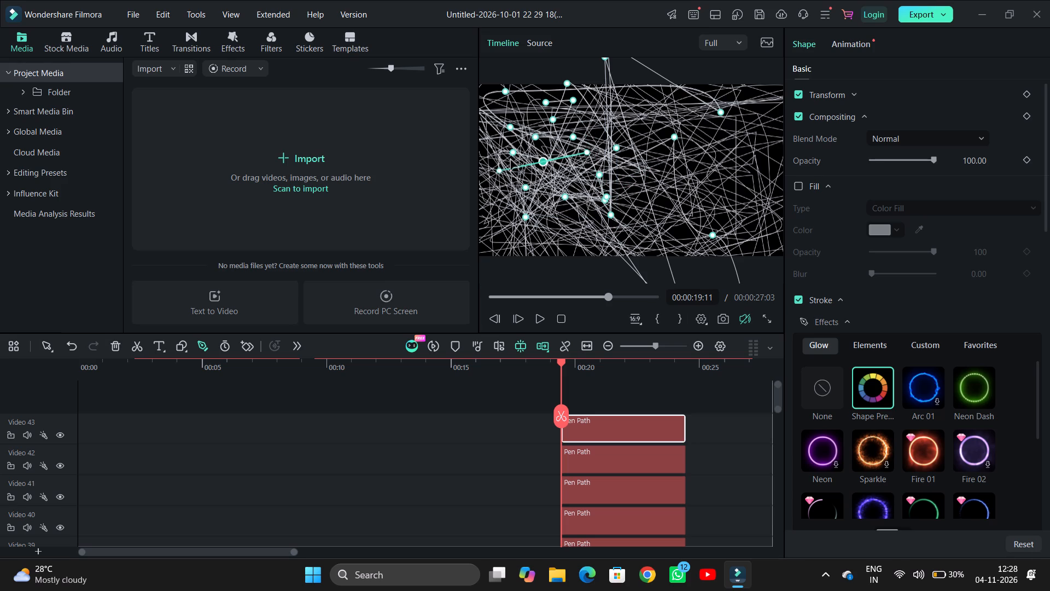
drag(510, 160, 630, 90)
double_click(630, 90)
drag(630, 90, 651, 77)
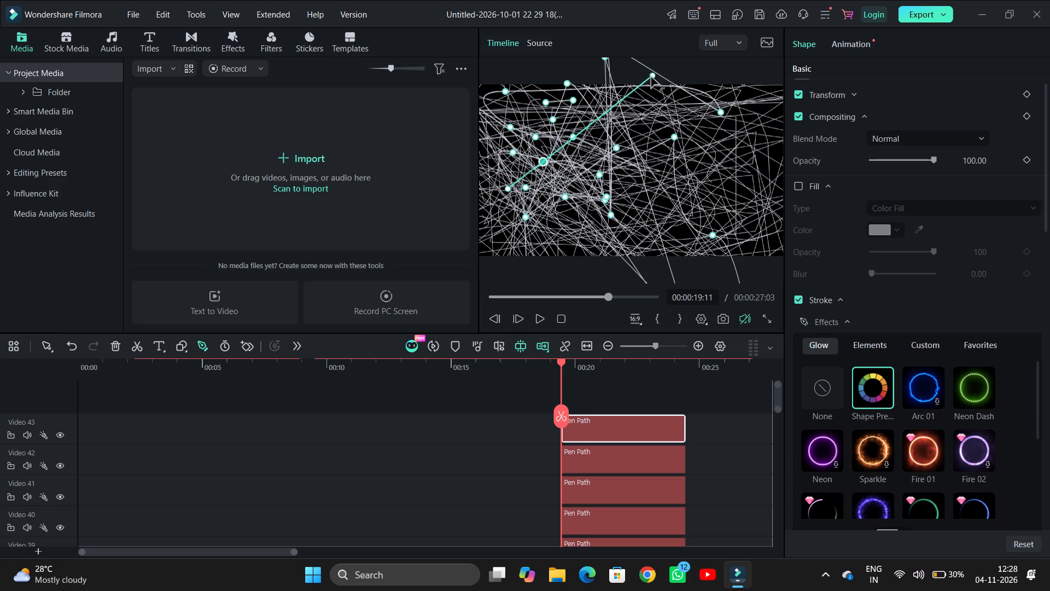
drag(651, 77, 716, 126)
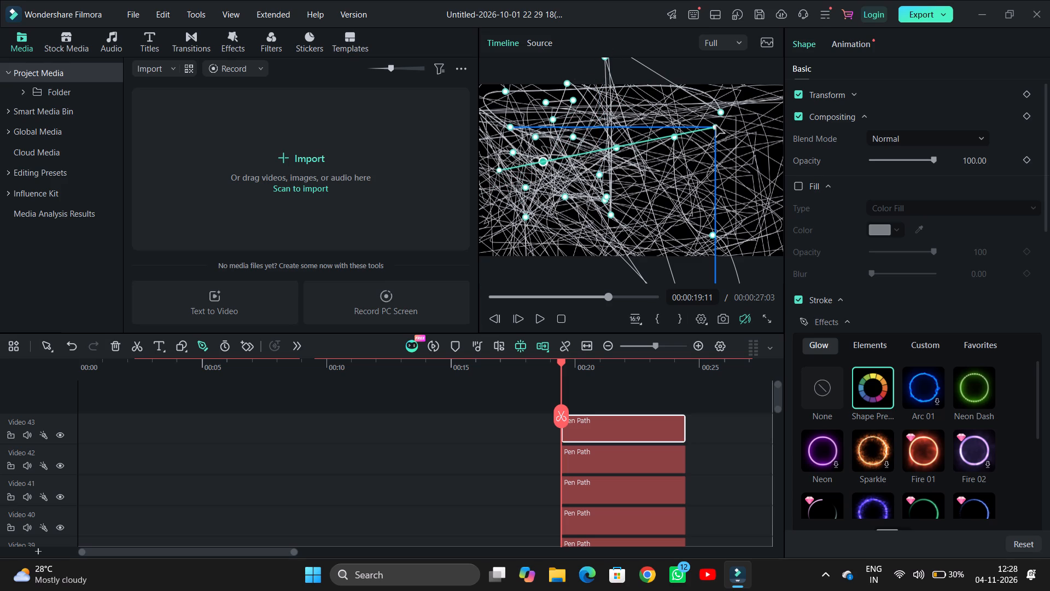
click(716, 126)
Add a curved path point in the frame's right half with its handle pulled downward, plus two points below it to the left.
drag(724, 157, 737, 208)
click(737, 208)
drag(737, 208, 694, 207)
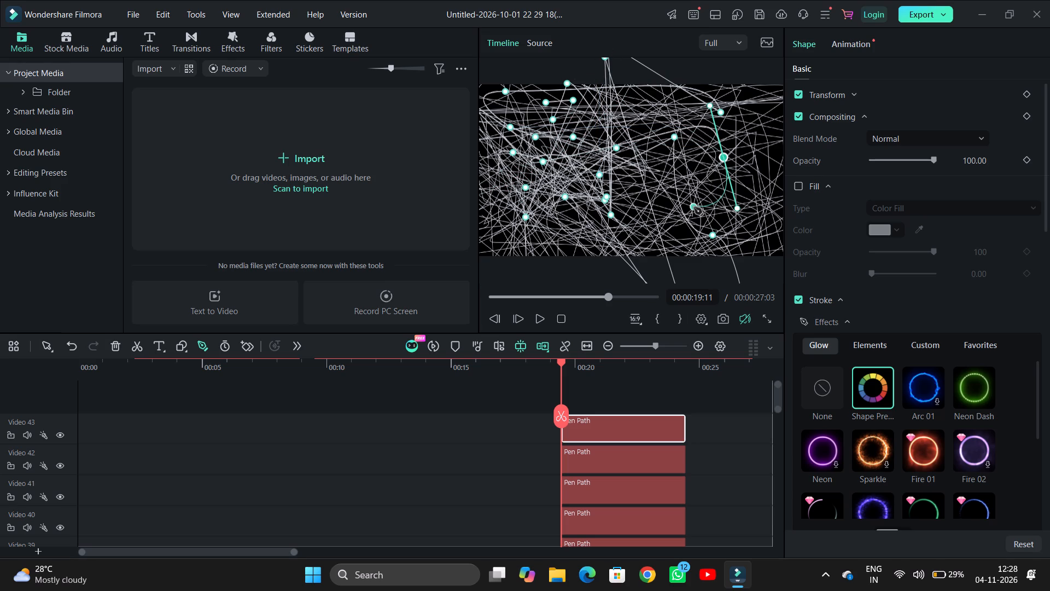
click(694, 207)
click(670, 207)
Add a vertically curved path point just right of the frame's centre, followed by four points rising toward the upper right.
drag(650, 179, 650, 153)
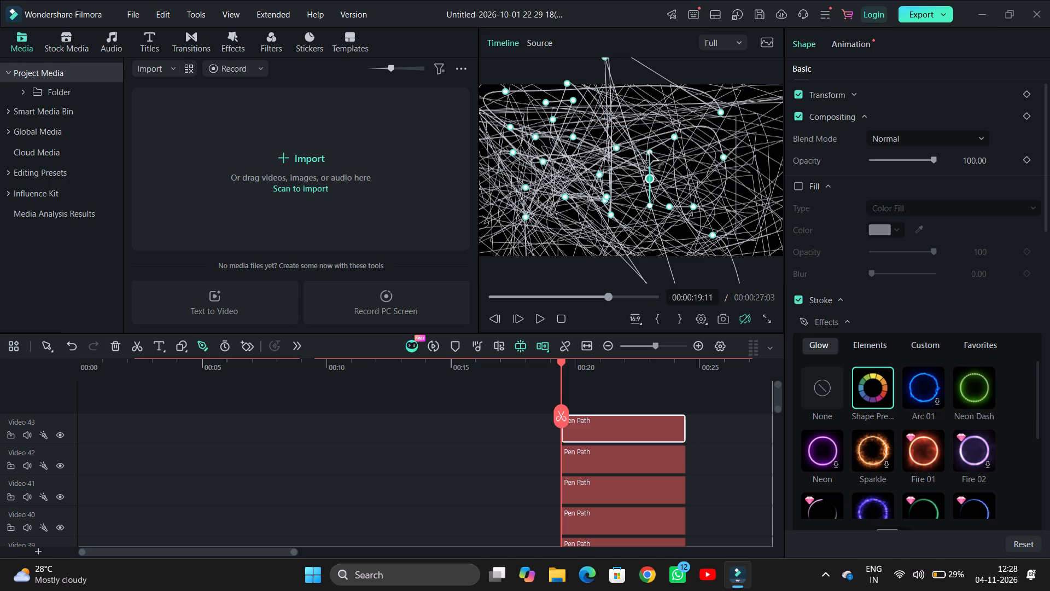
click(650, 153)
drag(650, 153, 672, 165)
click(672, 165)
click(691, 158)
click(698, 144)
click(718, 134)
Add a path point at the frame's upper right curved down toward the right edge, then four points running leftward along the lower right.
drag(732, 129, 747, 121)
drag(747, 121, 762, 182)
click(762, 182)
click(765, 215)
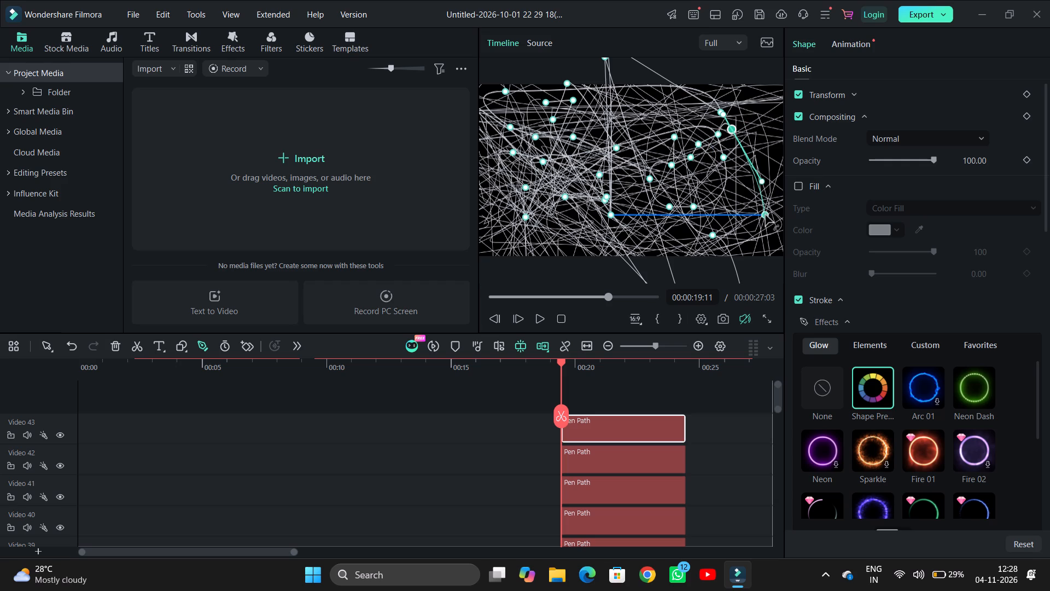
click(736, 220)
click(707, 228)
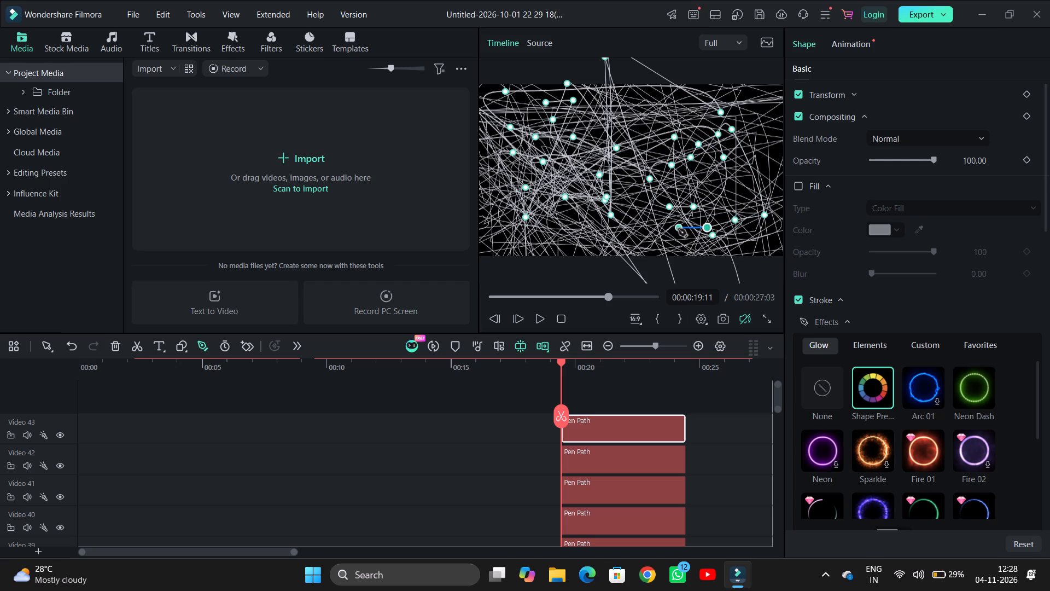
click(678, 229)
Add a path point in the frame's lower centre and curve it with a long handle reaching up above the centre.
drag(645, 233, 628, 206)
double_click(628, 206)
drag(628, 206, 616, 178)
double_click(616, 178)
drag(616, 178, 634, 164)
drag(634, 164, 629, 144)
click(629, 144)
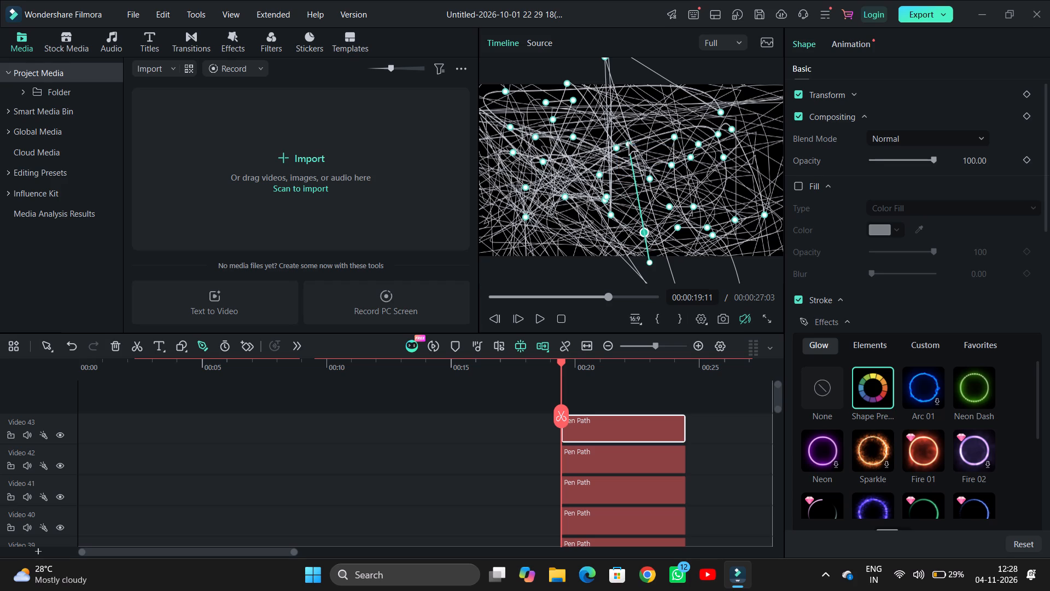
Add a curved path point just above the frame's centre with a short handle pulled up and to the right.
drag(629, 144, 638, 137)
double_click(638, 137)
drag(638, 137, 647, 135)
drag(647, 135, 659, 129)
drag(659, 129, 664, 127)
click(664, 127)
drag(664, 127, 781, 236)
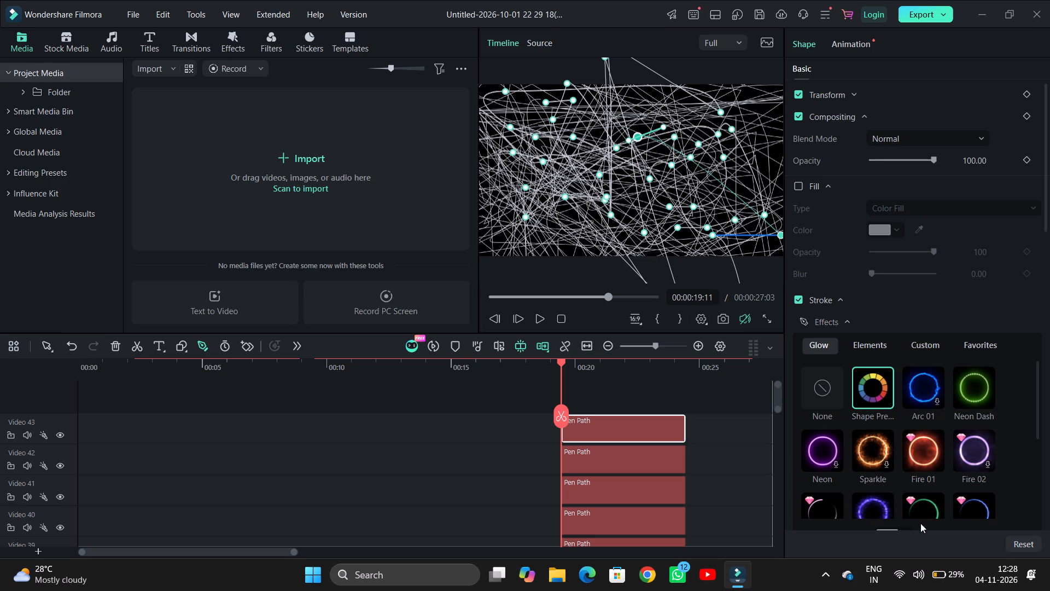
Show the hidden system tray icons.
click(823, 575)
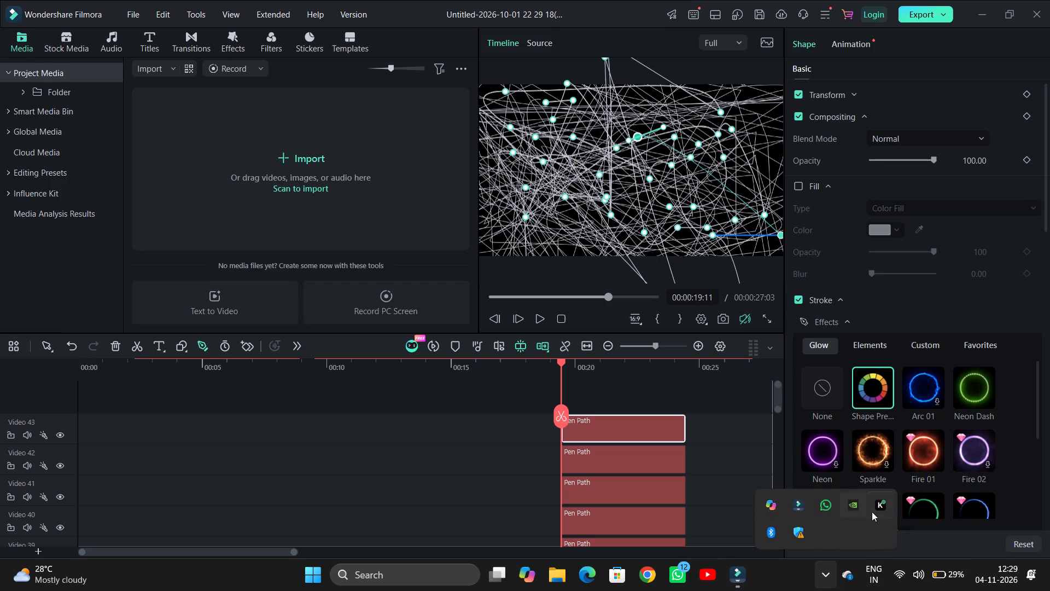
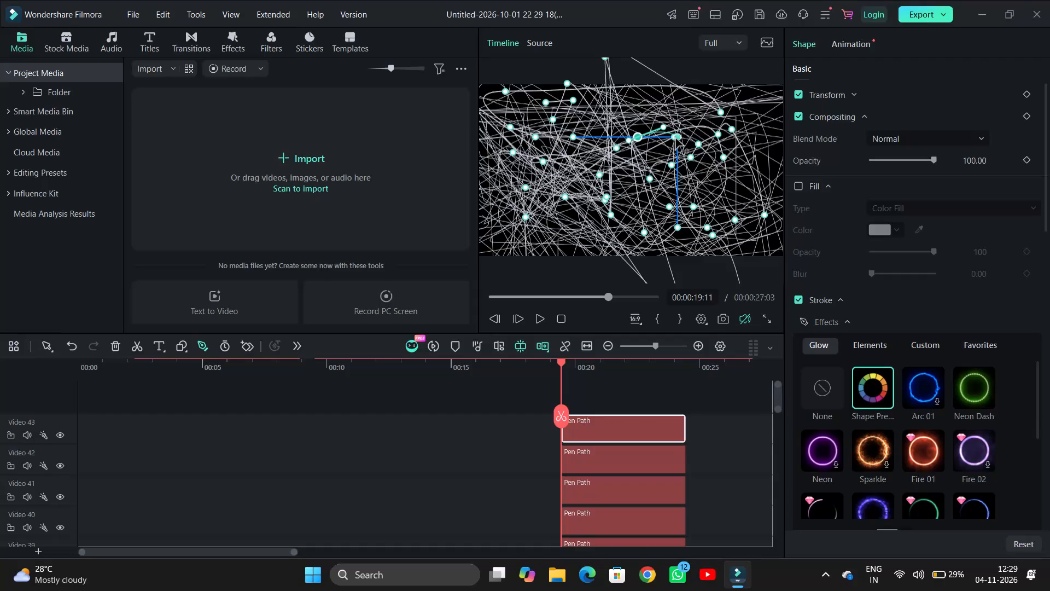
Add two curved path points, one above and right of the frame's centre and one left of centre, with handles pulled left and slightly down.
drag(672, 140, 664, 40)
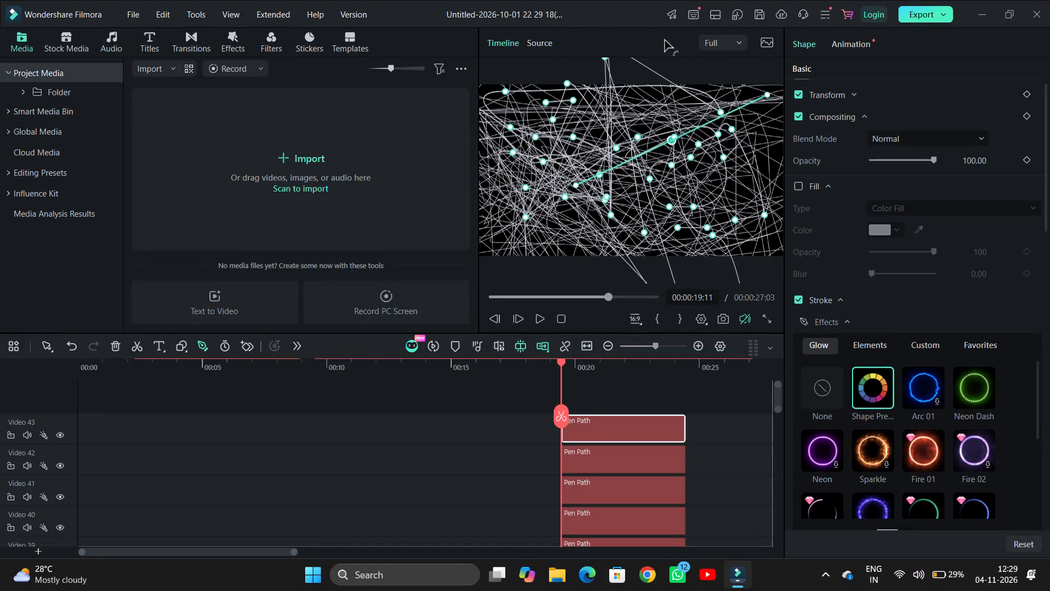
drag(664, 40, 411, 148)
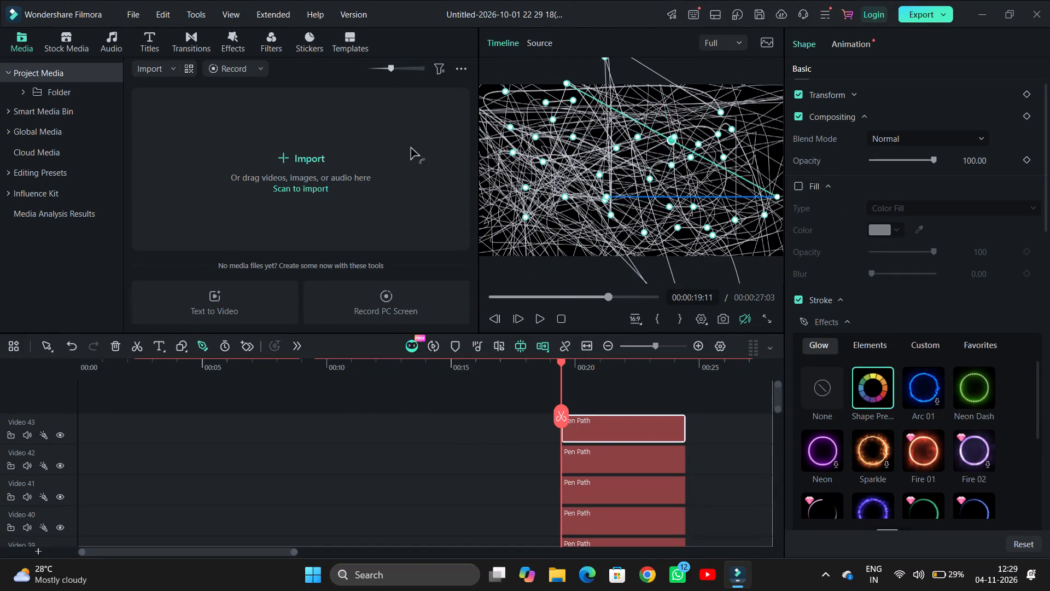
drag(411, 148, 604, 150)
click(604, 150)
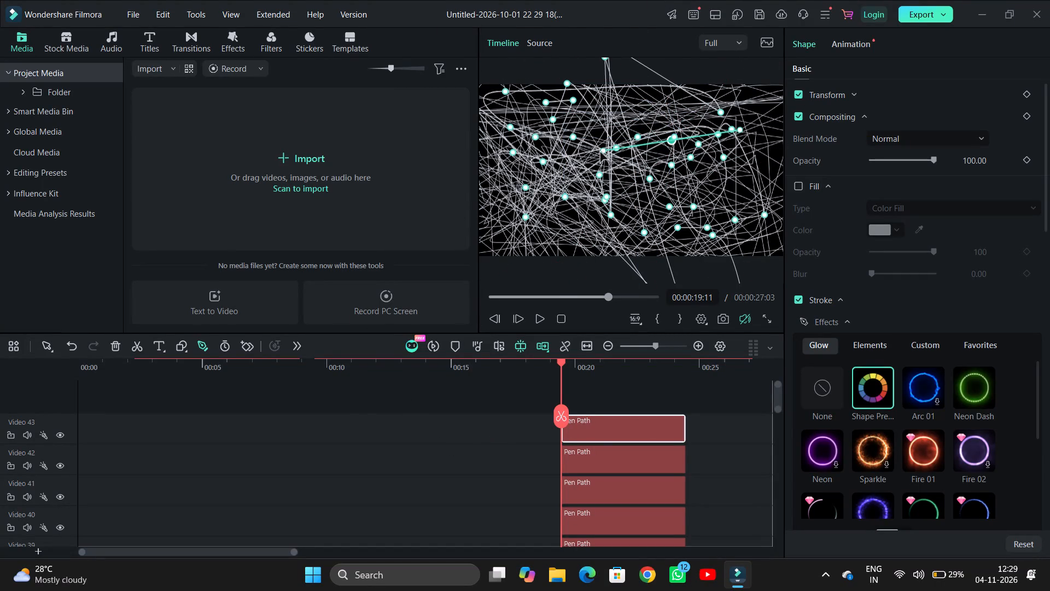
drag(585, 157, 530, 171)
click(530, 171)
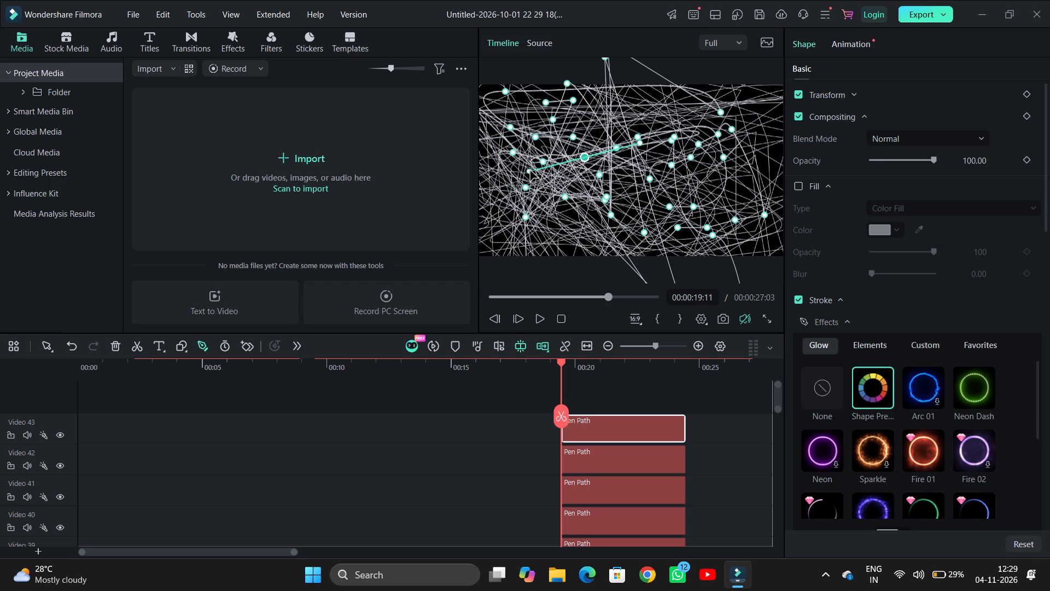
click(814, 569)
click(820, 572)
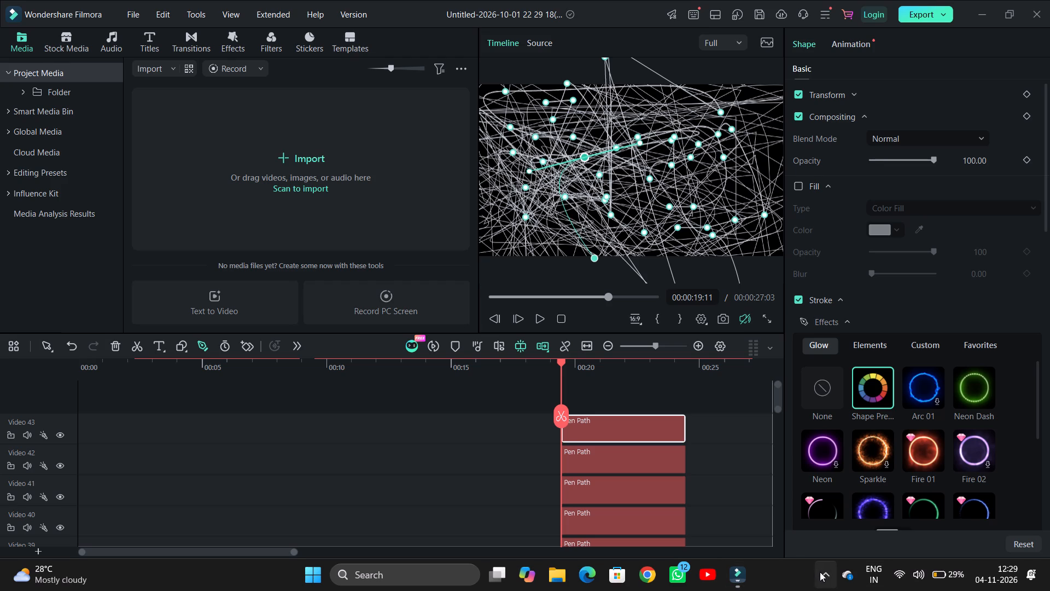